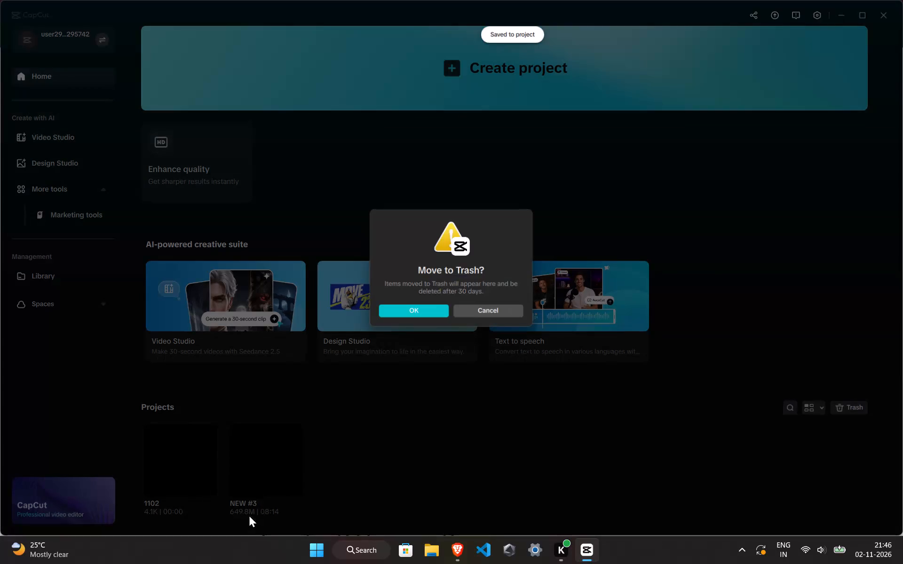
# Confirm moving the 1102 project to Trash.
pyautogui.click(432, 316)
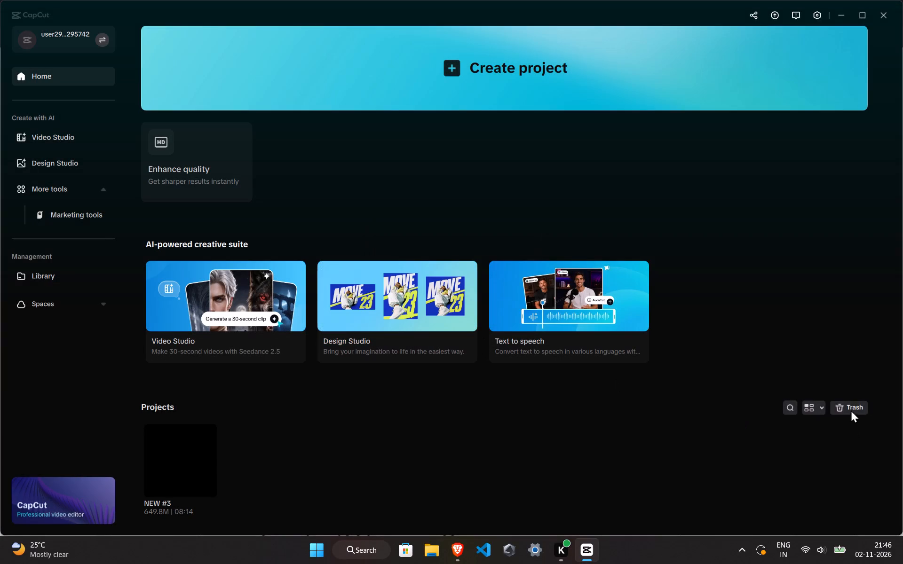
# Permanently delete both trashed projects, 1102 and 1031, from the Trash.
pyautogui.click(841, 405)
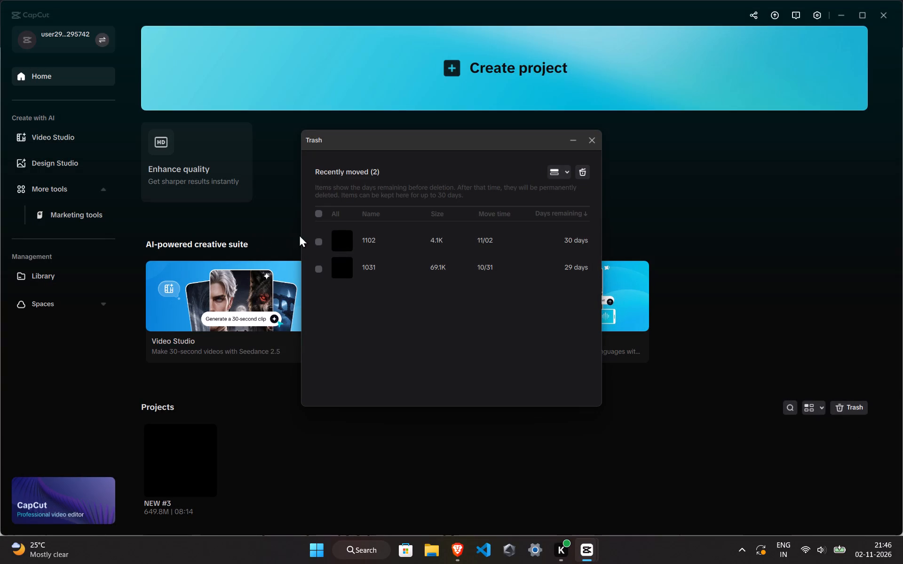
pyautogui.click(322, 239)
pyautogui.click(319, 263)
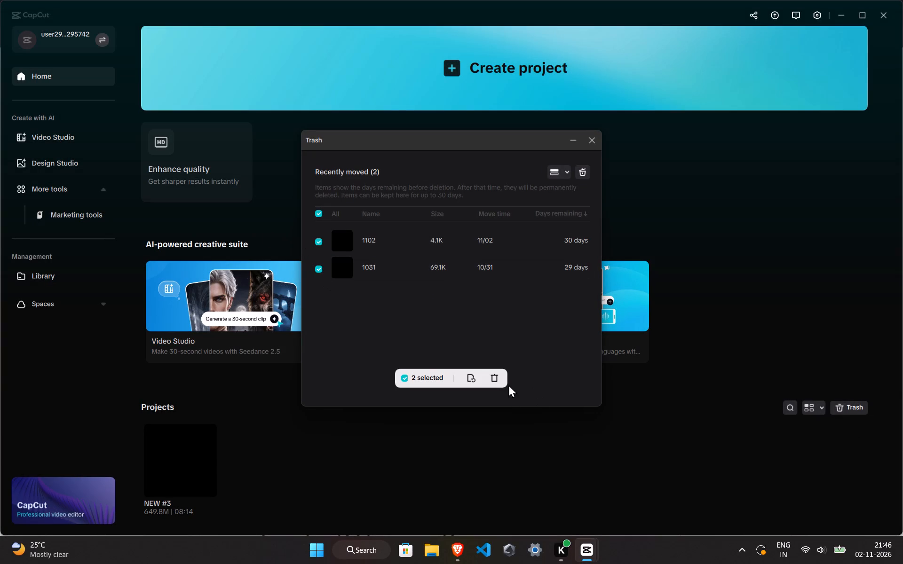
pyautogui.click(496, 376)
pyautogui.click(424, 311)
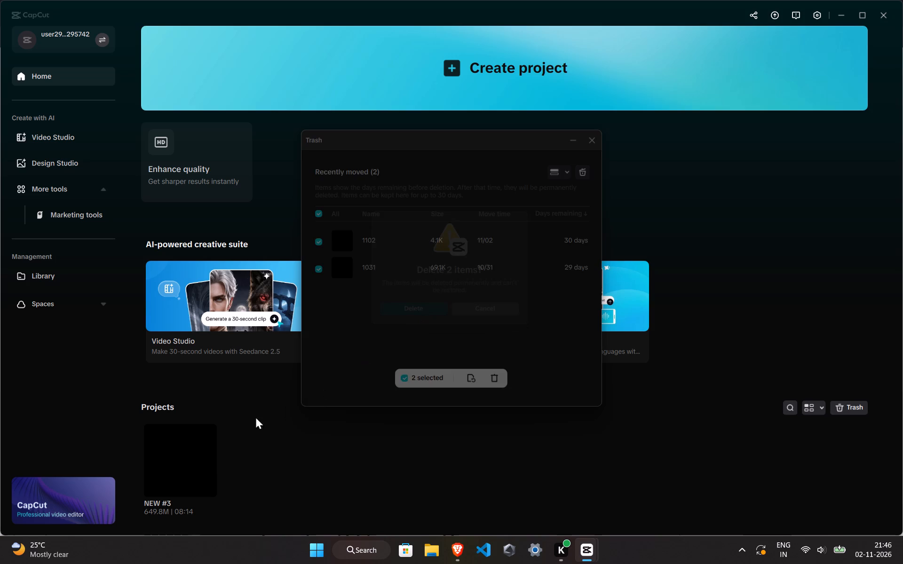
# Open the NEW #3 project for editing.
pyautogui.click(167, 467)
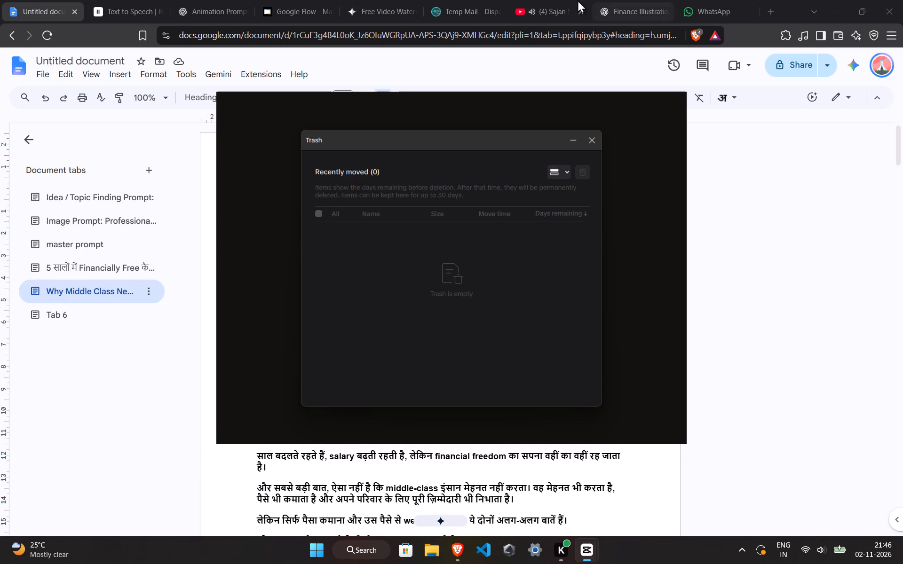
# Switch to the YouTube page in Brave and lower the playback volume of the Sajan Sajan remix video.
pyautogui.click(570, 0)
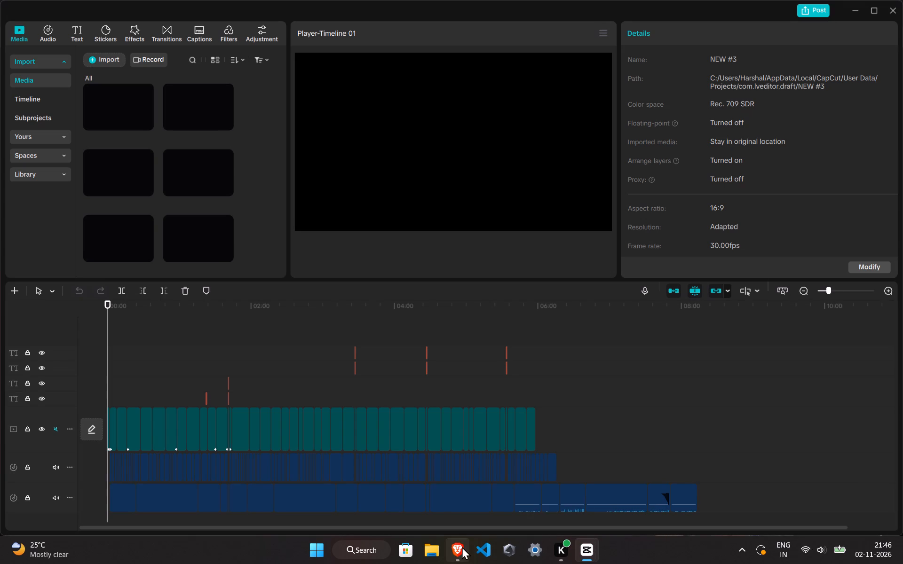
pyautogui.click(462, 547)
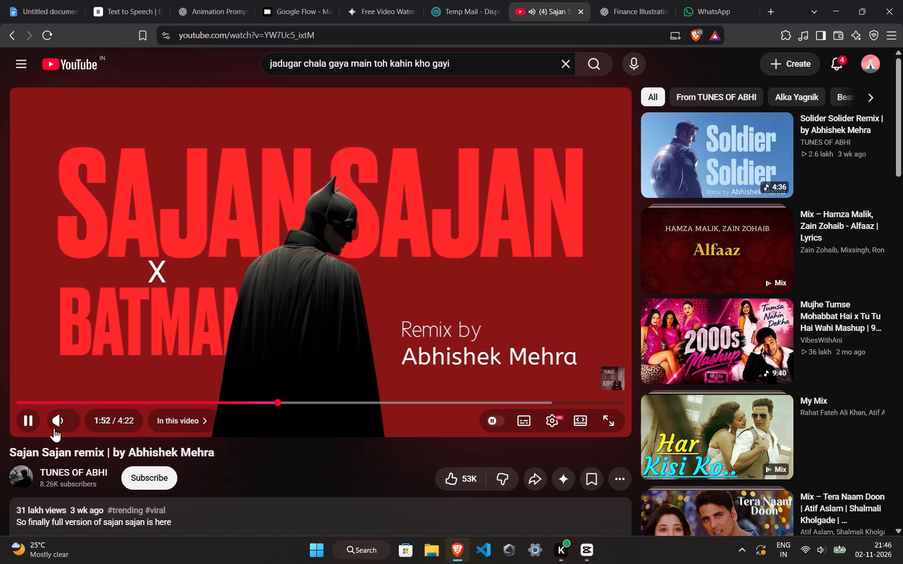
pyautogui.moveTo(84, 418); pyautogui.dragTo(77, 419)
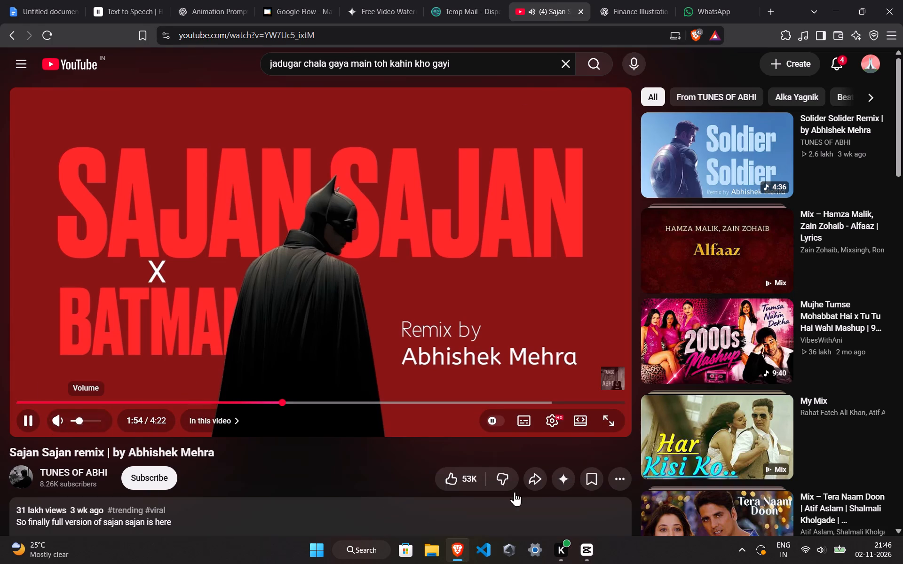
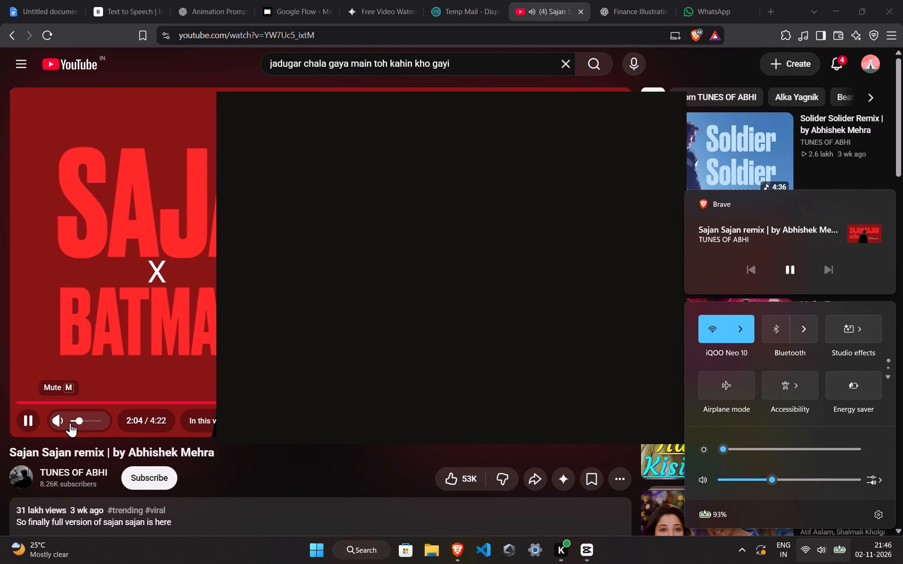
# Lower the Sajan Sajan remix's player volume slightly further and raise the system volume.
pyautogui.click(71, 423)
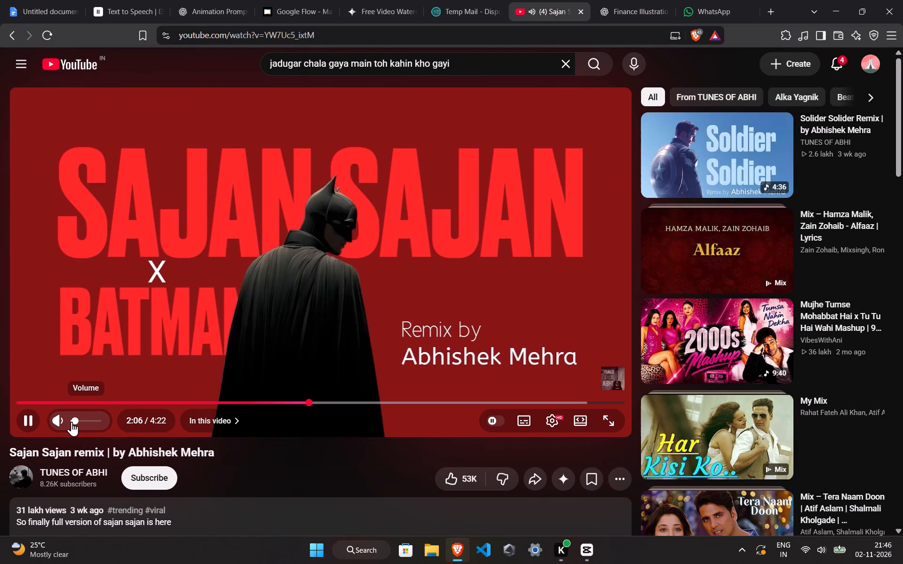
pyautogui.click(855, 563)
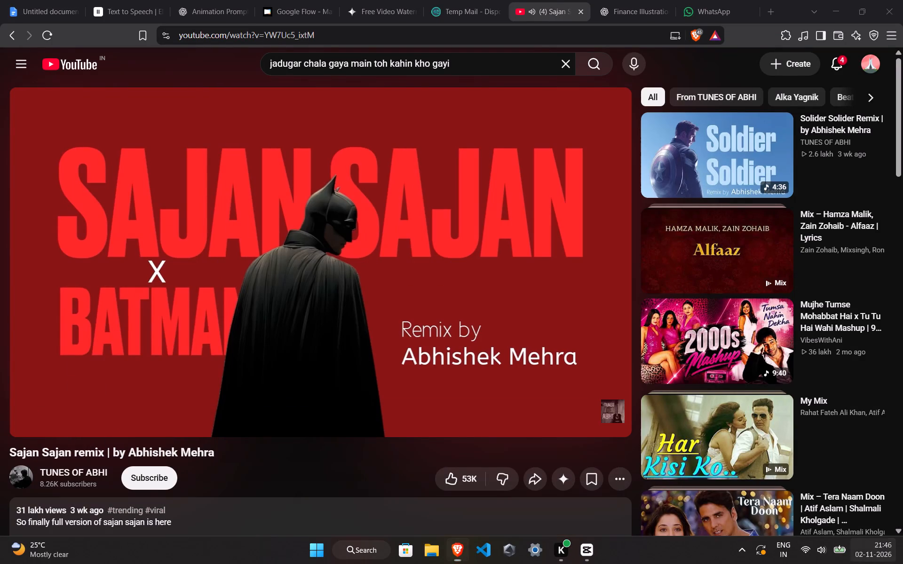
pyautogui.click(813, 555)
pyautogui.click(817, 536)
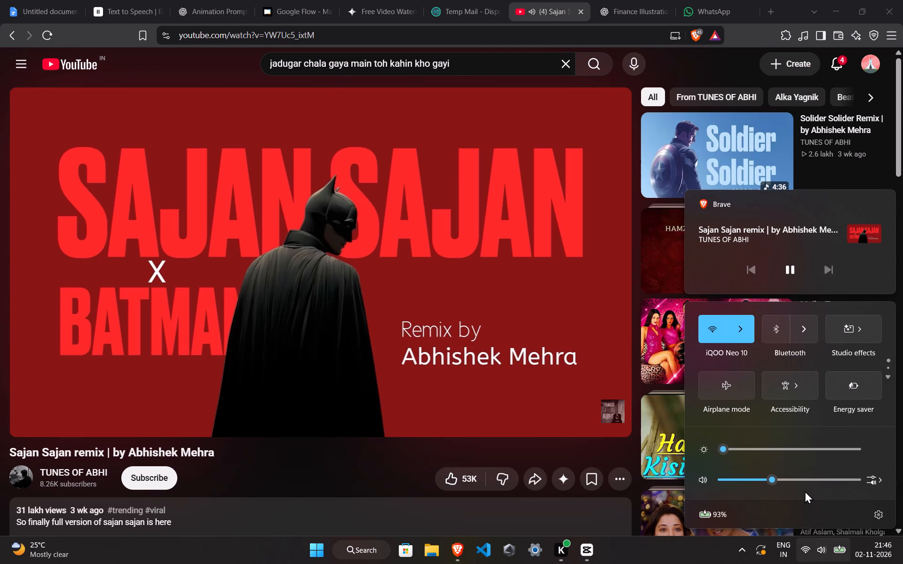
pyautogui.click(803, 488)
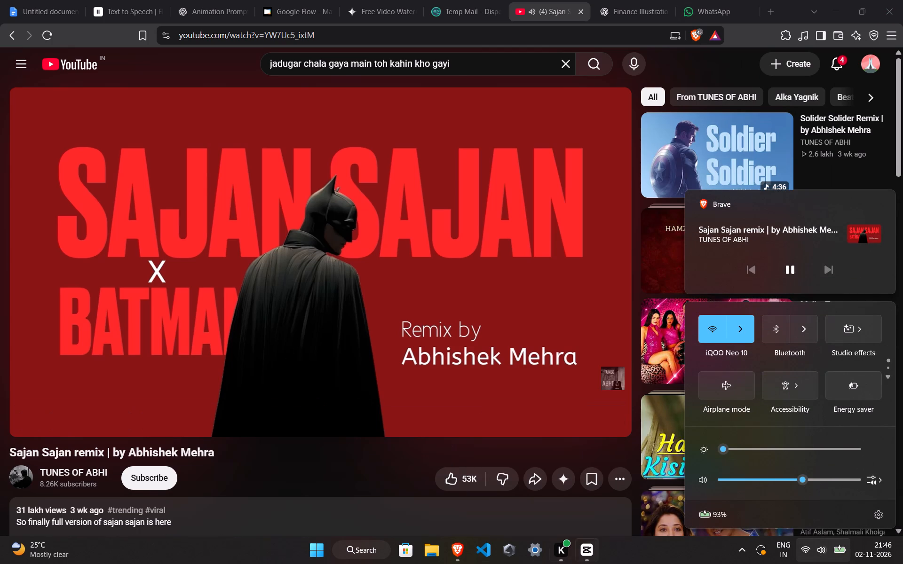
# Switch to the NEW #3 project in CapCut and play the timeline from about 2:10.
pyautogui.click(596, 558)
pyautogui.click(595, 490)
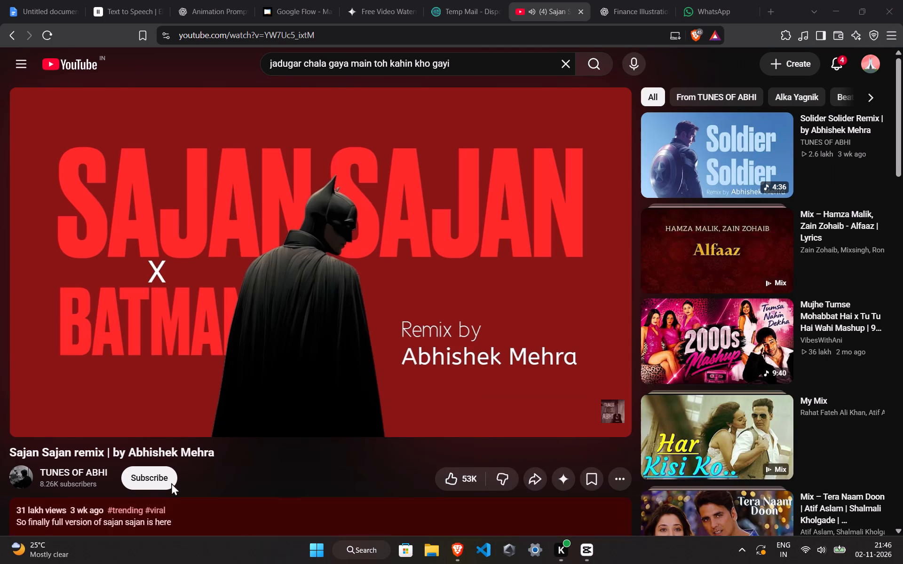
pyautogui.click(583, 552)
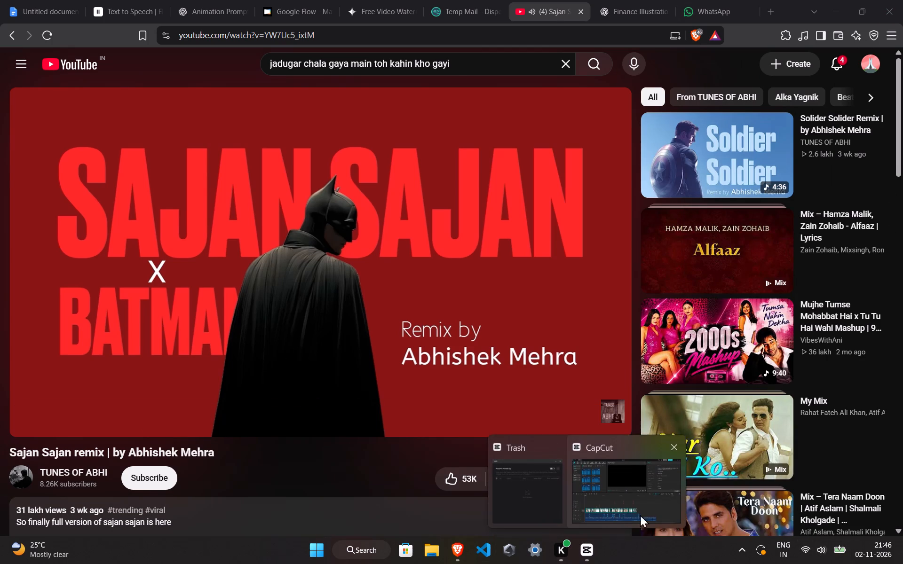
pyautogui.click(626, 499)
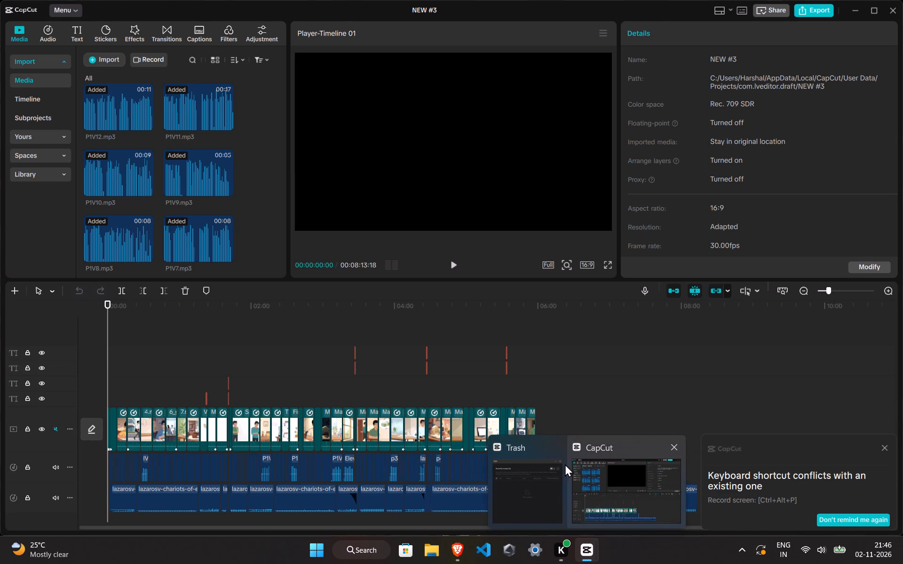
pyautogui.click(557, 443)
pyautogui.click(264, 373)
pyautogui.press('space')
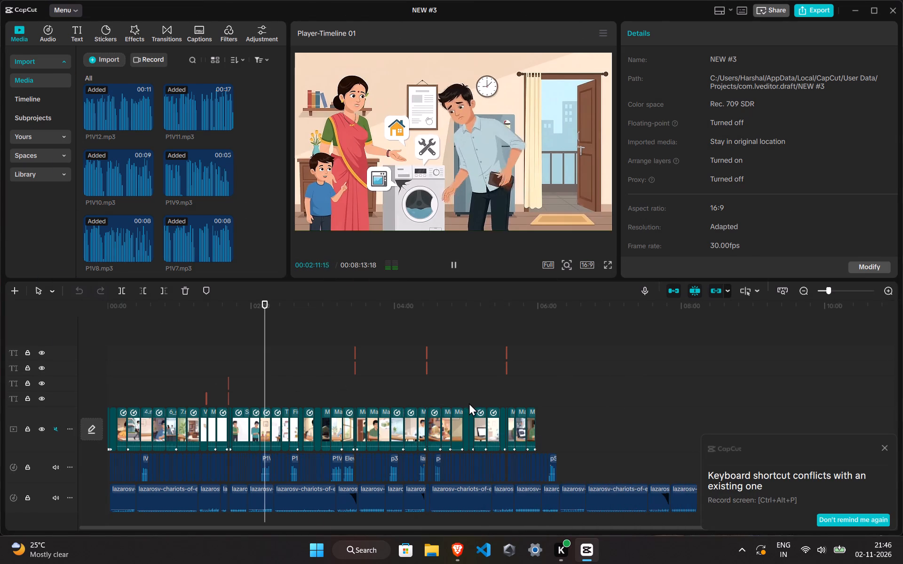
# Fine-tune the system volume to slightly below 45 while the preview plays.
pyautogui.click(806, 561)
pyautogui.moveTo(781, 480); pyautogui.dragTo(783, 480)
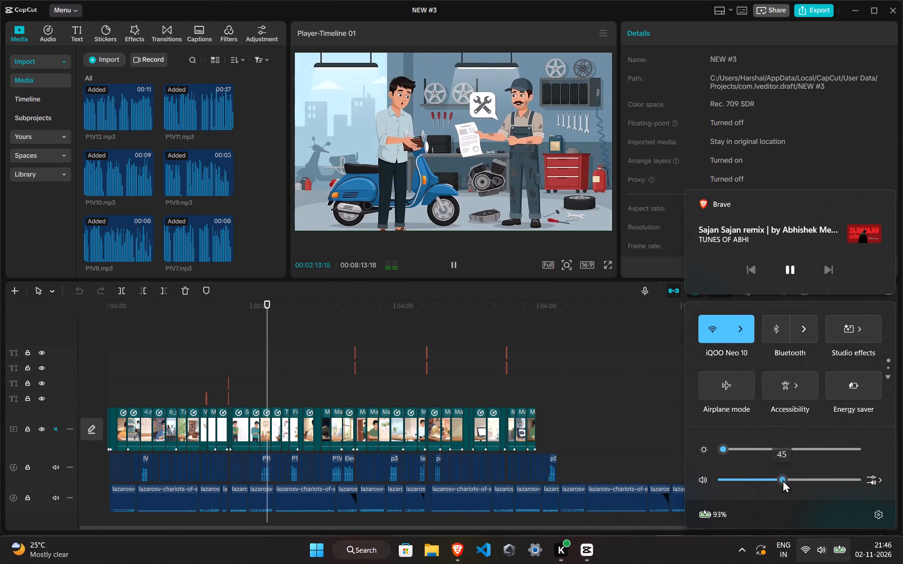
pyautogui.moveTo(783, 480); pyautogui.dragTo(776, 480)
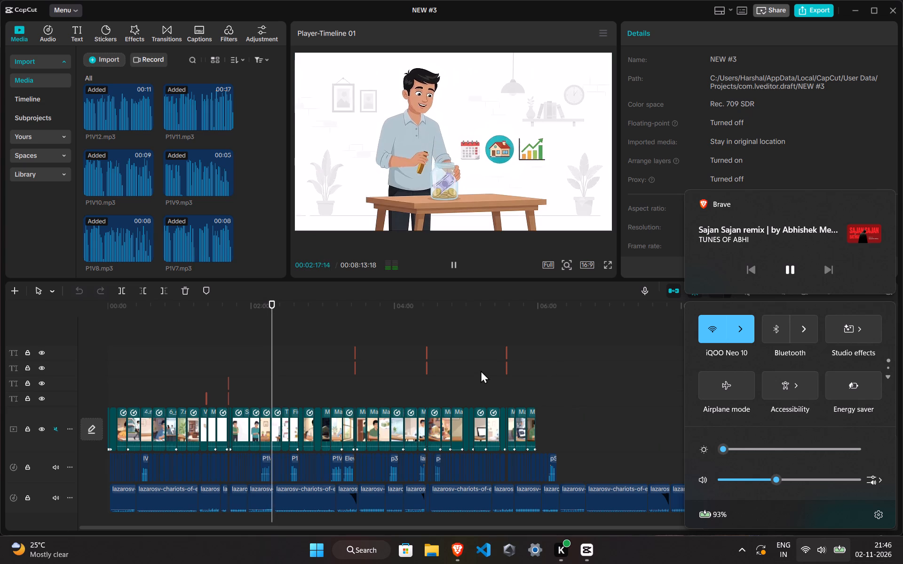
# Dismiss the shortcut-conflict notice, maximize the editor window, and play the timeline from about 5:41.
pyautogui.click(518, 355)
pyautogui.scroll(2, 546, 390)
pyautogui.keyDown('ctrl'); pyautogui.scroll(13, 530, 389); pyautogui.keyUp('ctrl')
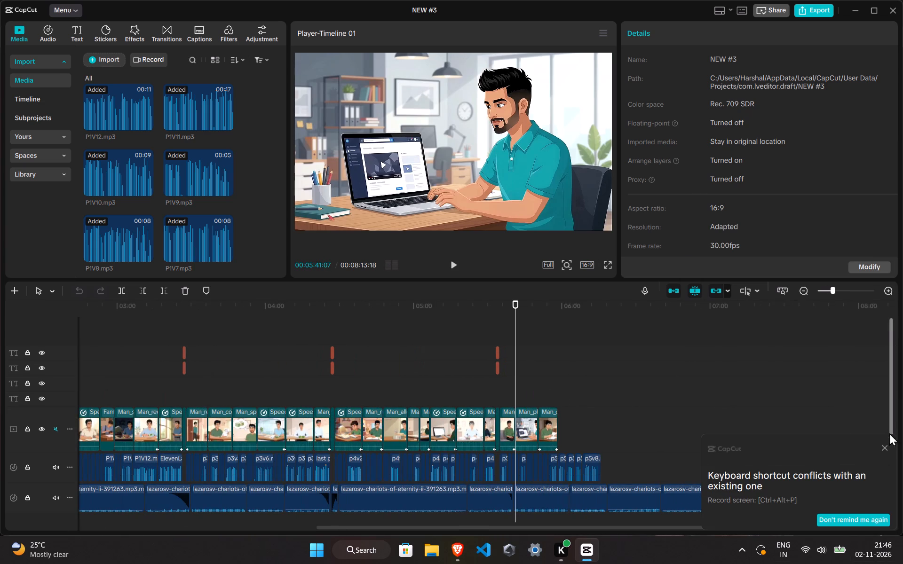
pyautogui.click(886, 447)
pyautogui.press('space')
pyautogui.scroll(2, 611, 494)
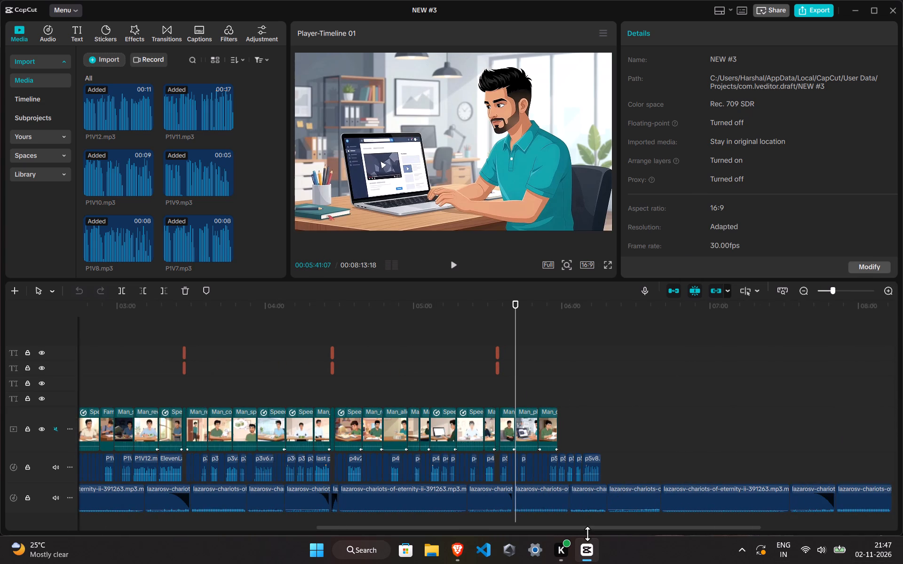
pyautogui.click(587, 533)
pyautogui.moveTo(588, 527); pyautogui.dragTo(653, 525)
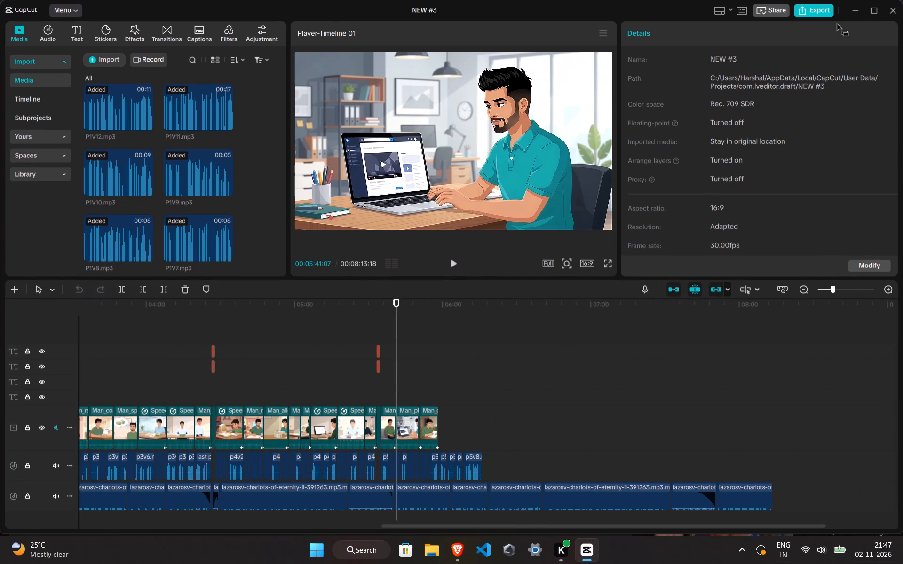
pyautogui.click(867, 7)
pyautogui.press('space')
pyautogui.keyDown('ctrl'); pyautogui.scroll(-2, 454, 351); pyautogui.keyUp('ctrl')
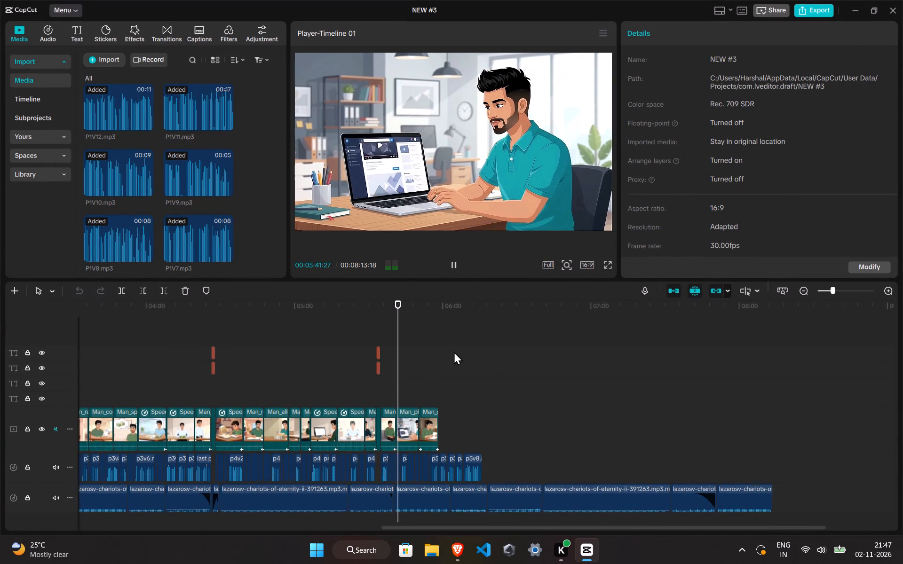
pyautogui.keyDown('ctrl'); pyautogui.scroll(-2, 454, 352); pyautogui.keyUp('ctrl')
pyautogui.keyDown('ctrl'); pyautogui.scroll(10, 452, 352); pyautogui.keyUp('ctrl')
pyautogui.moveTo(526, 527); pyautogui.dragTo(551, 525)
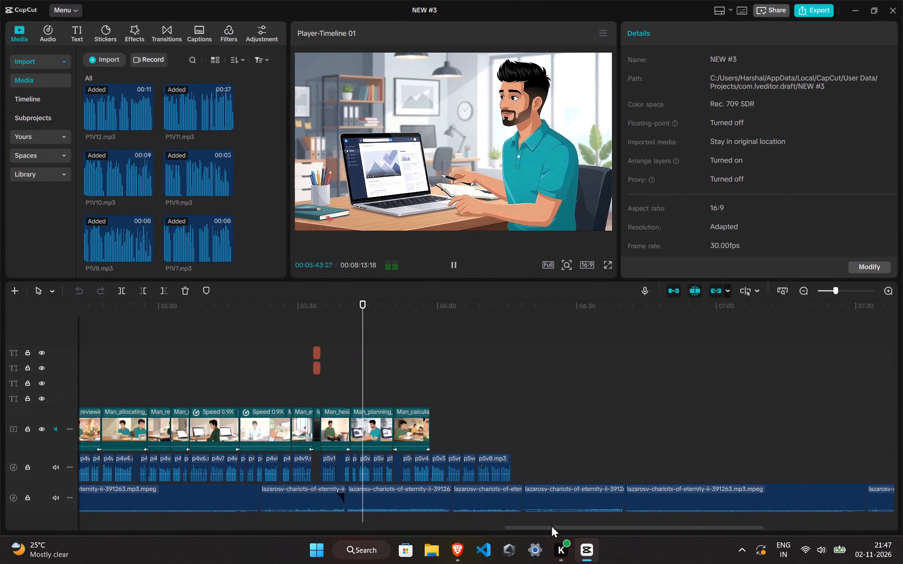
pyautogui.moveTo(551, 525); pyautogui.dragTo(721, 490)
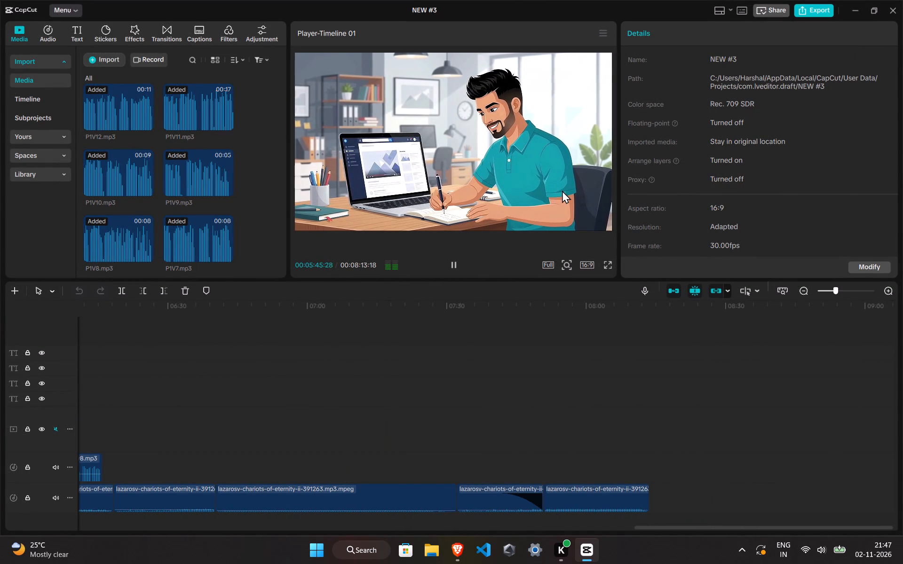
pyautogui.keyDown('ctrl'); pyautogui.scroll(-4, 440, 393); pyautogui.keyUp('ctrl')
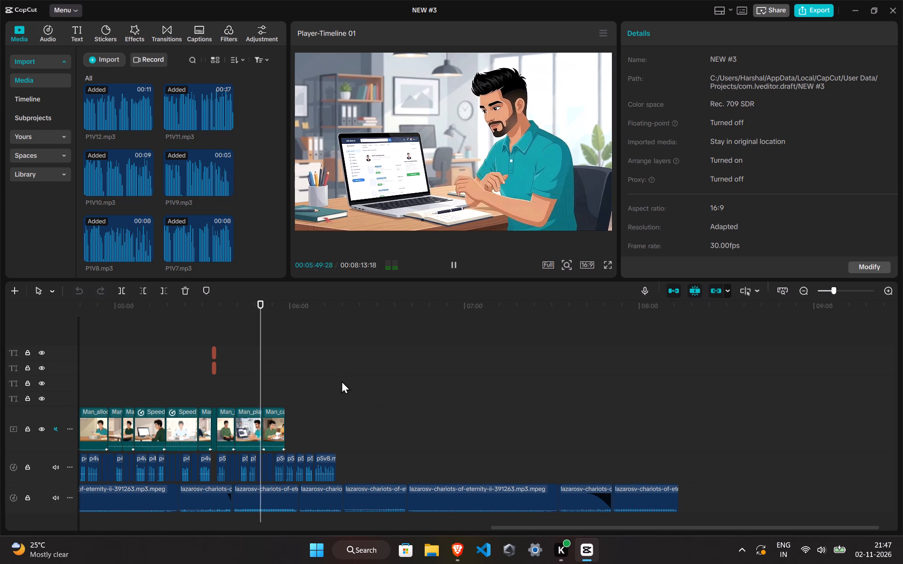
pyautogui.keyDown('ctrl'); pyautogui.scroll(4, 341, 381); pyautogui.keyUp('ctrl')
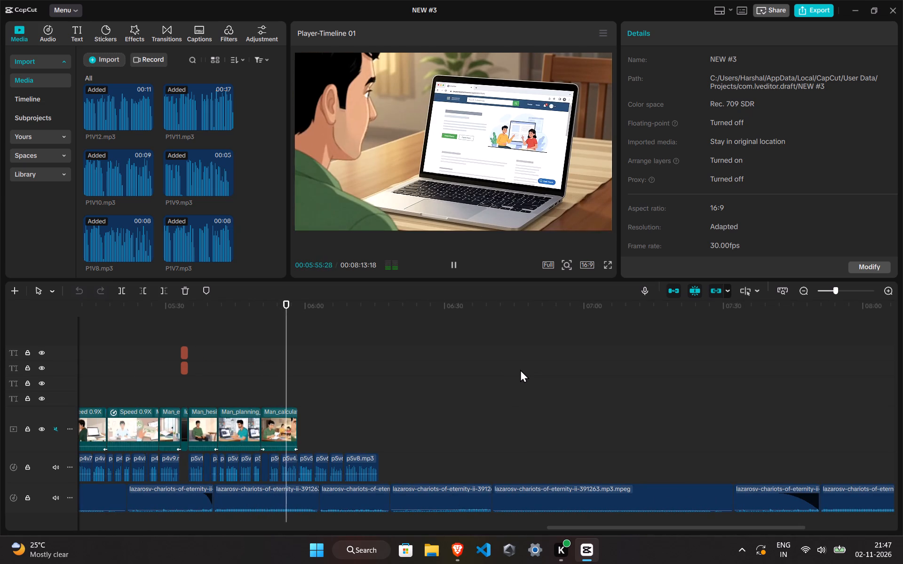
pyautogui.keyDown('ctrl'); pyautogui.scroll(-4, 405, 386); pyautogui.keyUp('ctrl')
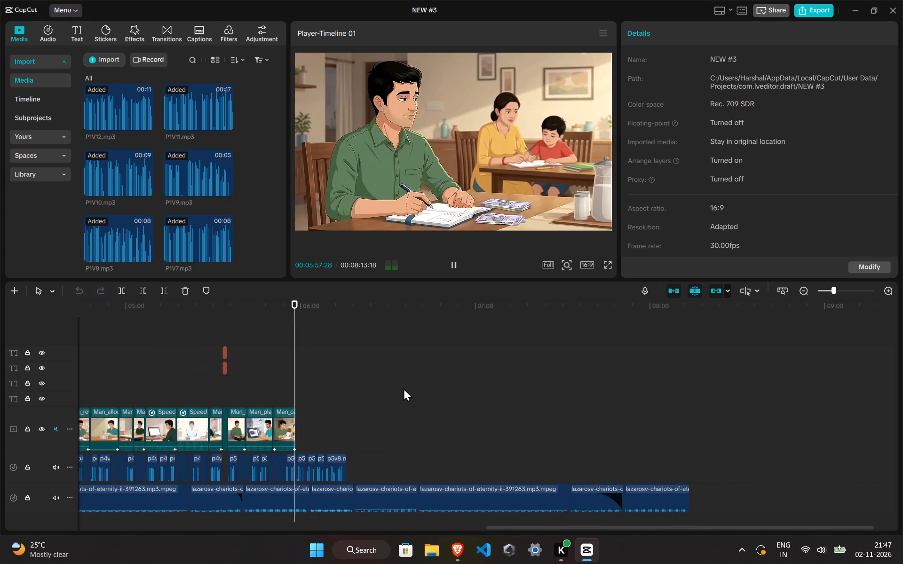
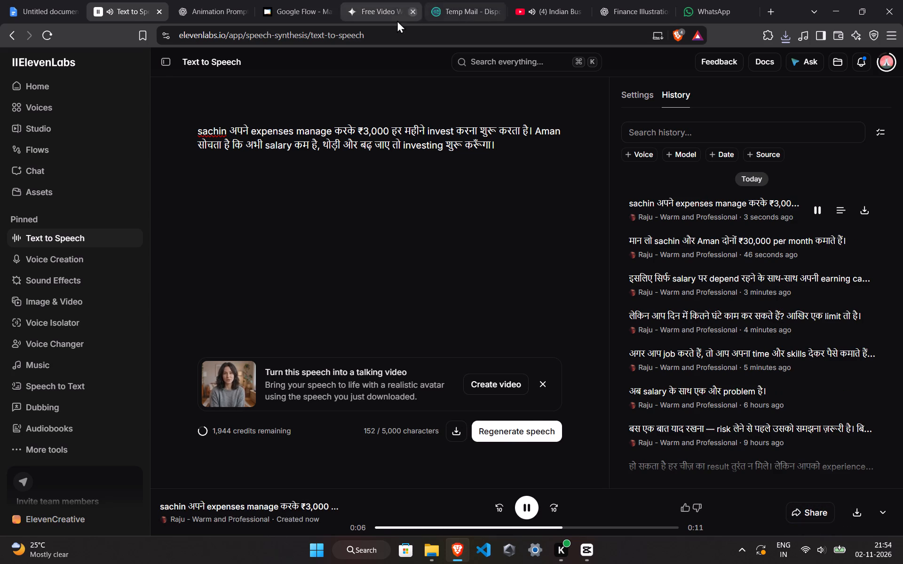
# Look through the rest of the Google Docs script, from Part 6 through Part 7 to the OUTRO.
pyautogui.click(0, 0)
pyautogui.scroll(-9, 355, 293)
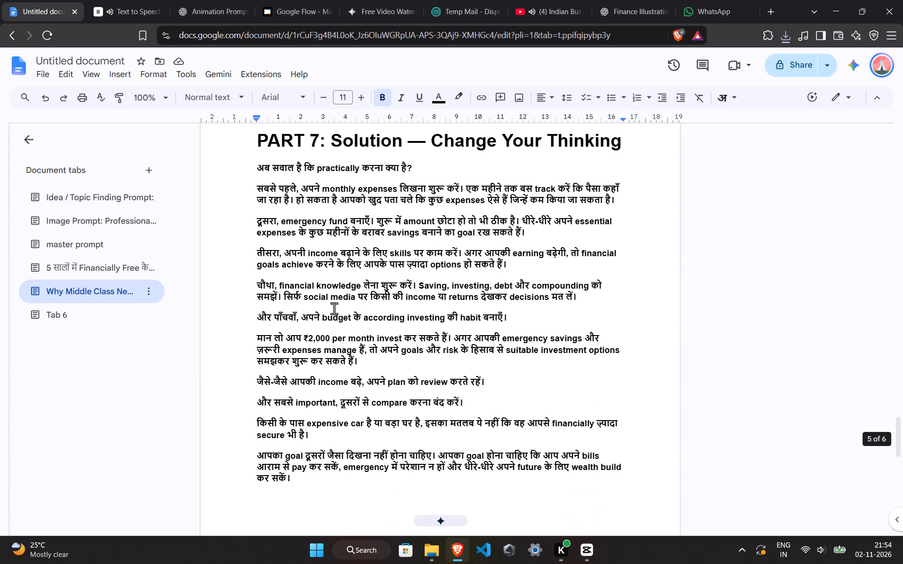
pyautogui.scroll(-6, 334, 308)
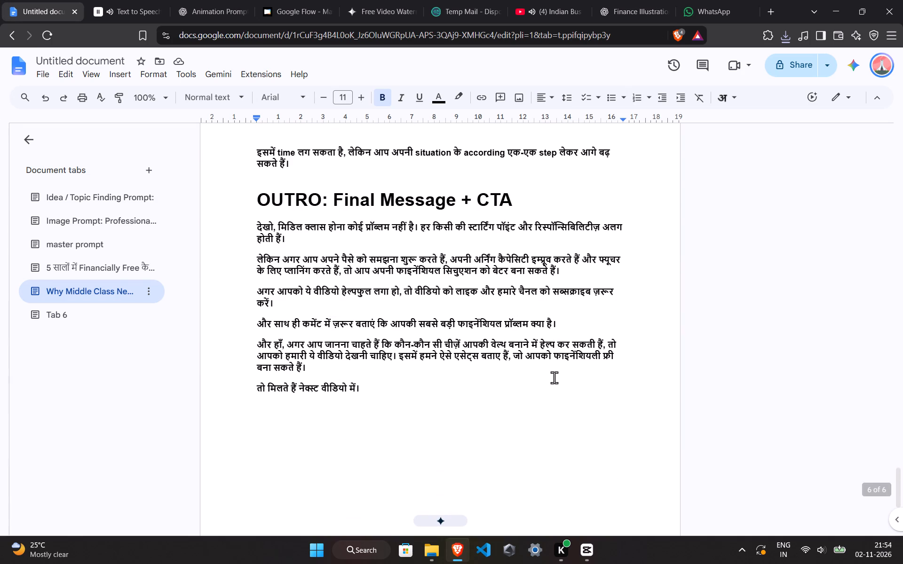
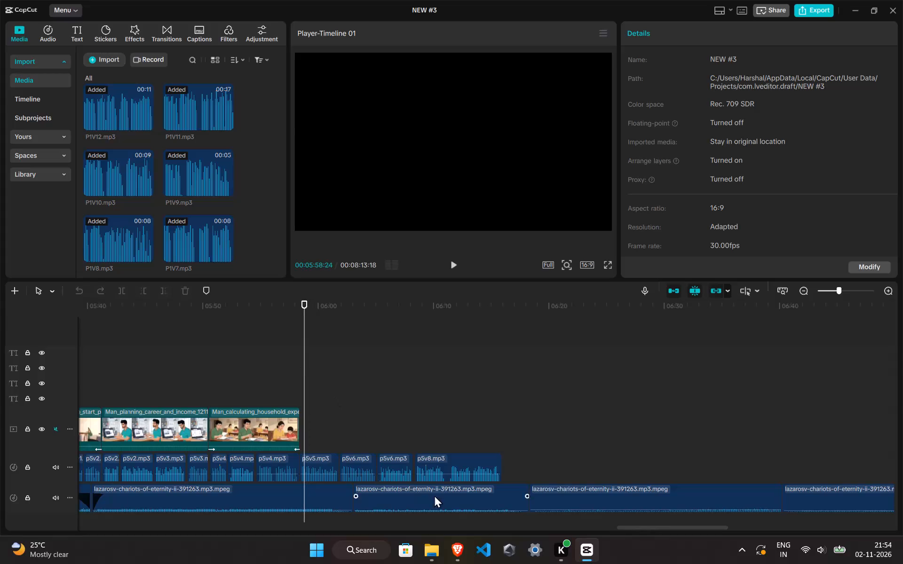
# Download the watermark-free video, replacing Man_learning_online_after_work_24950a81_1080p.mp4 in the Downloads > NEW VID > CLIPS folder.
pyautogui.click(452, 552)
pyautogui.click(348, 0)
pyautogui.scroll(2, 558, 173)
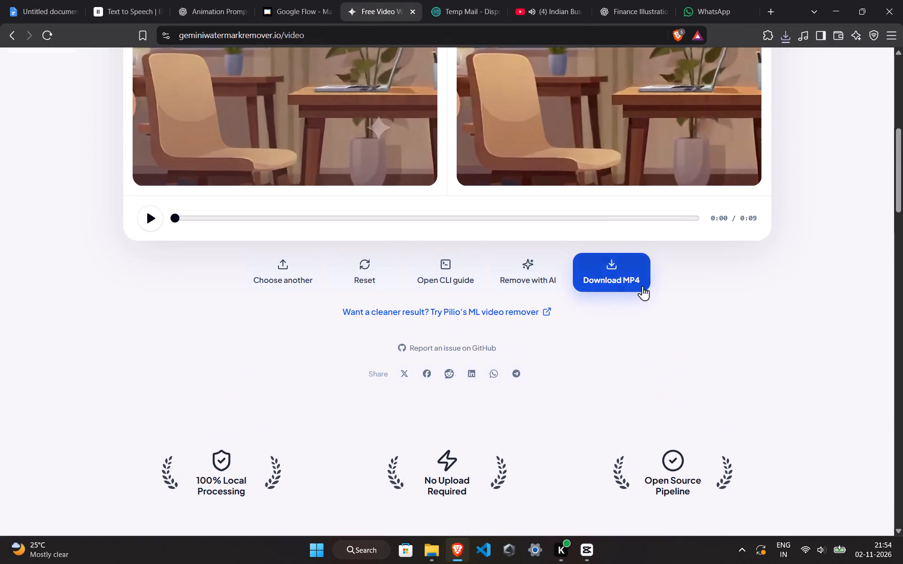
pyautogui.click(642, 286)
pyautogui.click(70, 119)
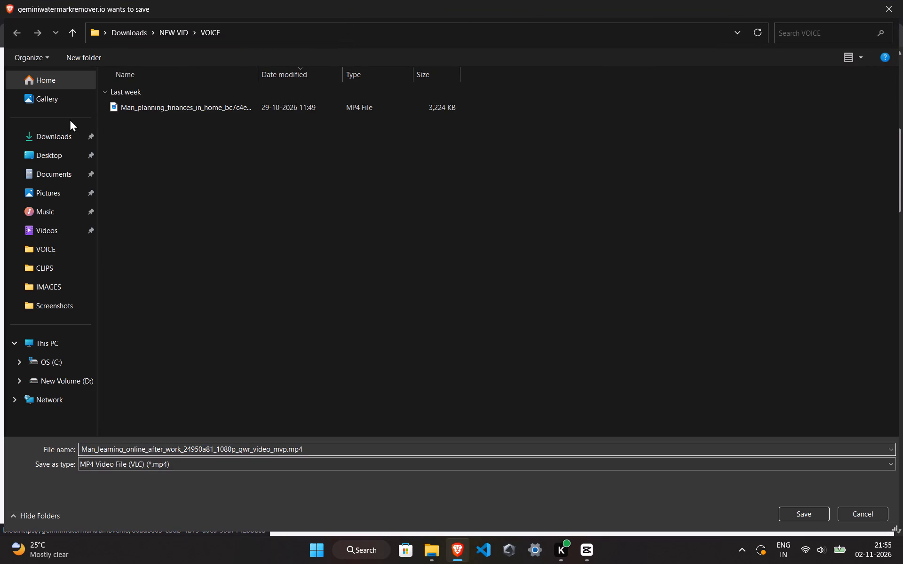
pyautogui.doubleClick(158, 36)
pyautogui.doubleClick(186, 118)
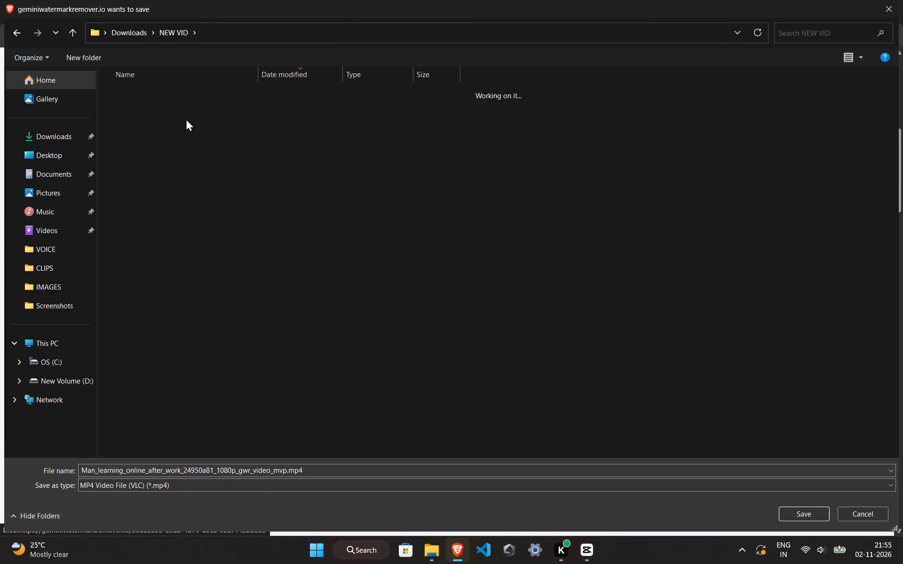
pyautogui.click(183, 107)
pyautogui.click(803, 511)
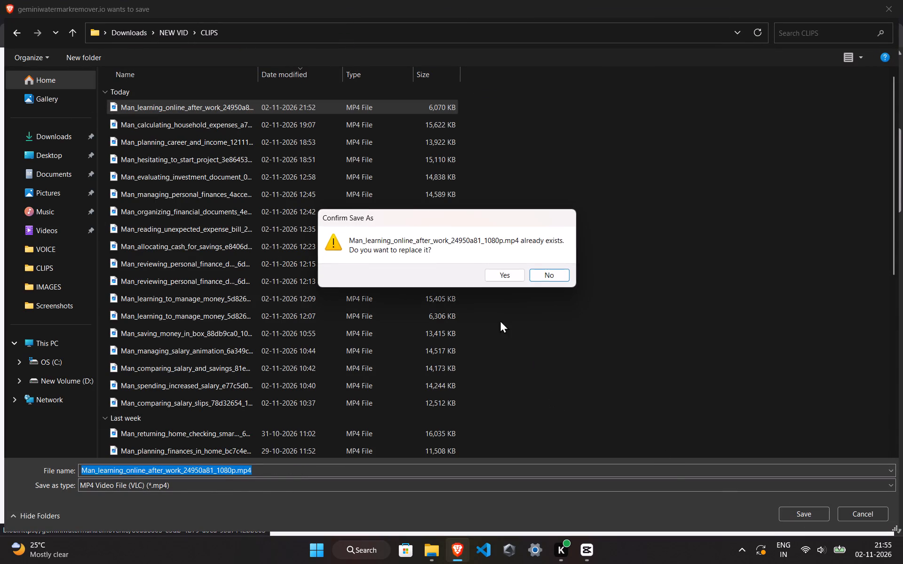
pyautogui.click(506, 270)
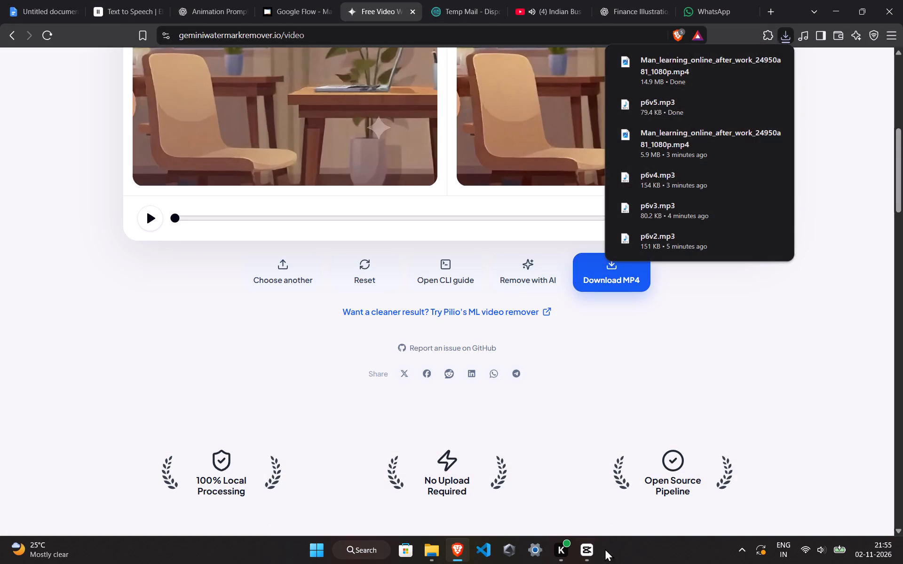
# Import Man_learning_online_after_work_24950a81_1080p.mp4 into CapCut and place it on the main video track directly after the household expenses clip.
pyautogui.click(588, 549)
pyautogui.click(110, 53)
pyautogui.click(166, 90)
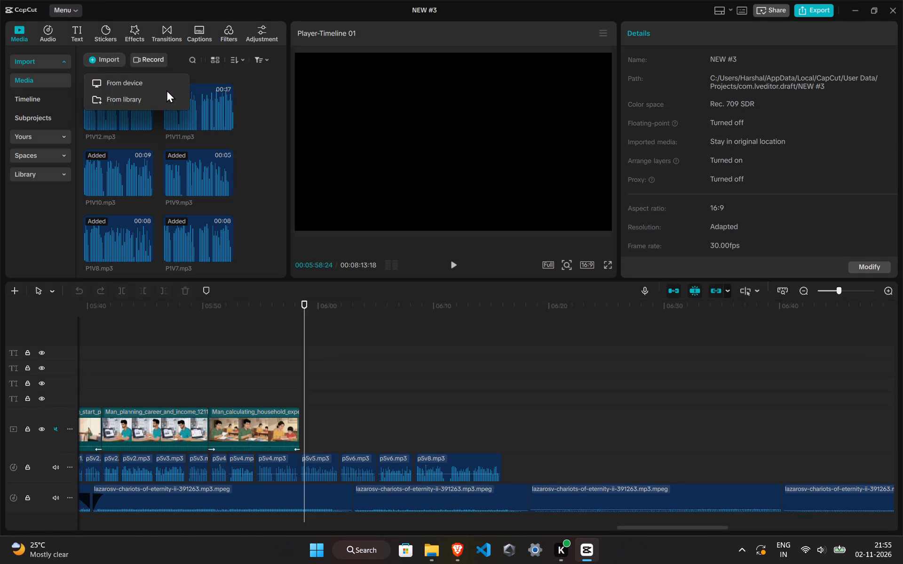
pyautogui.click(141, 104)
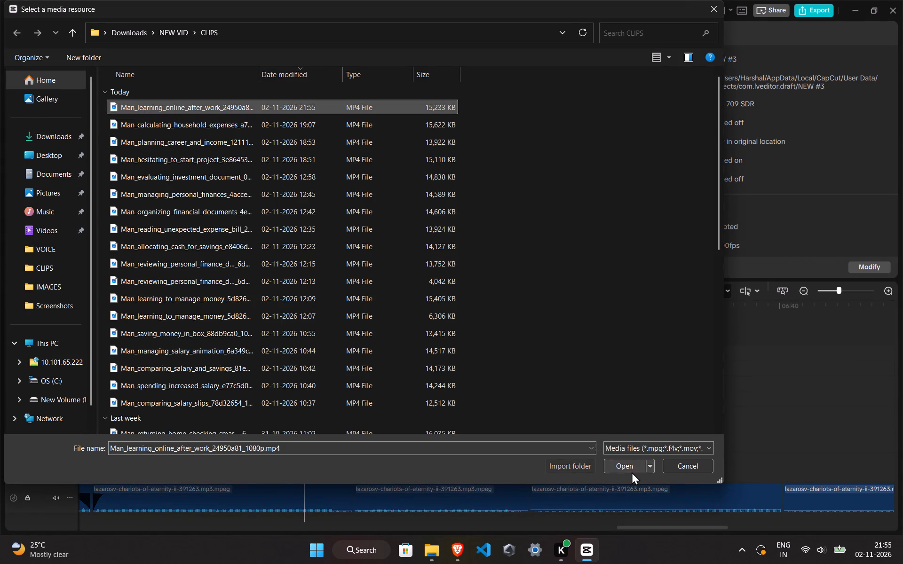
pyautogui.click(632, 472)
pyautogui.moveTo(206, 225); pyautogui.dragTo(302, 425)
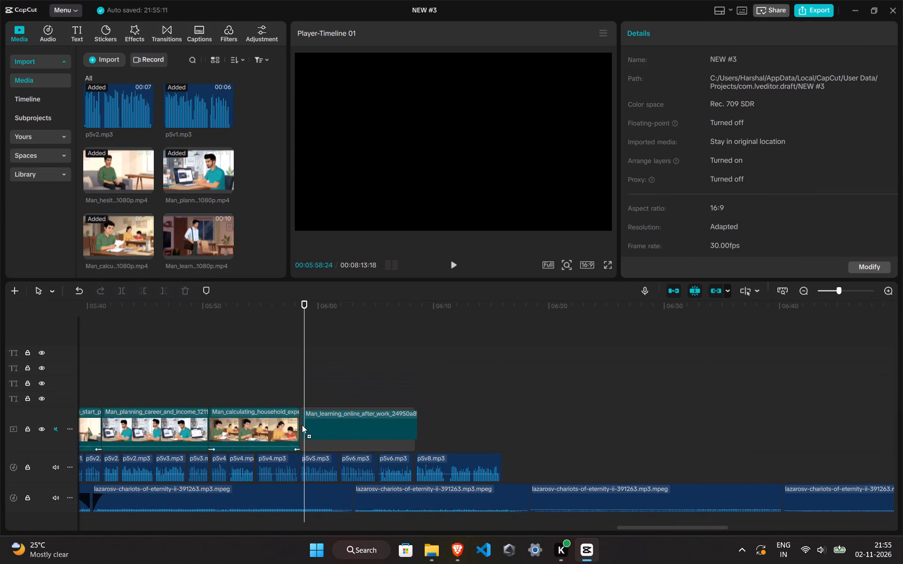
pyautogui.moveTo(302, 425); pyautogui.dragTo(302, 427)
# Play back the newly placed online-learning clip twice to check it against the p5v5 and p5v6 voice clips.
pyautogui.click(282, 398)
pyautogui.scroll(12, 318, 398)
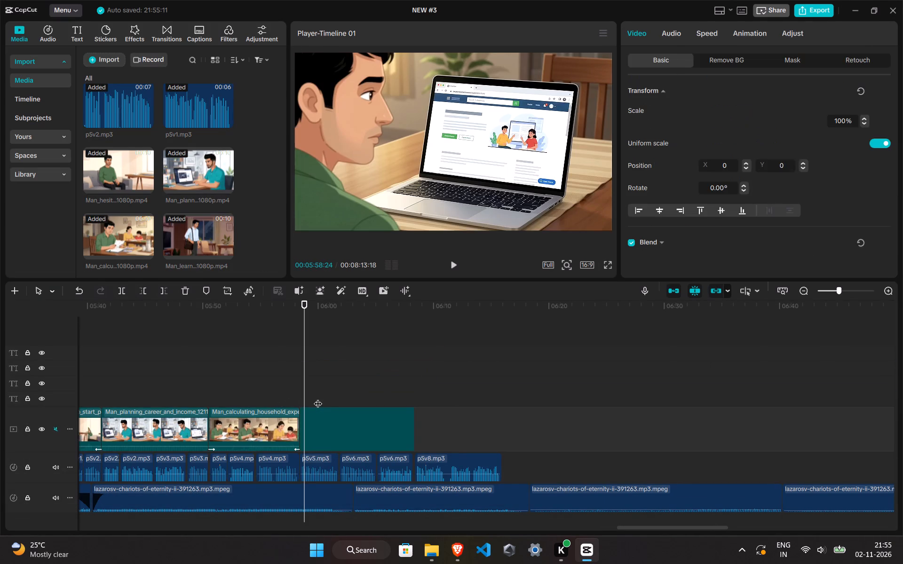
pyautogui.scroll(3, 318, 398)
pyautogui.press('space')
pyautogui.scroll(-2, 327, 413)
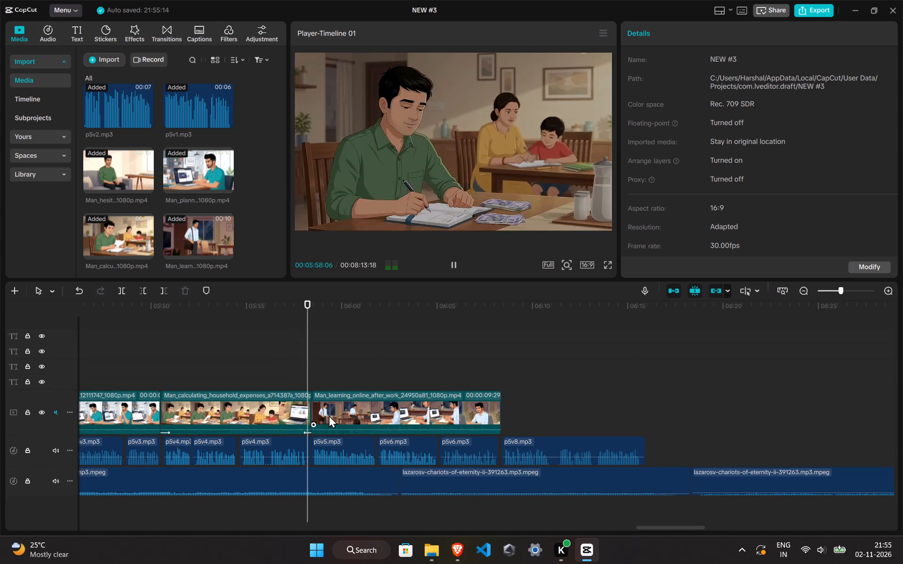
pyautogui.keyDown('ctrl'); pyautogui.scroll(-4, 345, 431); pyautogui.keyUp('ctrl')
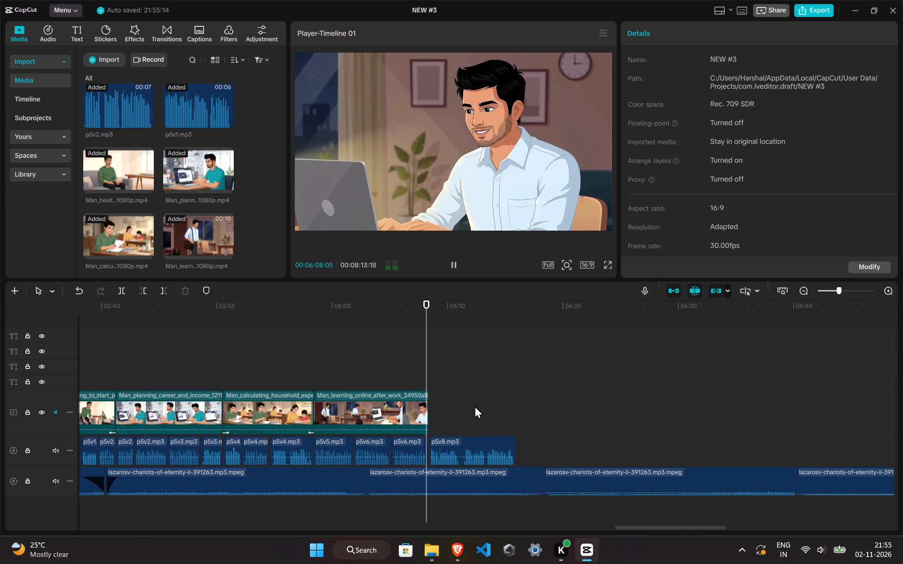
pyautogui.click(423, 383)
pyautogui.doubleClick(425, 383)
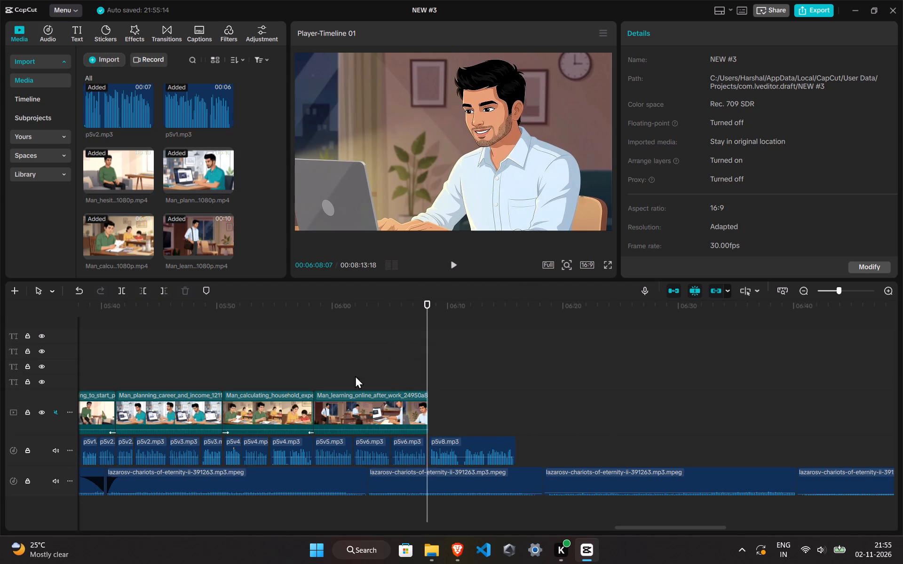
pyautogui.click(311, 369)
pyautogui.press('space')
pyautogui.keyDown('ctrl'); pyautogui.scroll(13, 415, 385); pyautogui.keyUp('ctrl')
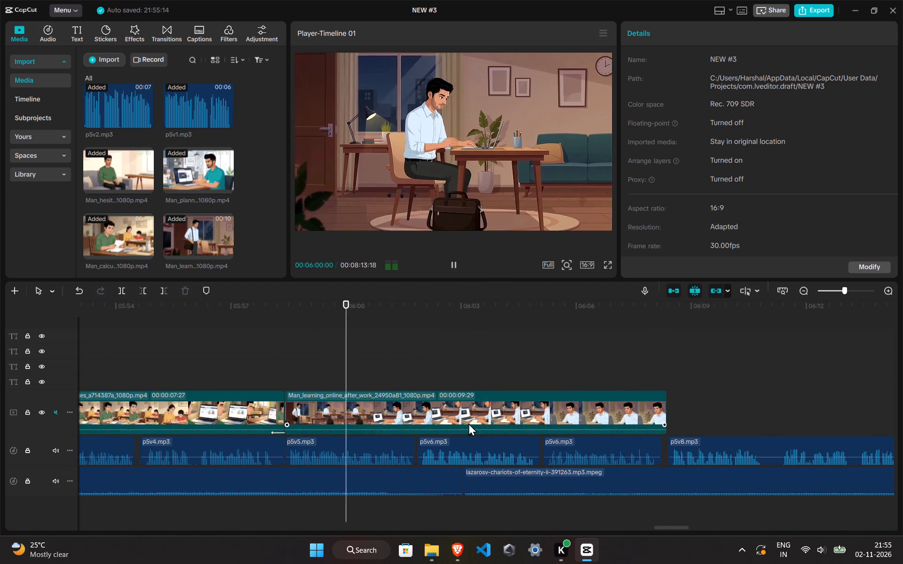
pyautogui.moveTo(663, 527); pyautogui.dragTo(673, 526)
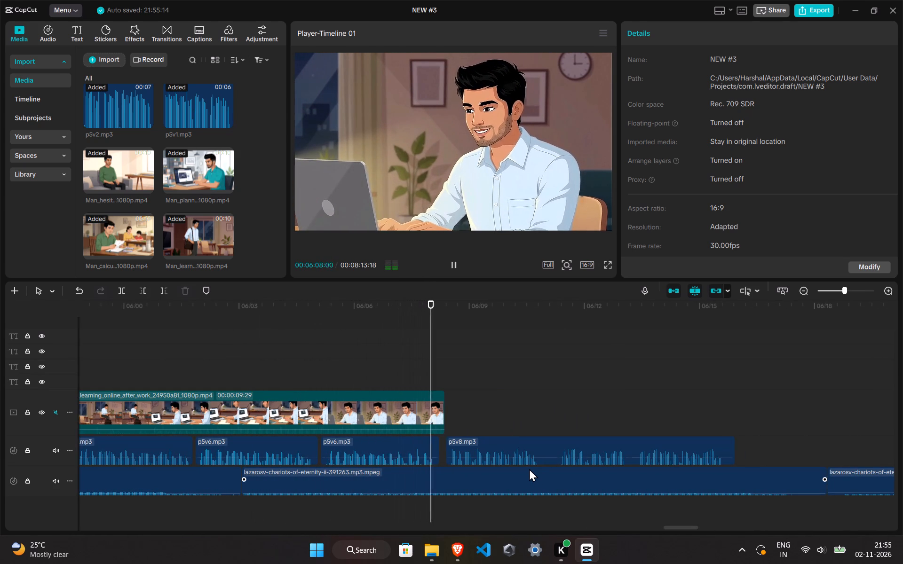
pyautogui.click(448, 370)
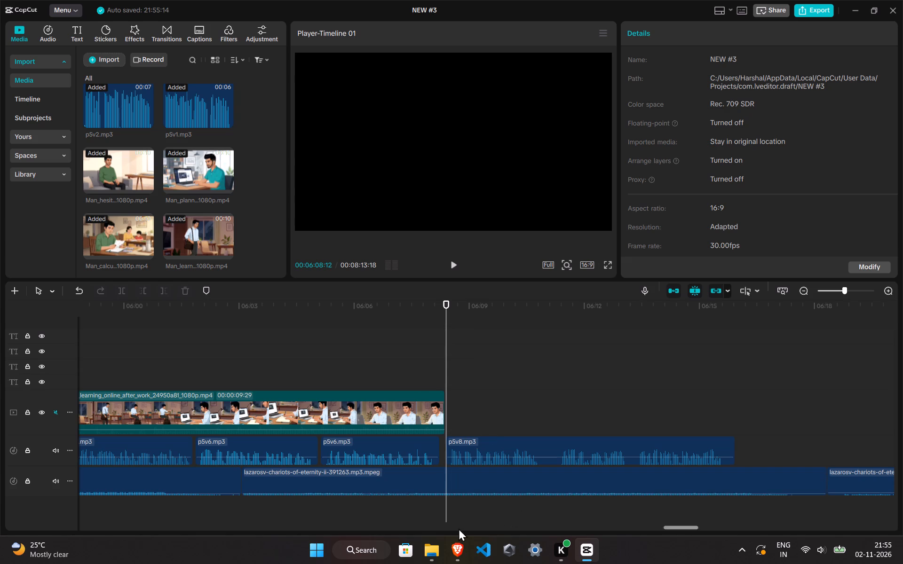
pyautogui.click(453, 550)
pyautogui.click(215, 0)
pyautogui.click(0, 0)
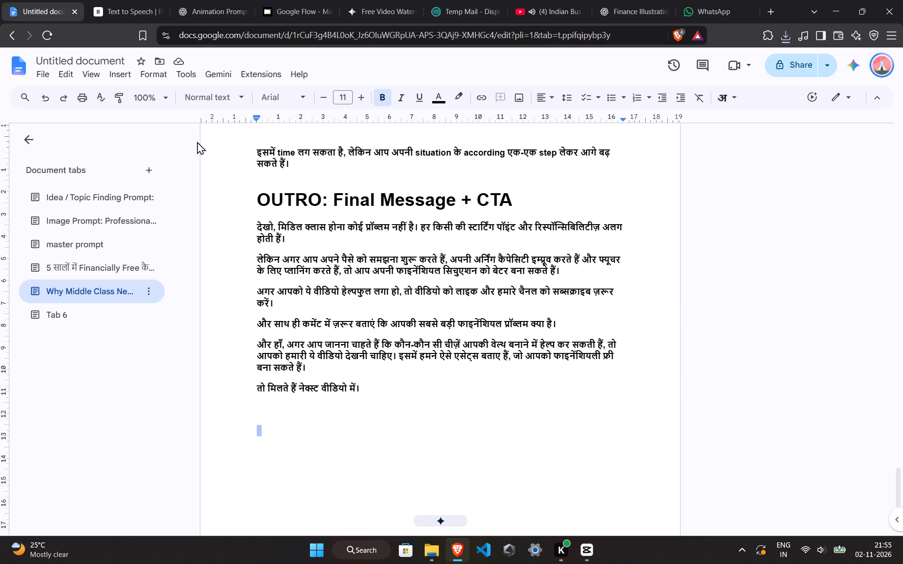
pyautogui.scroll(5, 214, 182)
pyautogui.scroll(2, 261, 237)
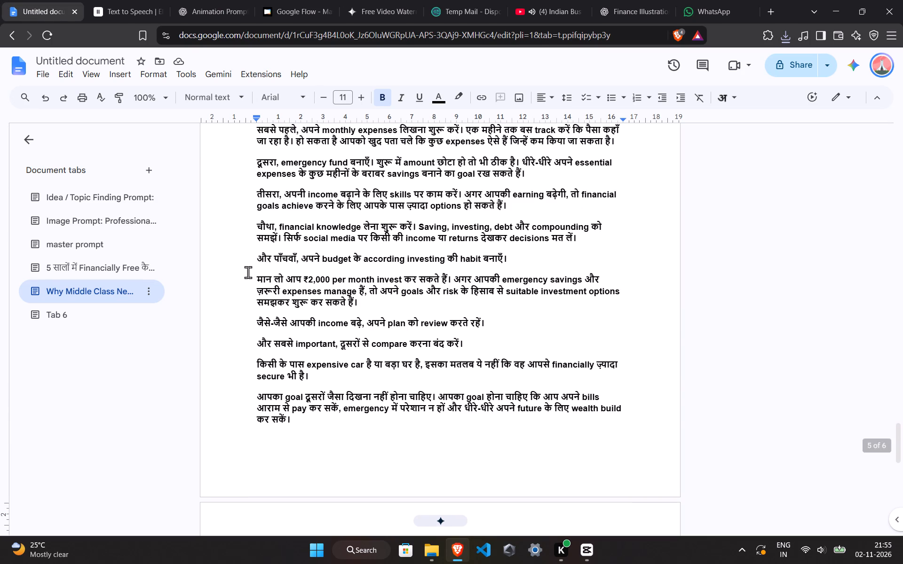
pyautogui.scroll(14, 246, 260)
pyautogui.moveTo(250, 340); pyautogui.dragTo(260, 343)
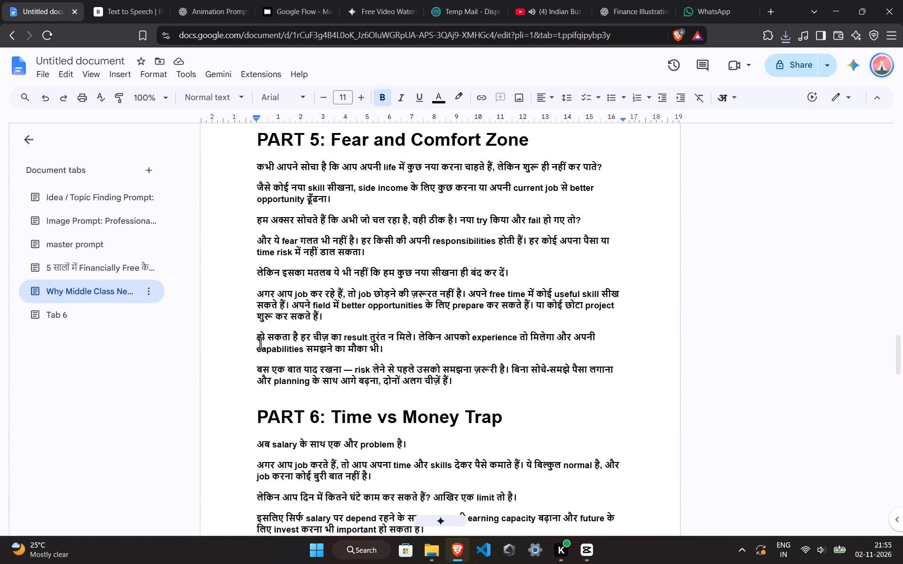
pyautogui.moveTo(260, 343); pyautogui.dragTo(396, 356)
pyautogui.hotkey('ctrl', 'c')
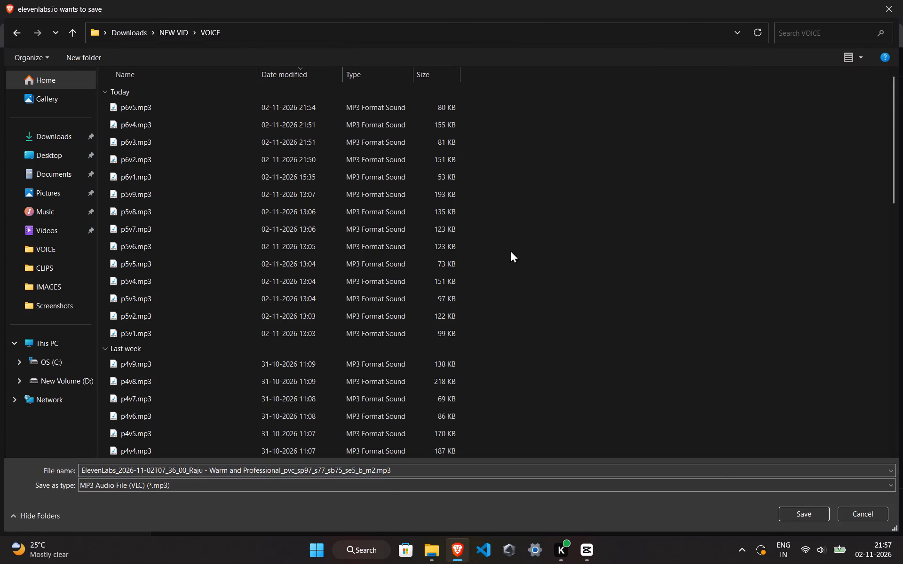
pyautogui.click(788, 513)
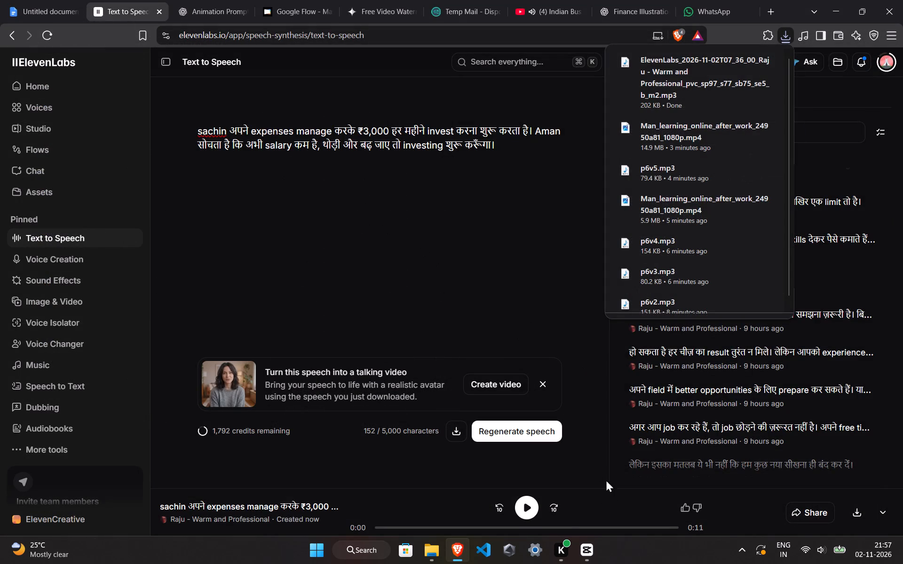
# Import the downloaded ElevenLabs MP3 from the VOICE folder into CapCut and place it between the last p5v6.mp3 piece and p5v8.mp3.
pyautogui.click(579, 552)
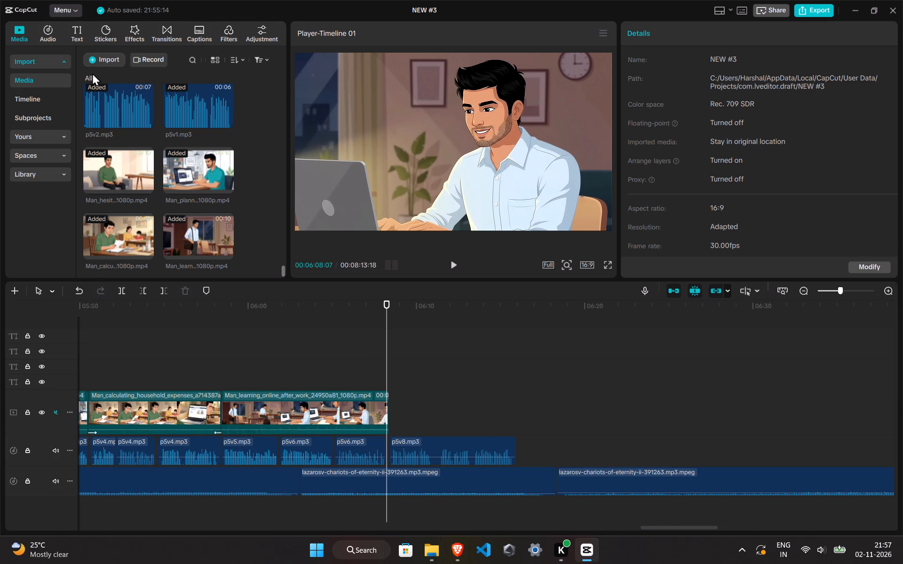
pyautogui.click(101, 62)
pyautogui.click(141, 88)
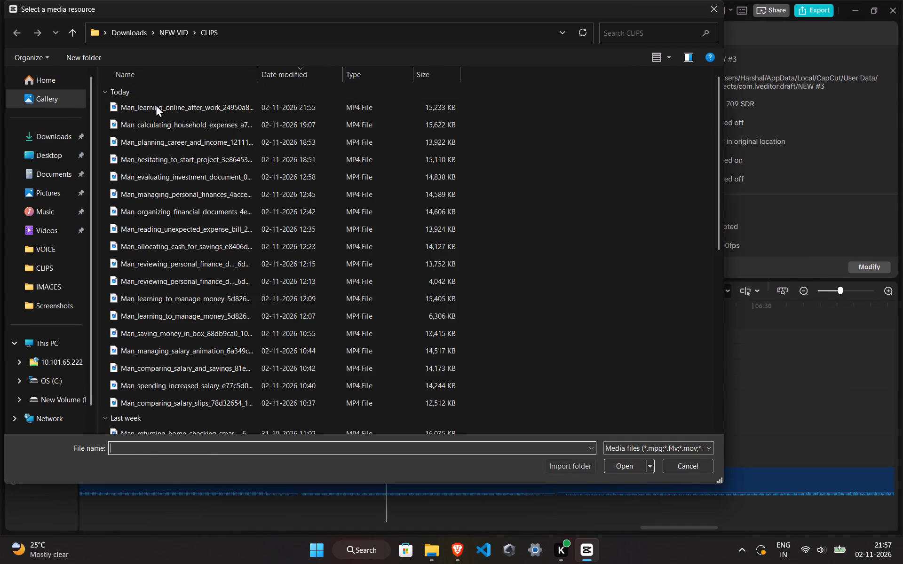
pyautogui.click(156, 104)
pyautogui.click(50, 135)
pyautogui.click(150, 113)
pyautogui.doubleClick(144, 112)
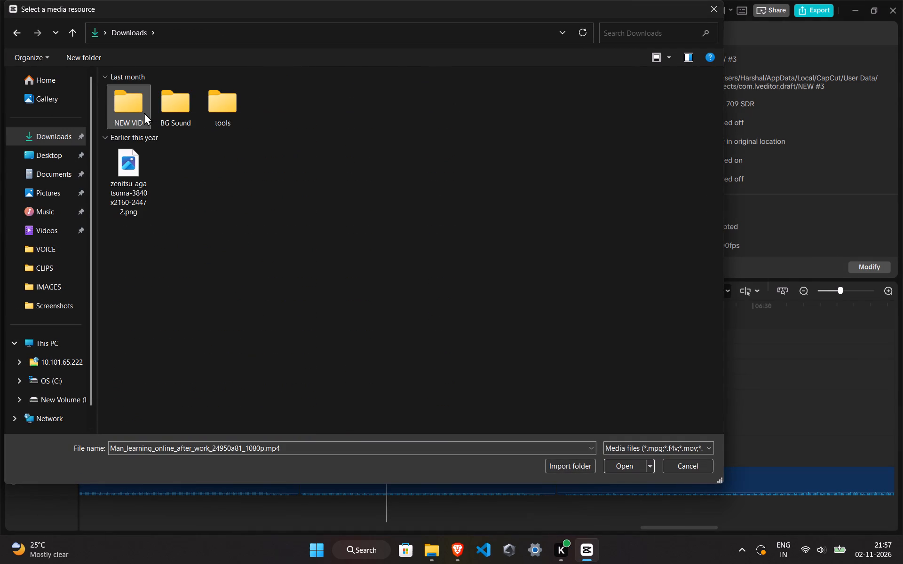
pyautogui.tripleClick(148, 111)
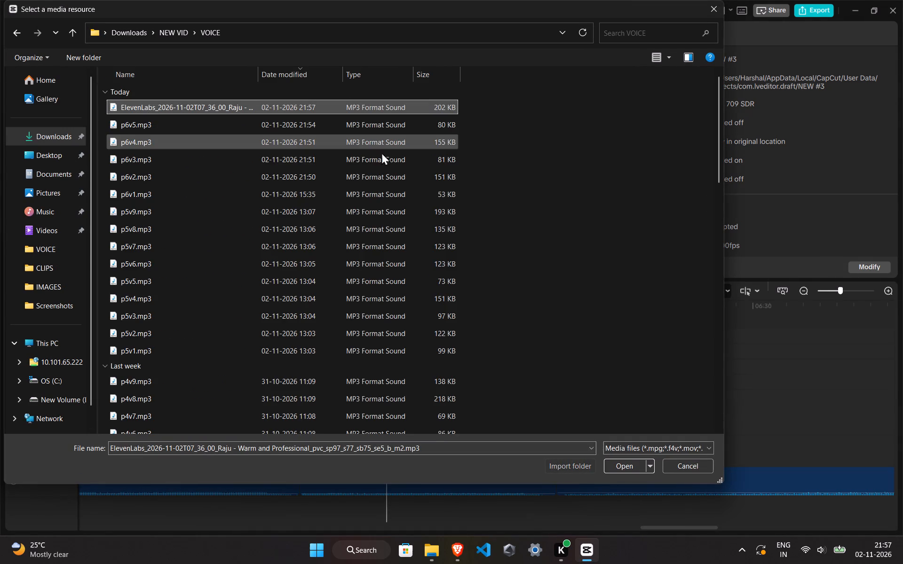
pyautogui.click(628, 458)
pyautogui.moveTo(441, 446); pyautogui.dragTo(594, 451)
pyautogui.moveTo(121, 231); pyautogui.dragTo(421, 439)
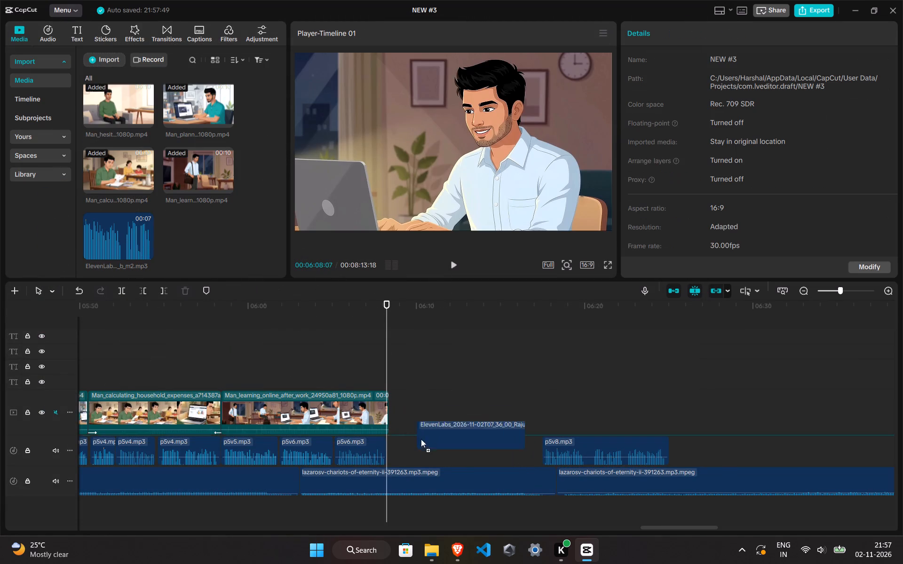
pyautogui.moveTo(421, 439); pyautogui.dragTo(389, 448)
# Shift the new ElevenLabs voice clip slightly later to leave a short gap after p5v6.mp3, playing back across the join.
pyautogui.click(375, 393)
pyautogui.press('space')
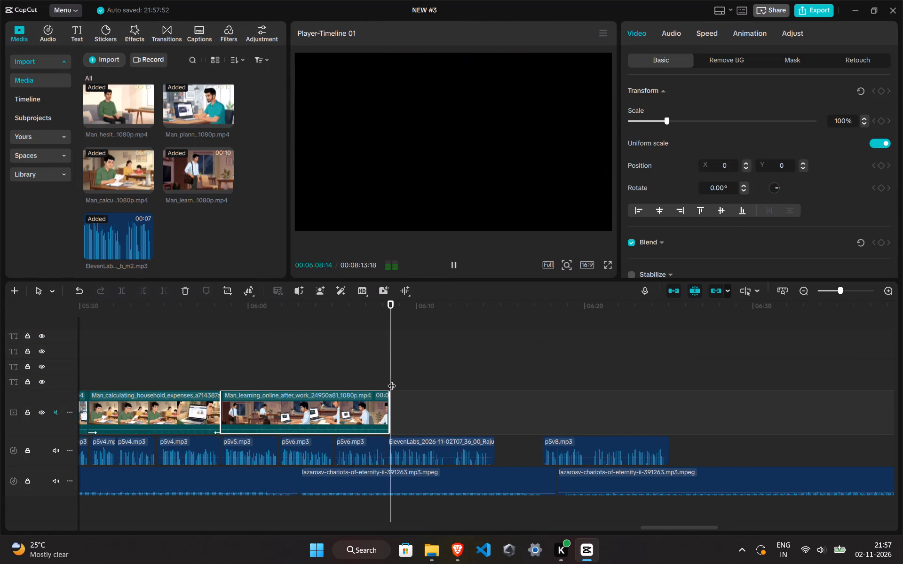
pyautogui.keyDown('ctrl'); pyautogui.scroll(11, 415, 404); pyautogui.keyUp('ctrl')
pyautogui.click(352, 381)
pyautogui.press('space')
pyautogui.moveTo(430, 442); pyautogui.dragTo(431, 442)
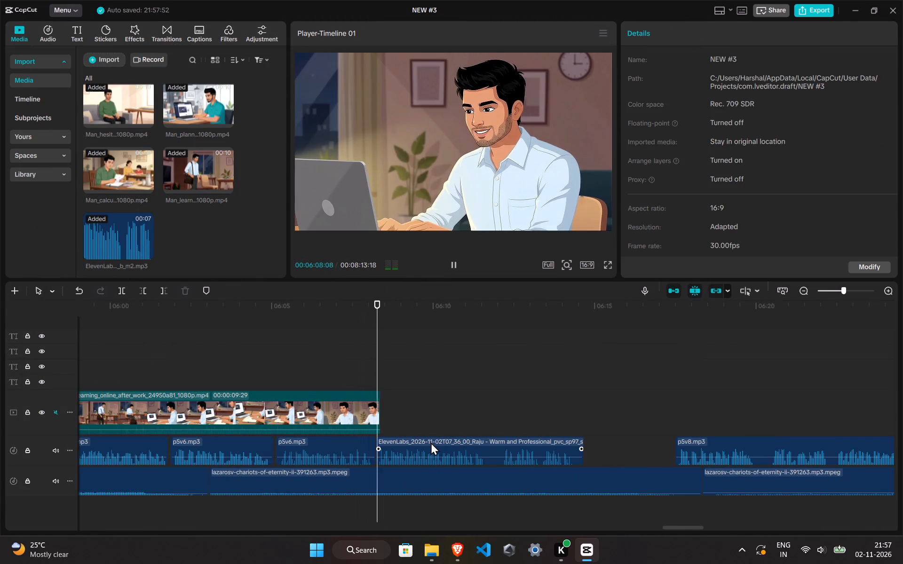
pyautogui.moveTo(431, 442); pyautogui.dragTo(438, 441)
pyautogui.click(319, 322)
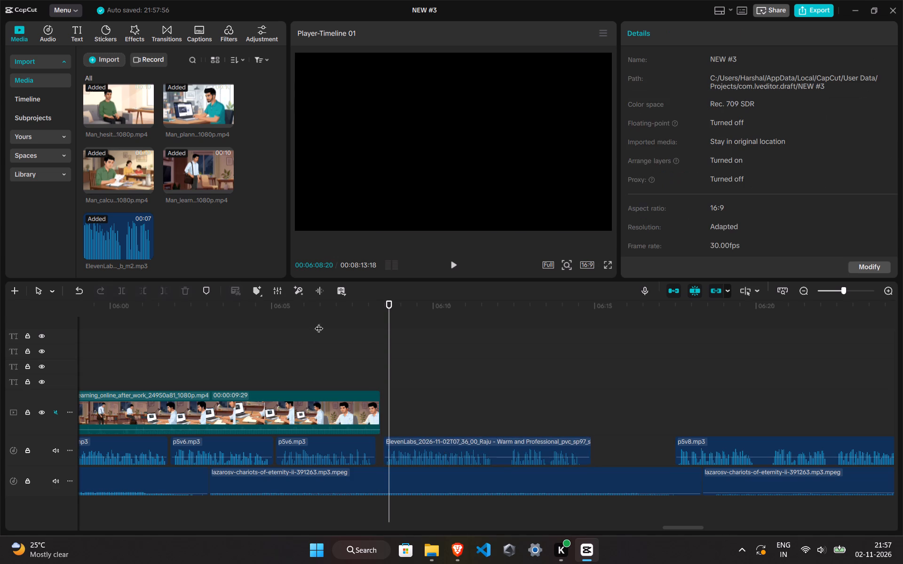
pyautogui.press('space')
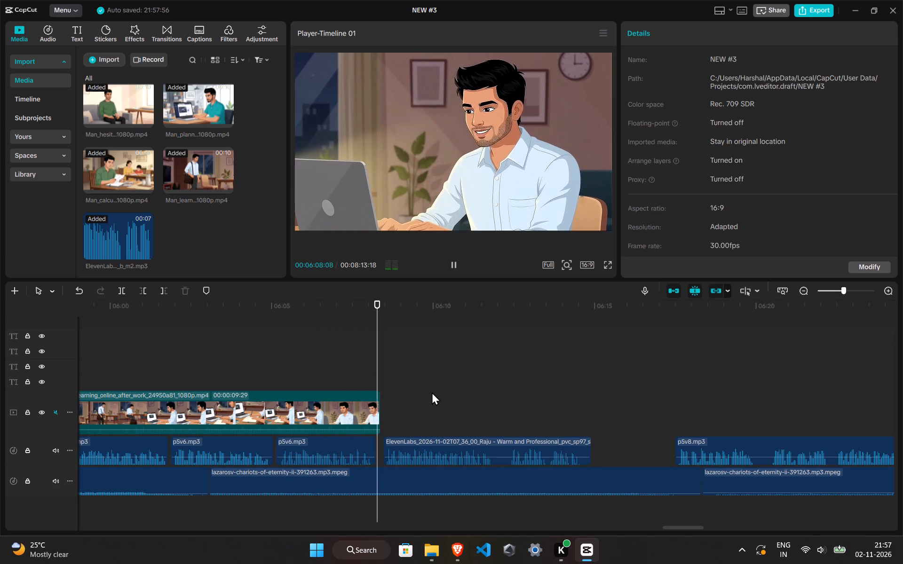
# Split the new ElevenLabs voice clip at 00:06:11:26 and 00:06:12:10 and delete the silent middle piece.
pyautogui.keyDown('ctrl'); pyautogui.scroll(9, 492, 426); pyautogui.keyUp('ctrl')
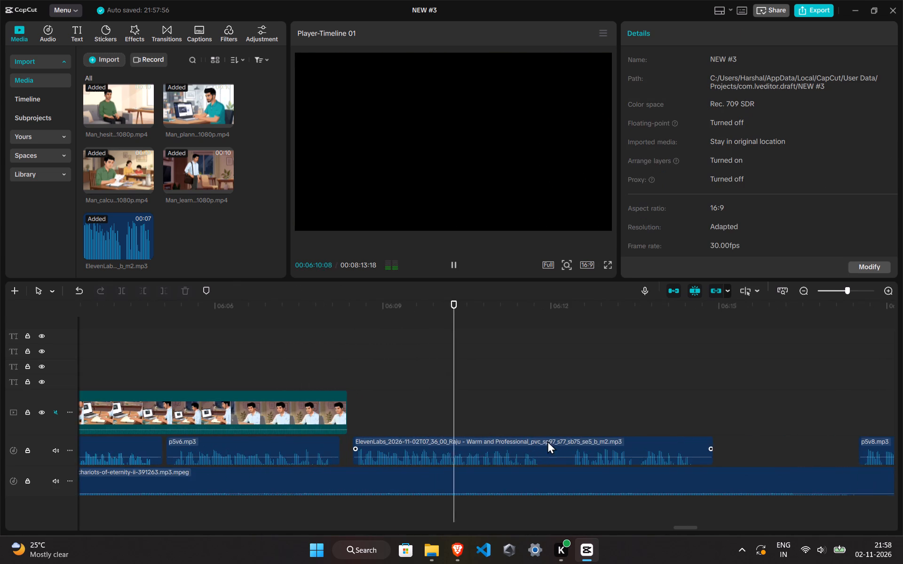
pyautogui.keyDown('ctrl'); pyautogui.scroll(-8, 562, 450); pyautogui.keyUp('ctrl')
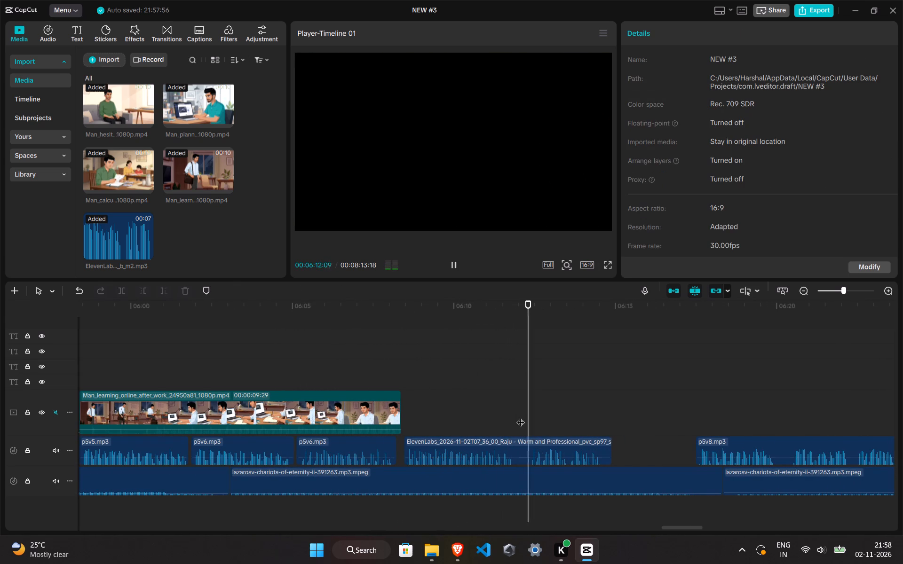
pyautogui.click(521, 416)
pyautogui.click(522, 451)
pyautogui.keyDown('ctrl'); pyautogui.scroll(11, 522, 449); pyautogui.keyUp('ctrl')
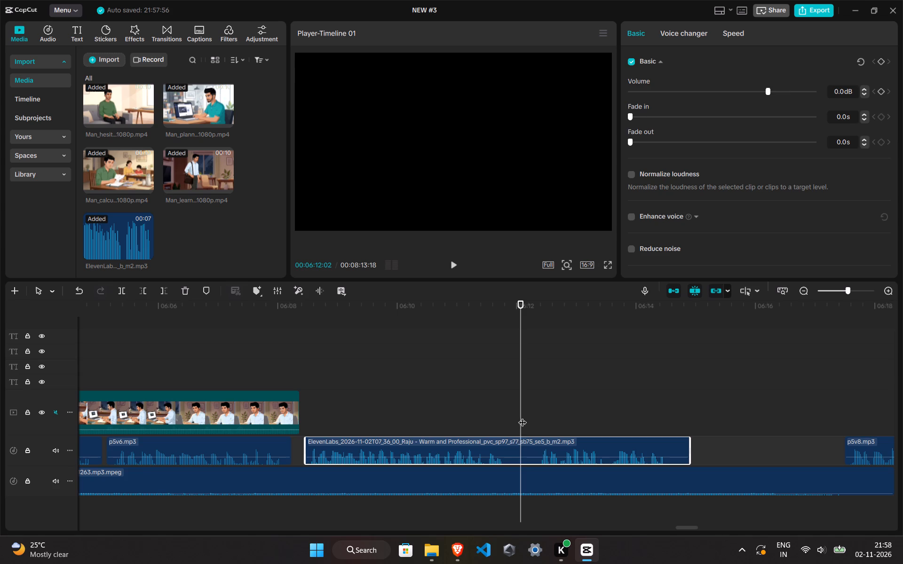
pyautogui.click(525, 411)
pyautogui.doubleClick(510, 405)
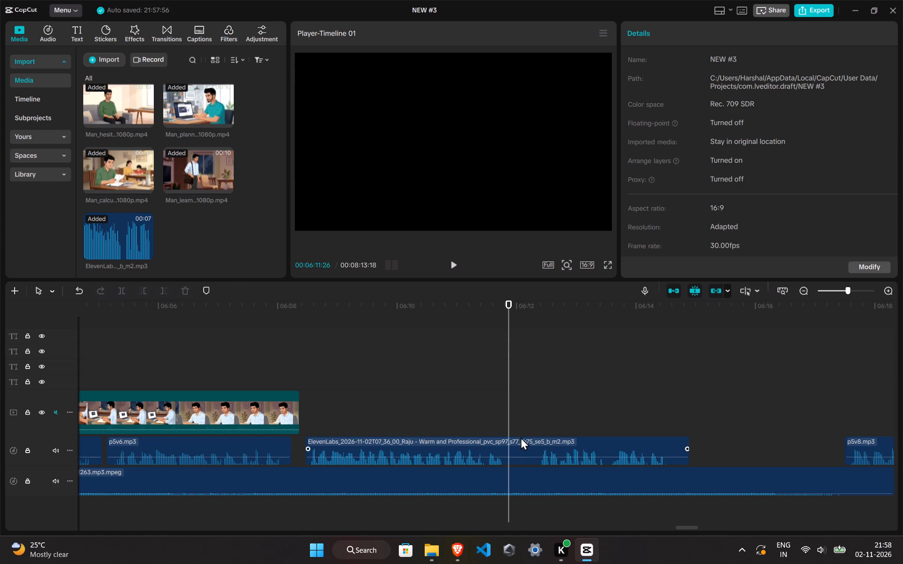
pyautogui.click(521, 437)
pyautogui.hotkey('ctrl', 'b')
pyautogui.click(536, 402)
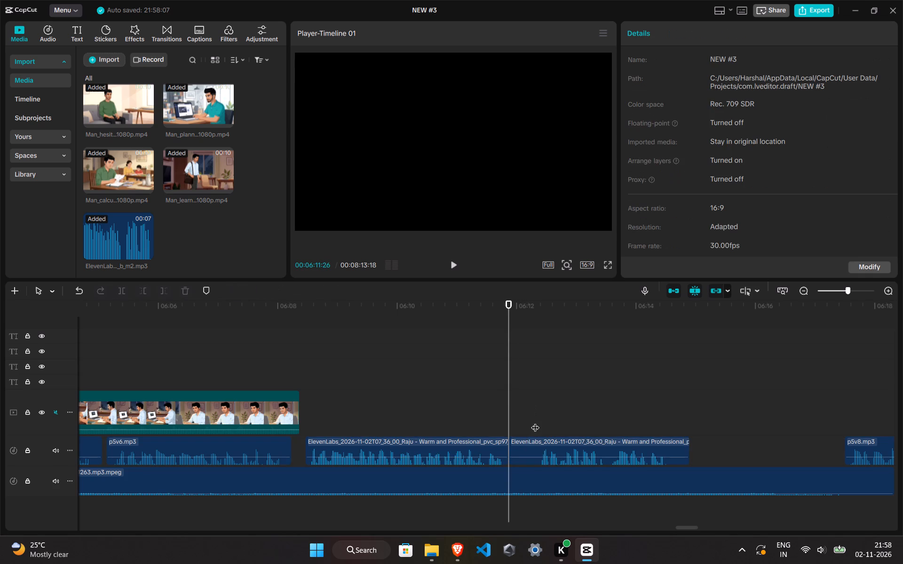
pyautogui.click(533, 450)
pyautogui.hotkey('ctrl', 'b')
pyautogui.click(533, 450)
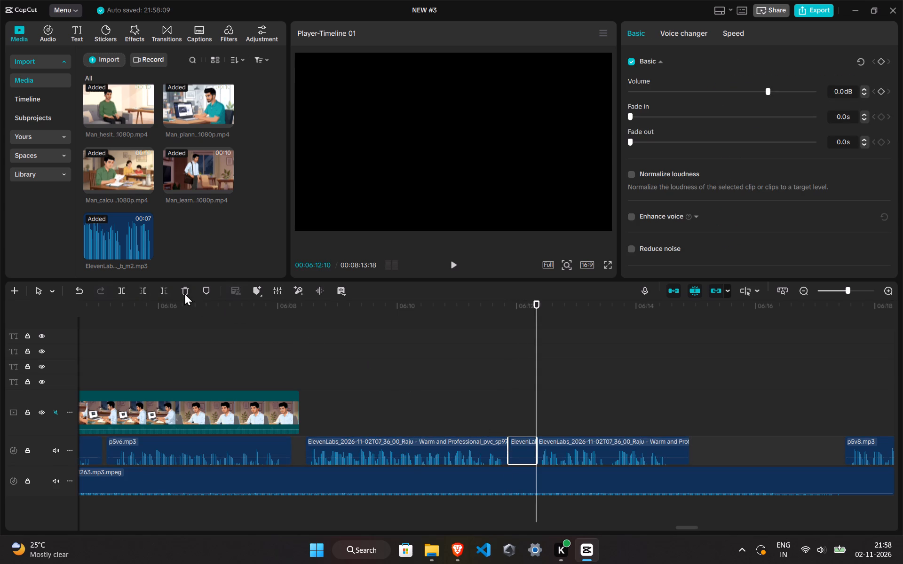
pyautogui.click(185, 291)
# Shift the second ElevenLabs piece earlier to leave only a short gap after the first piece, then play back the join.
pyautogui.moveTo(575, 452); pyautogui.dragTo(558, 453)
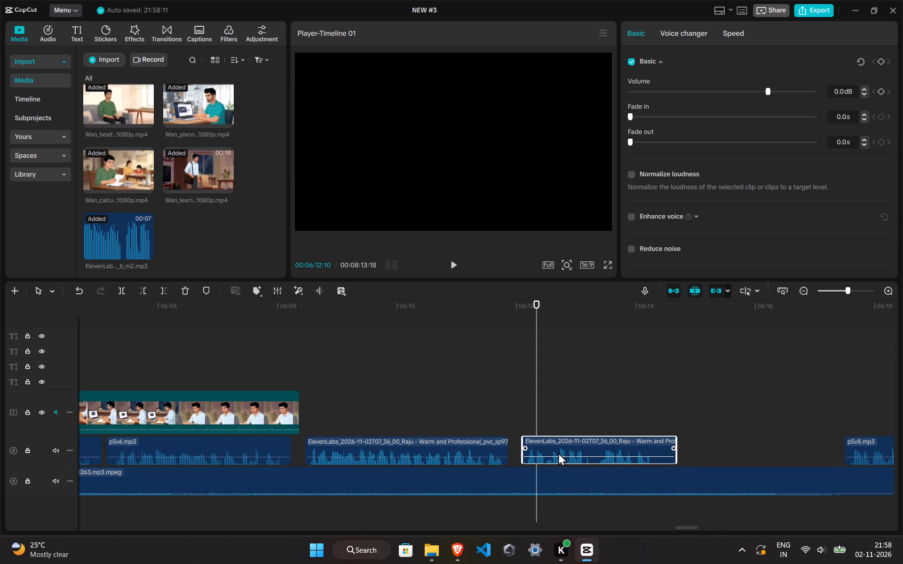
pyautogui.moveTo(558, 453); pyautogui.dragTo(557, 453)
pyautogui.click(430, 409)
pyautogui.press('space')
# Split the second ElevenLabs piece at 00:06:14:09, delete its silent tail, and play back the trimmed section.
pyautogui.keyDown('ctrl'); pyautogui.scroll(-4, 679, 502); pyautogui.keyUp('ctrl')
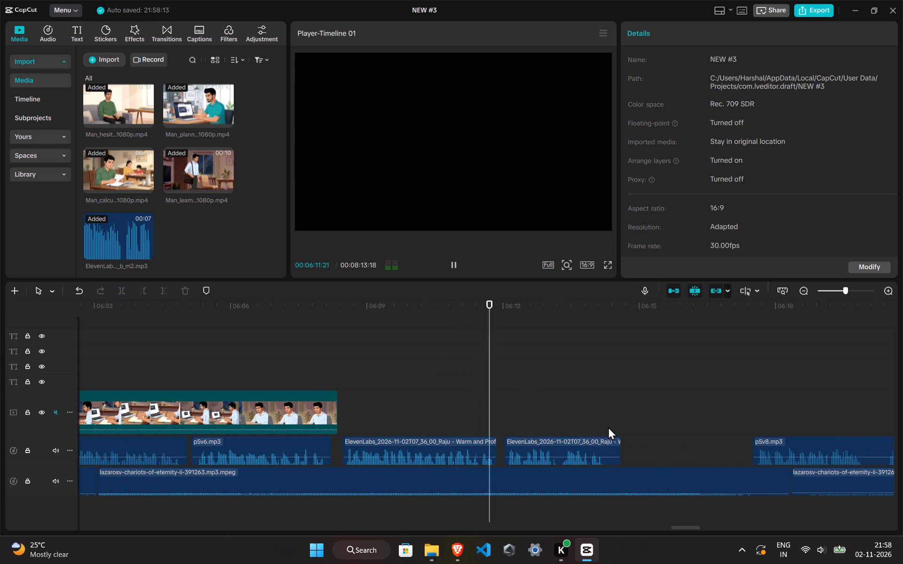
pyautogui.click(608, 427)
pyautogui.click(615, 456)
pyautogui.keyDown('ctrl'); pyautogui.scroll(5, 615, 456); pyautogui.keyUp('ctrl')
pyautogui.hotkey('ctrl', 'b')
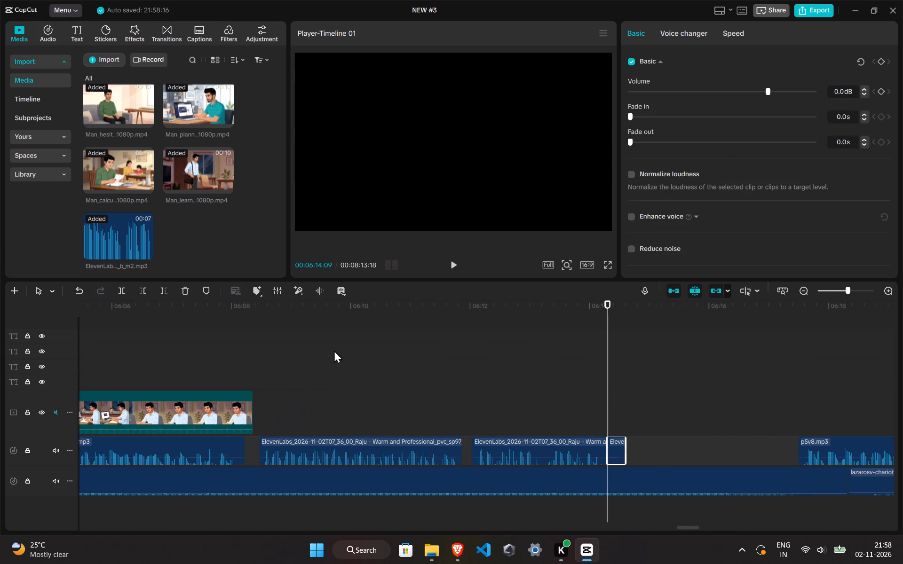
pyautogui.click(182, 291)
pyautogui.click(461, 381)
pyautogui.press('space')
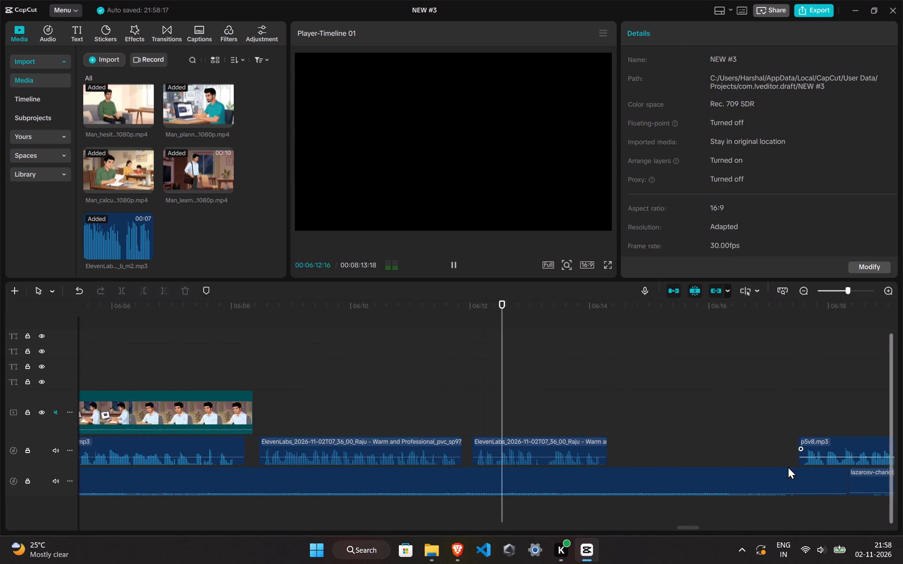
# Move p5v8.mp3 earlier to sit just after the second ElevenLabs piece and play back through the join.
pyautogui.keyDown('ctrl'); pyautogui.scroll(-10, 788, 466); pyautogui.keyUp('ctrl')
pyautogui.moveTo(694, 448); pyautogui.dragTo(604, 449)
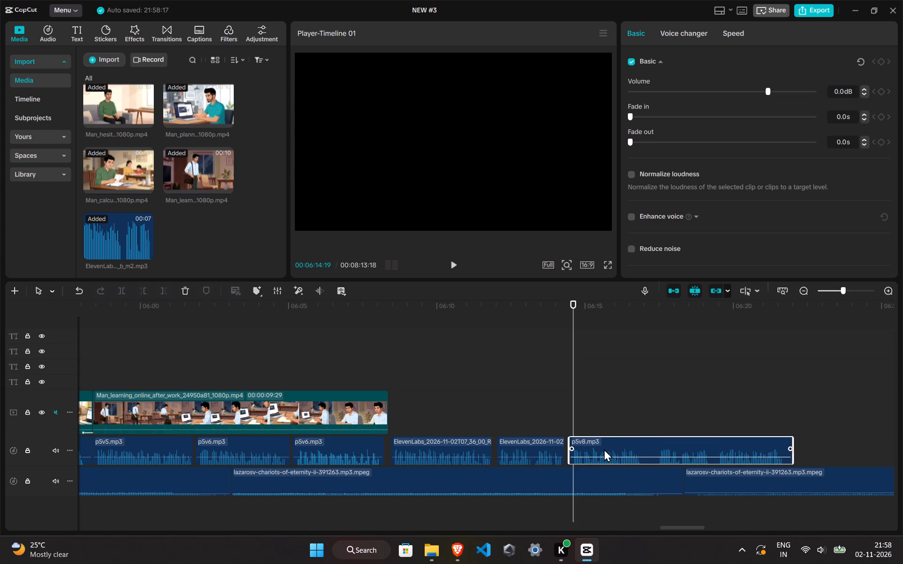
pyautogui.moveTo(604, 449); pyautogui.dragTo(603, 449)
pyautogui.click(509, 411)
pyautogui.press('space')
pyautogui.keyDown('ctrl'); pyautogui.scroll(8, 663, 458); pyautogui.keyUp('ctrl')
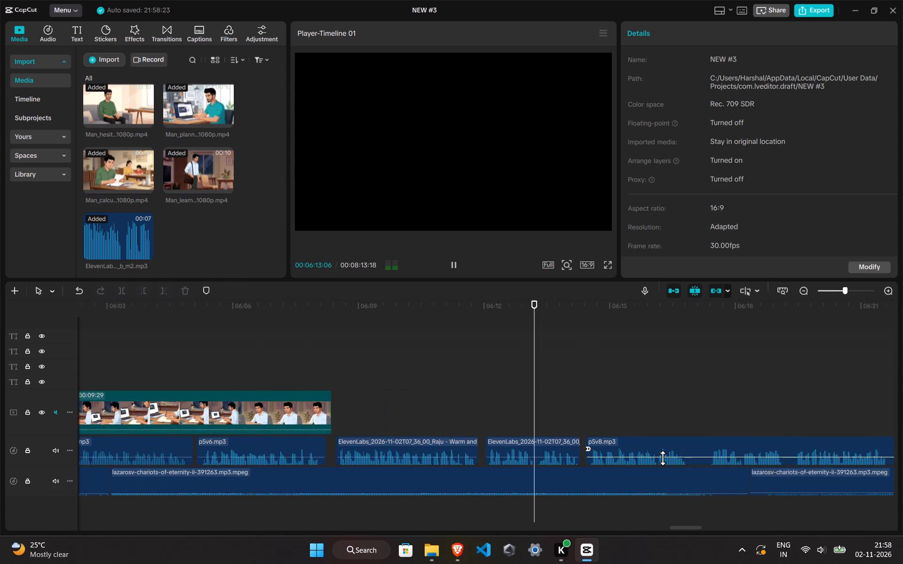
pyautogui.keyDown('ctrl'); pyautogui.scroll(3, 663, 458); pyautogui.keyUp('ctrl')
pyautogui.moveTo(689, 529); pyautogui.dragTo(695, 527)
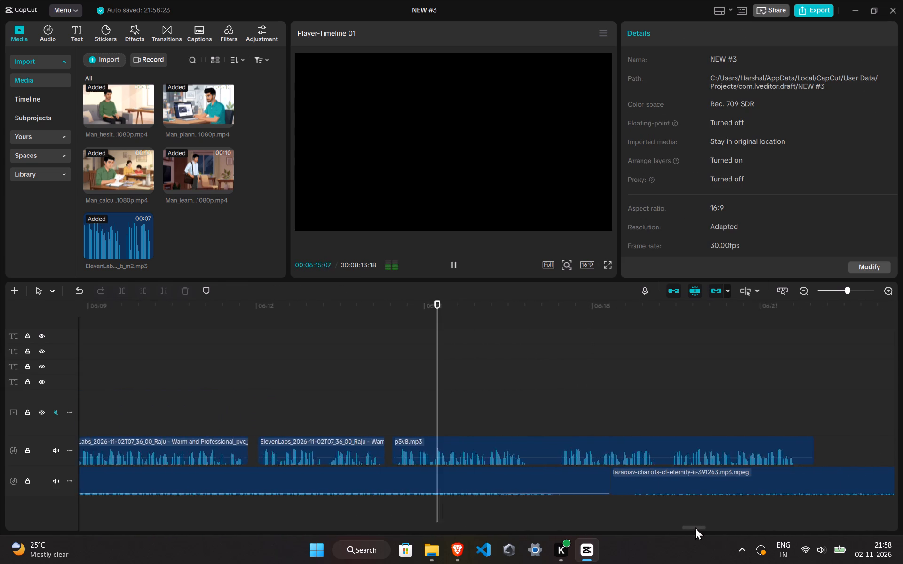
pyautogui.moveTo(695, 527); pyautogui.dragTo(703, 526)
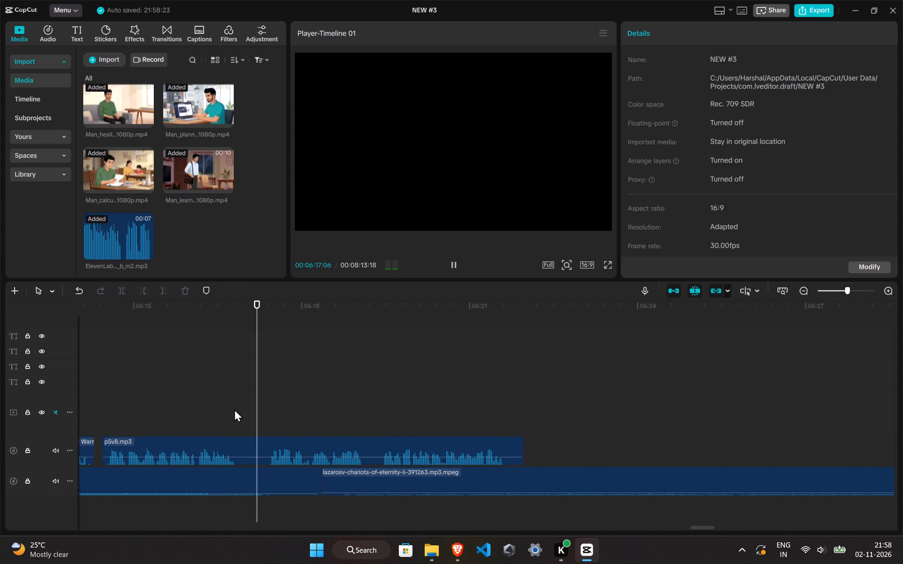
# Split p5v8.mp3 at its first pause and delete the silence at the start of the separated second piece, up to 00:06:17:16.
pyautogui.click(242, 408)
pyautogui.click(244, 452)
pyautogui.hotkey('ctrl', 'v')
pyautogui.hotkey('ctrl', 'b')
pyautogui.keyDown('ctrl'); pyautogui.moveTo(244, 452); pyautogui.dragTo(257, 434); pyautogui.keyUp('ctrl')
pyautogui.click(270, 404)
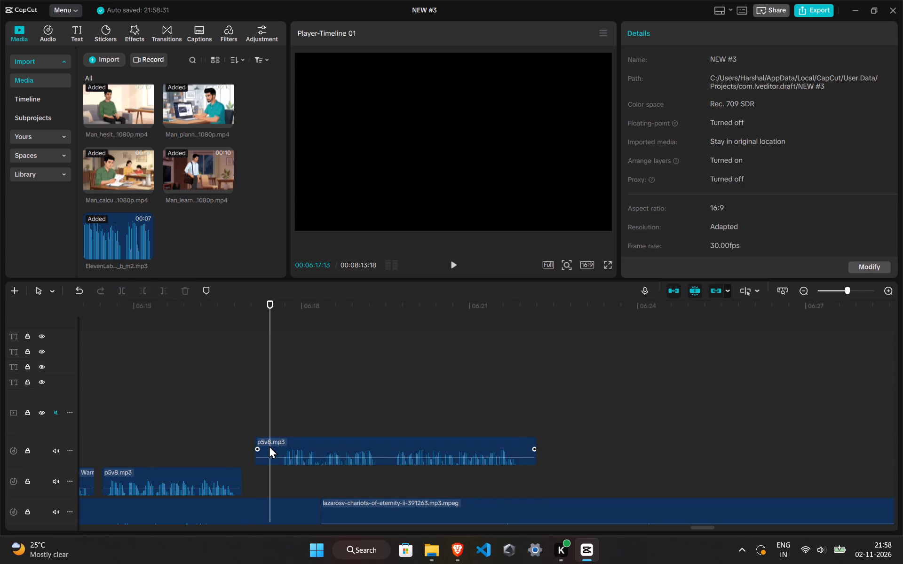
pyautogui.click(269, 446)
pyautogui.keyDown('ctrl'); pyautogui.moveTo(269, 446); pyautogui.dragTo(269, 412); pyautogui.keyUp('ctrl')
pyautogui.keyDown('ctrl'); pyautogui.moveTo(269, 412); pyautogui.dragTo(275, 413); pyautogui.keyUp('ctrl')
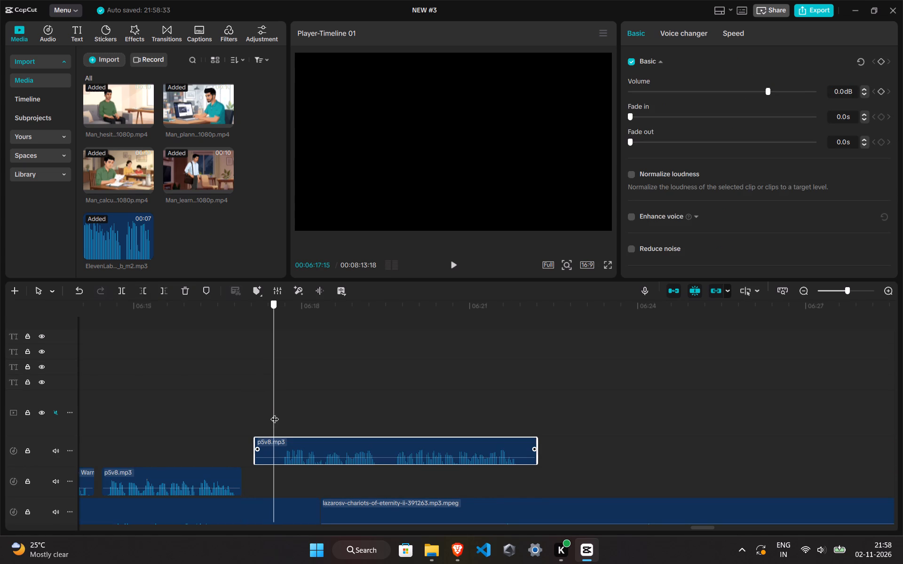
pyautogui.keyDown('ctrl'); pyautogui.moveTo(275, 413); pyautogui.dragTo(276, 414); pyautogui.keyUp('ctrl')
pyautogui.hotkey('ctrl', 'b')
pyautogui.click(264, 447)
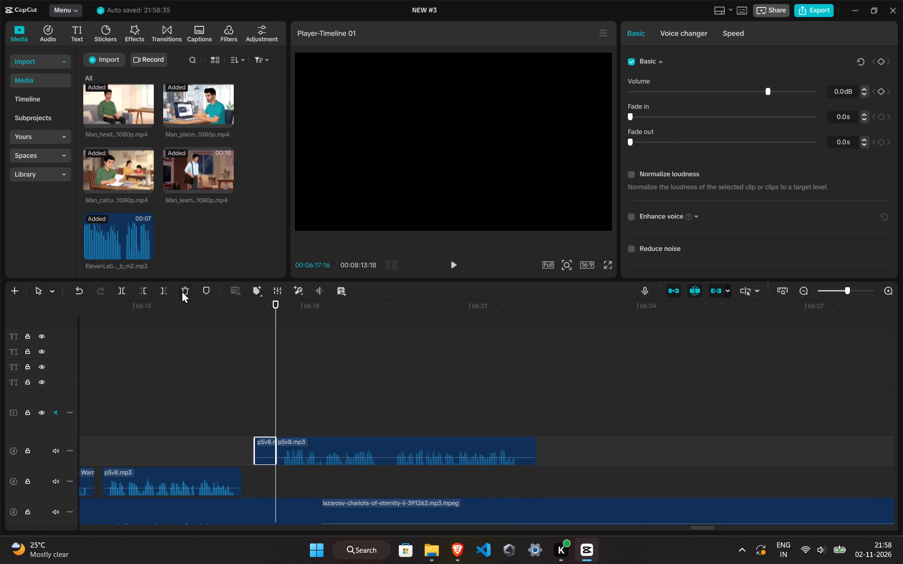
pyautogui.click(182, 290)
# Place the trimmed second p5v8.mp3 piece back on the voice track close after the first piece and play back the voice-over.
pyautogui.moveTo(307, 443); pyautogui.dragTo(285, 473)
pyautogui.click(198, 417)
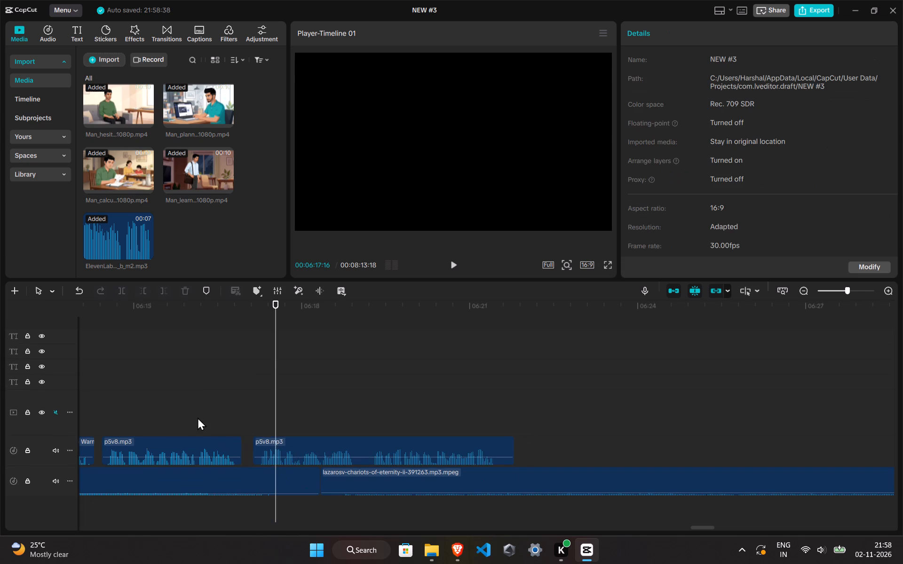
pyautogui.press('space')
pyautogui.keyDown('ctrl'); pyautogui.scroll(-12, 363, 454); pyautogui.keyUp('ctrl')
pyautogui.keyDown('ctrl'); pyautogui.scroll(5, 381, 446); pyautogui.keyUp('ctrl')
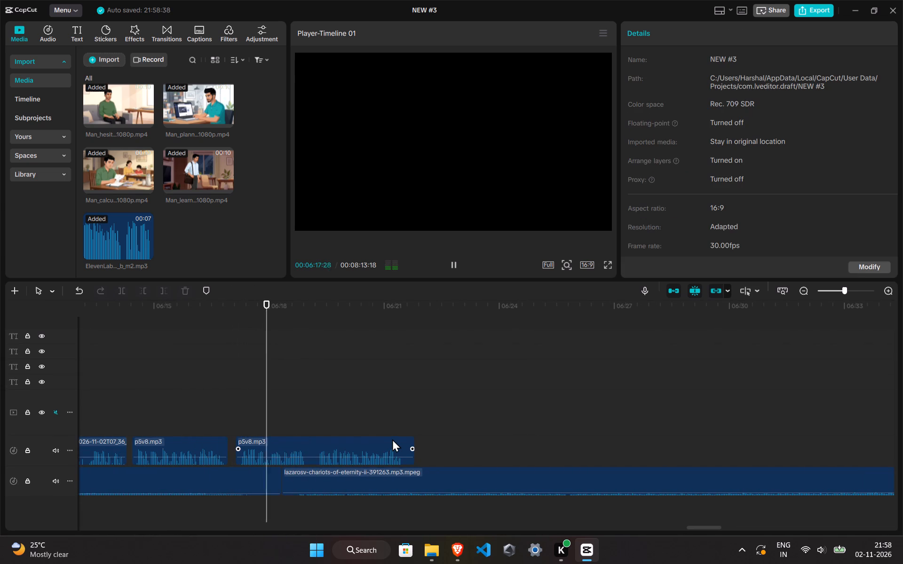
pyautogui.keyDown('ctrl'); pyautogui.scroll(6, 398, 437); pyautogui.keyUp('ctrl')
pyautogui.keyDown('ctrl'); pyautogui.scroll(-7, 398, 438); pyautogui.keyUp('ctrl')
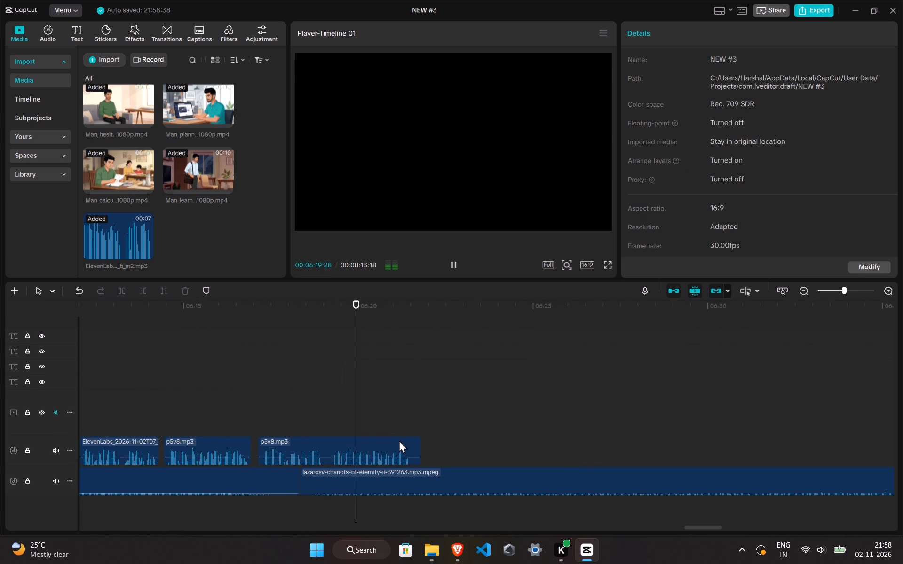
pyautogui.keyDown('ctrl'); pyautogui.scroll(-11, 399, 440); pyautogui.keyUp('ctrl')
pyautogui.click(230, 371)
pyautogui.press('space')
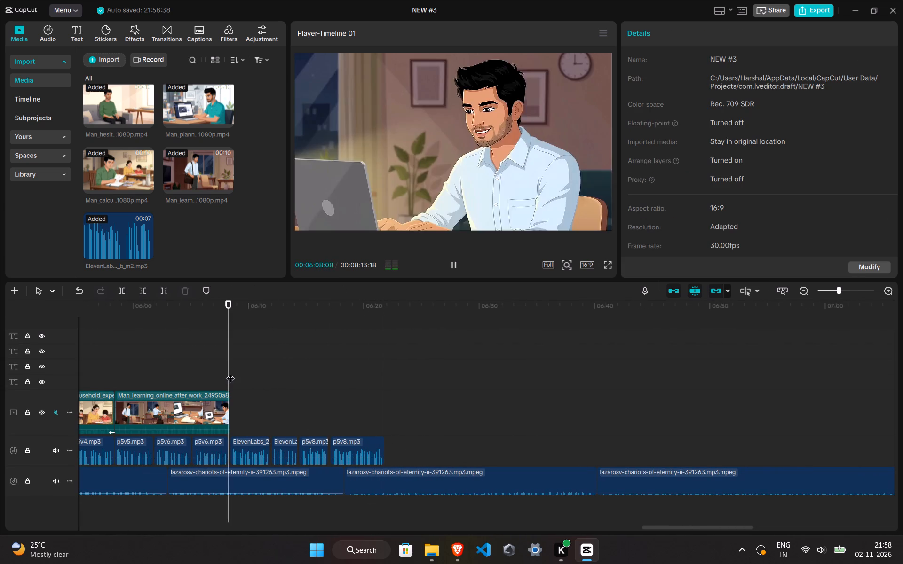
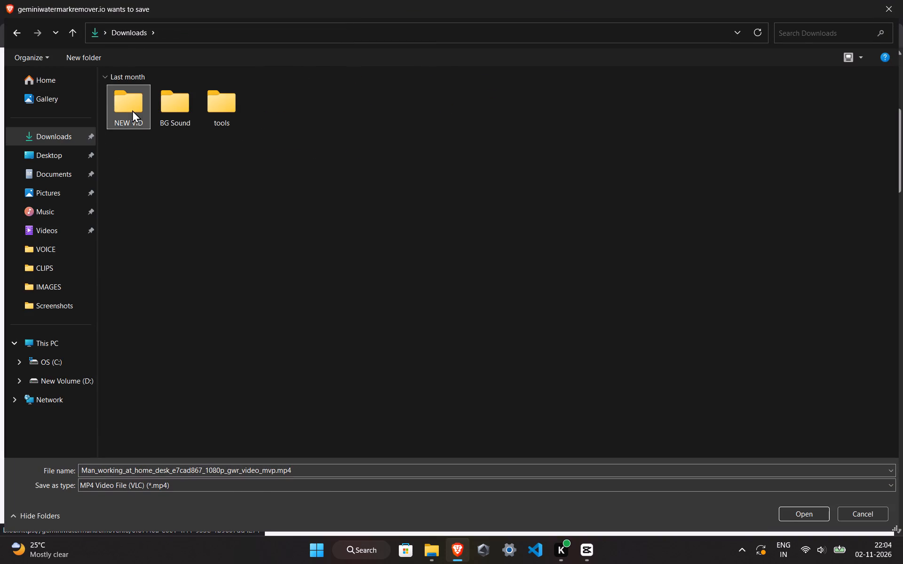
pyautogui.doubleClick(158, 120)
pyautogui.click(161, 115)
pyautogui.click(181, 102)
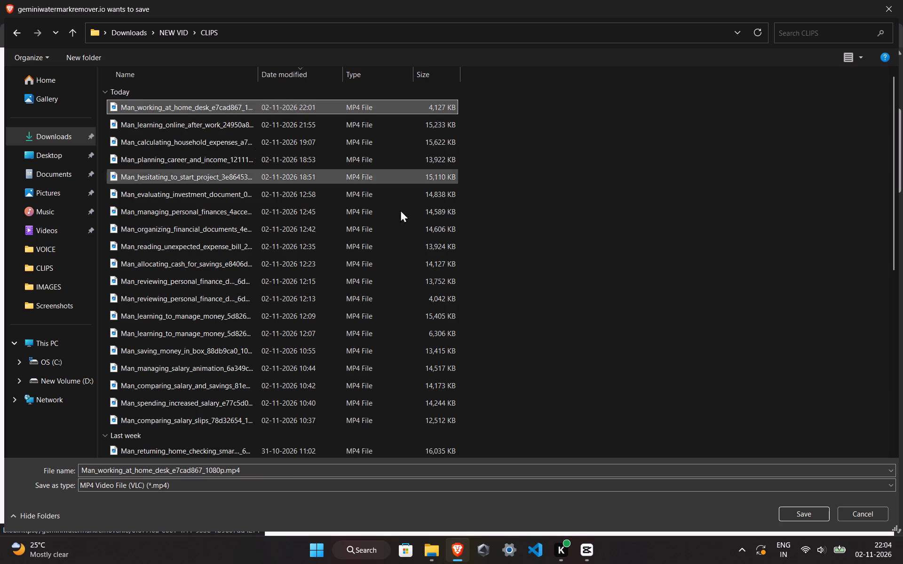
pyautogui.click(791, 507)
pyautogui.click(497, 279)
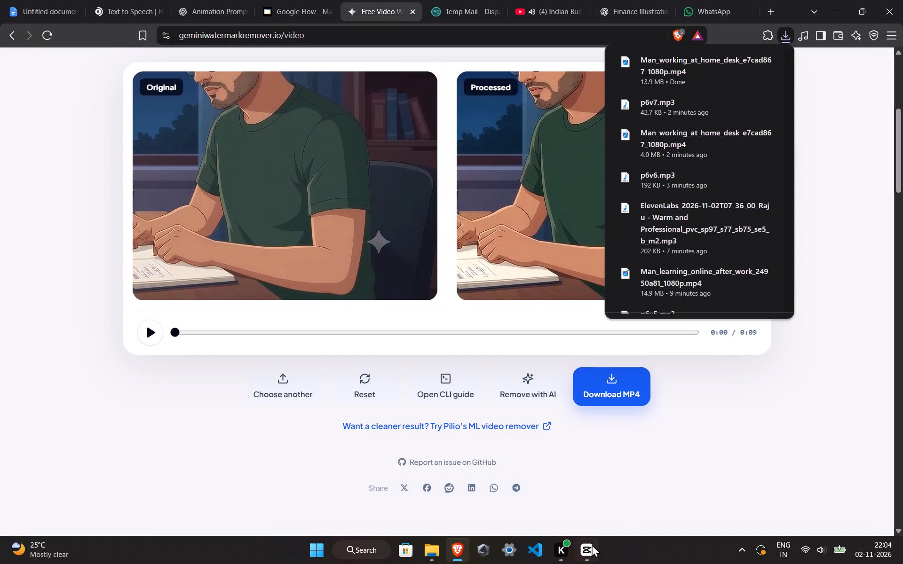
# Switch to CapCut and import the watermark-free home-desk clip from the CLIPS folder into the project media.
pyautogui.click(590, 546)
pyautogui.click(110, 69)
pyautogui.click(110, 59)
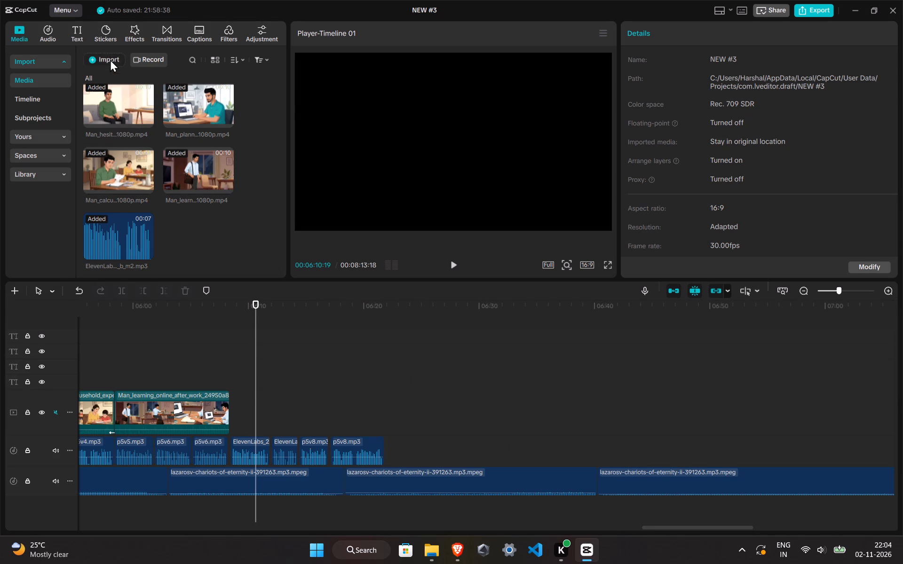
pyautogui.click(106, 60)
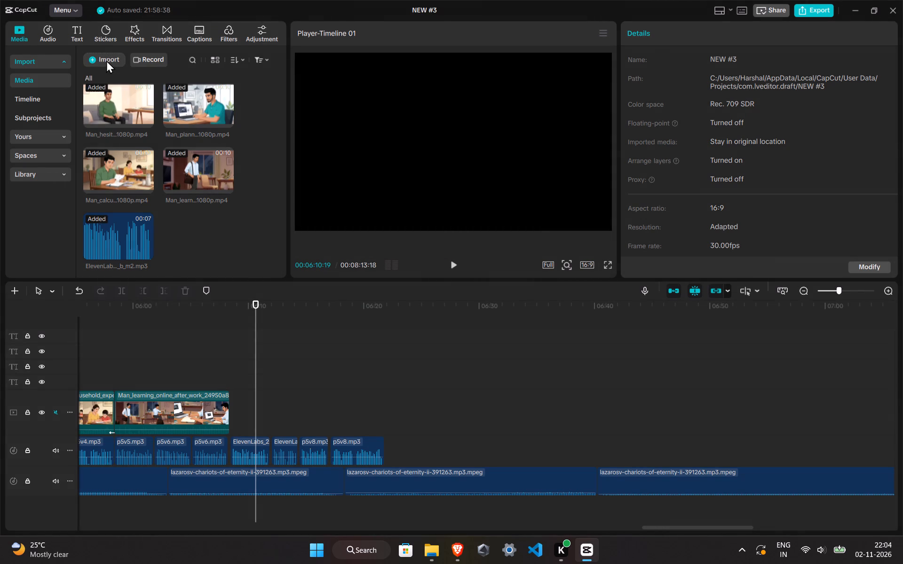
pyautogui.click(106, 60)
pyautogui.click(129, 90)
pyautogui.click(143, 107)
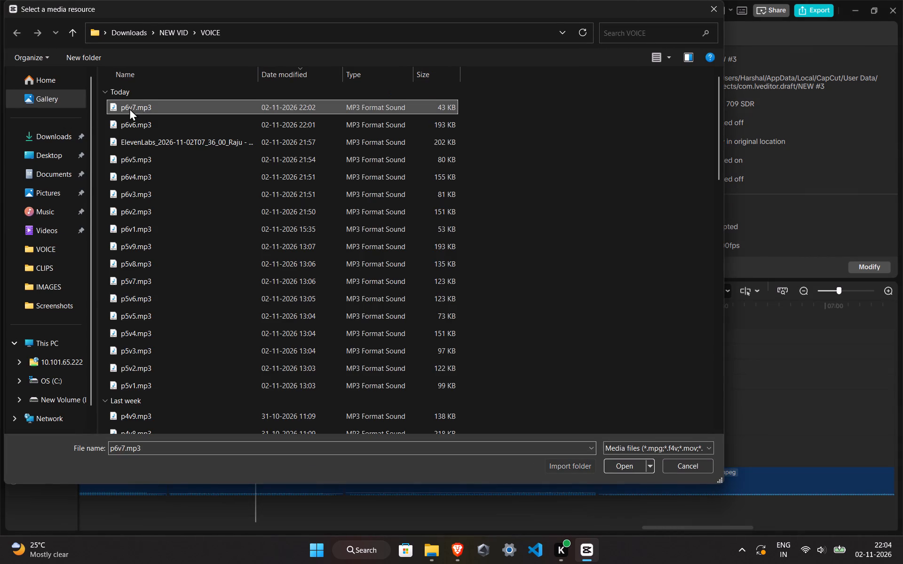
pyautogui.click(61, 142)
pyautogui.doubleClick(138, 113)
pyautogui.tripleClick(140, 113)
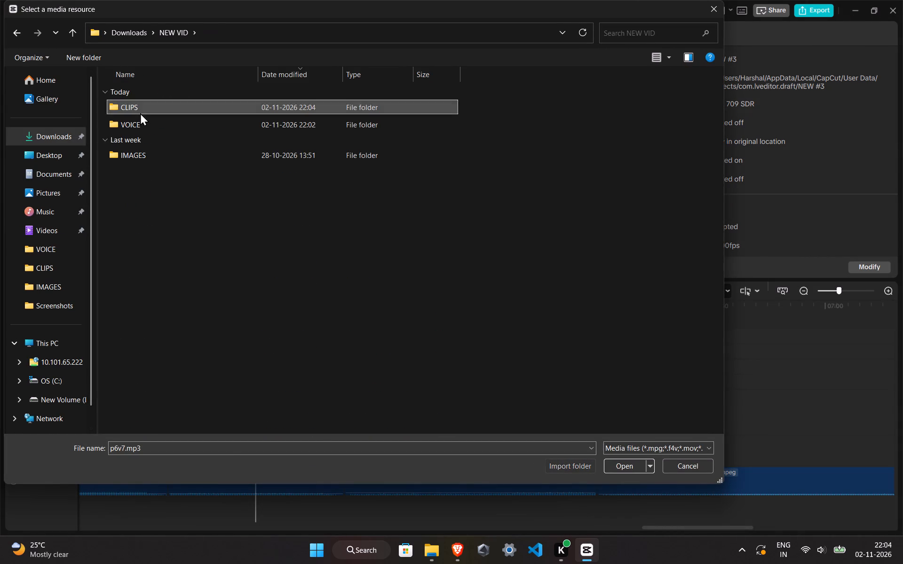
pyautogui.click(626, 475)
pyautogui.click(626, 464)
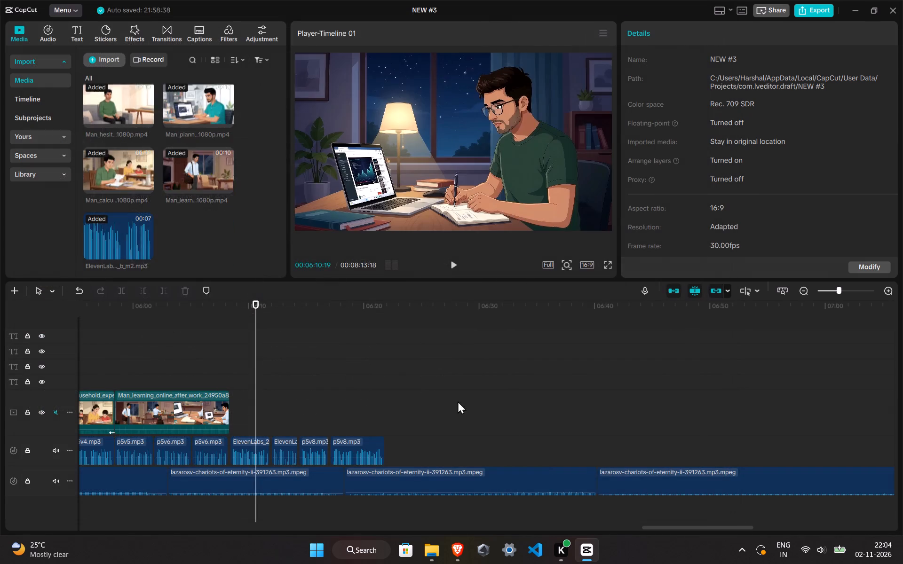
# Place the home-desk clip on the video track directly after the Man_learning_online_after_work clip.
pyautogui.moveTo(196, 239); pyautogui.dragTo(238, 404)
# Play back the home-desk clip against the voiceovers to check where it should be cut.
pyautogui.click(217, 376)
pyautogui.press('space')
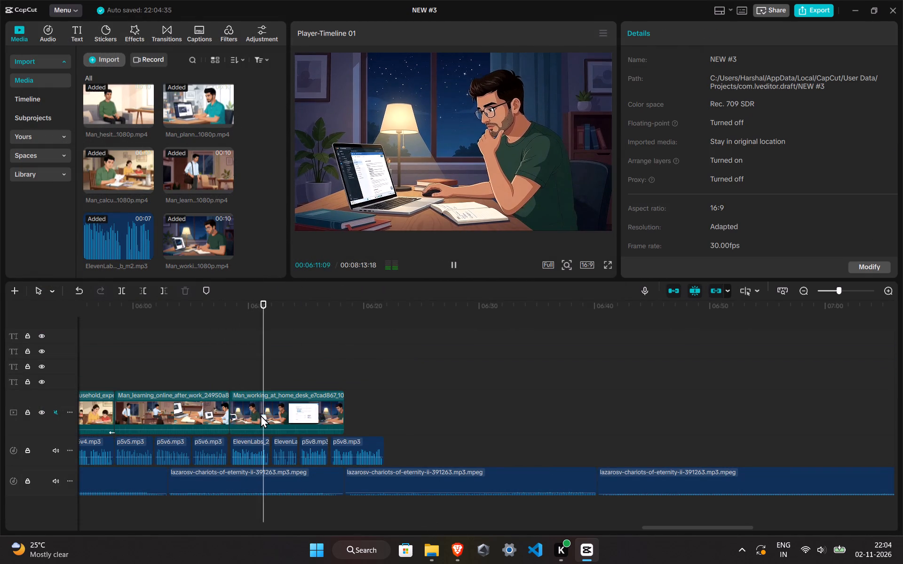
pyautogui.keyDown('ctrl'); pyautogui.scroll(7, 342, 453); pyautogui.keyUp('ctrl')
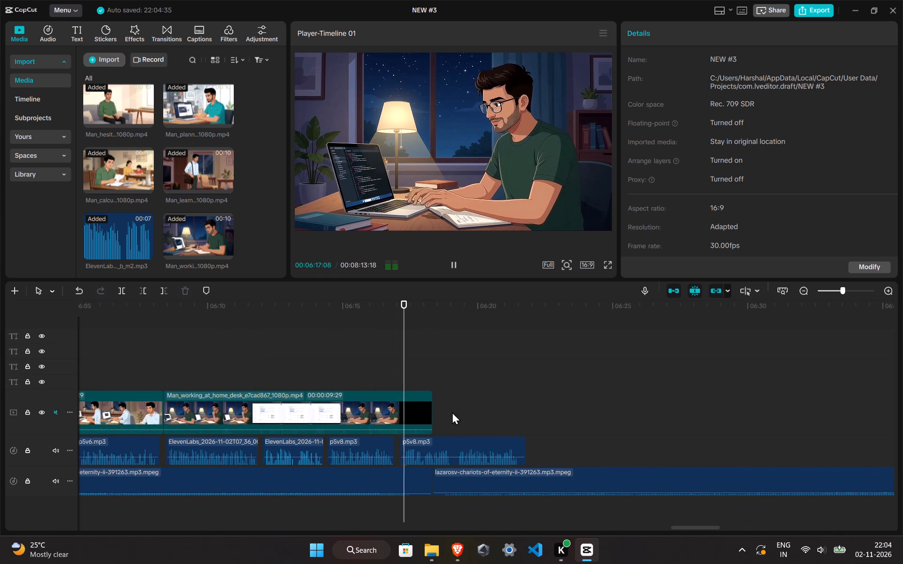
pyautogui.click(400, 367)
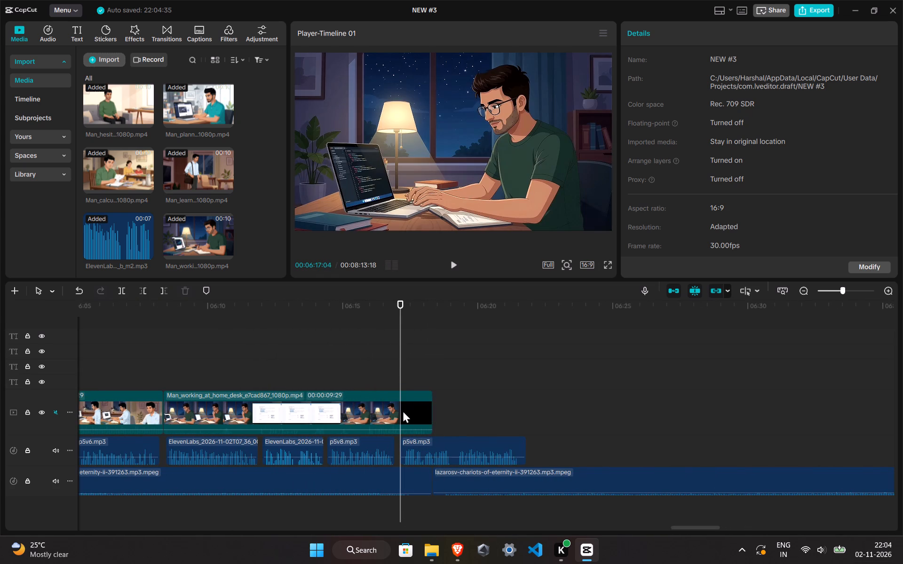
pyautogui.press('space')
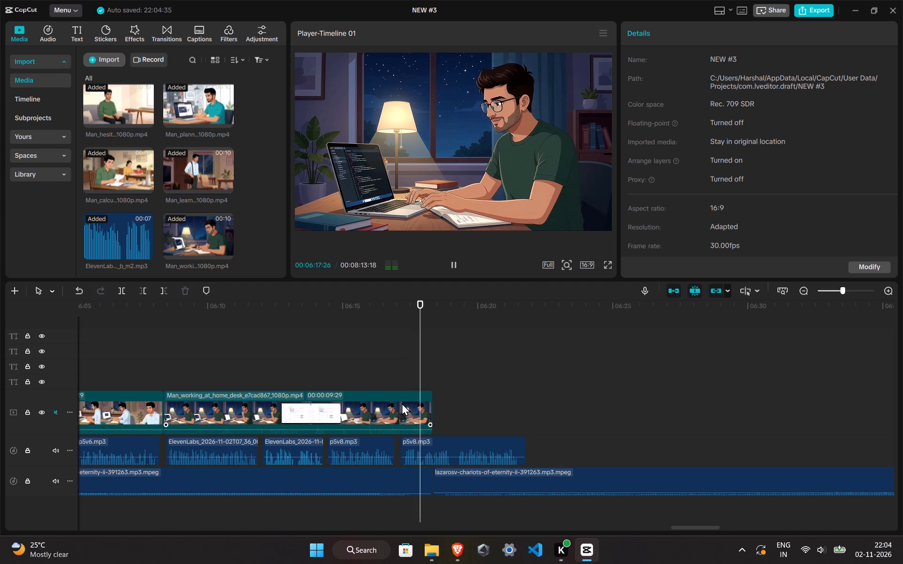
pyautogui.keyDown('ctrl'); pyautogui.scroll(4, 444, 435); pyautogui.keyUp('ctrl')
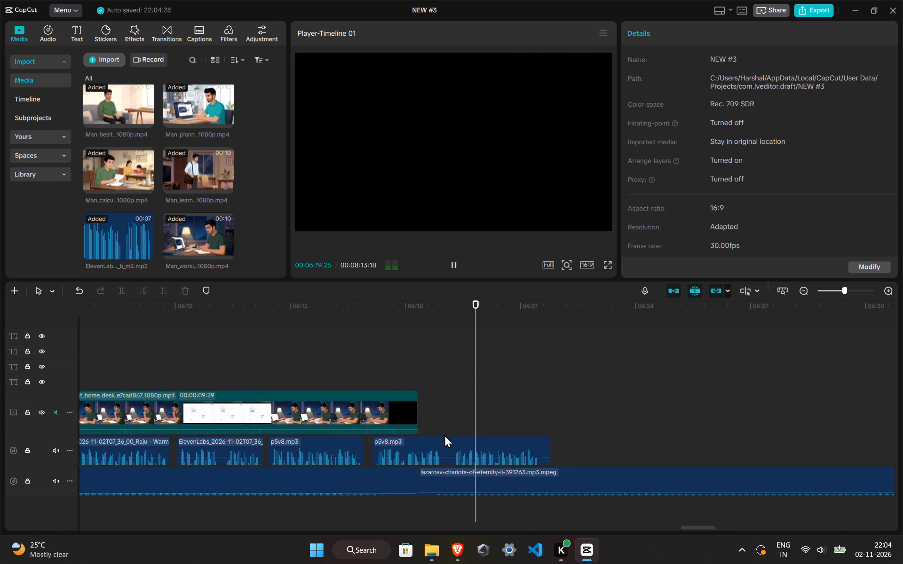
pyautogui.keyDown('ctrl'); pyautogui.scroll(-4, 446, 435); pyautogui.keyUp('ctrl')
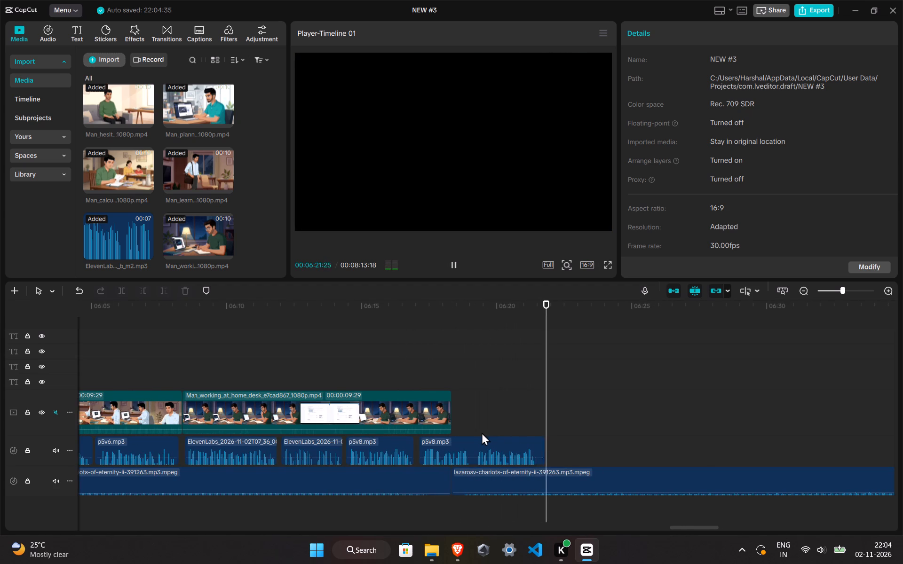
# Split the home-desk clip at 00:06:17:02, just before the last p5v8.mp3 segment, and delete the part after the cut.
pyautogui.click(413, 376)
pyautogui.click(418, 376)
pyautogui.click(423, 400)
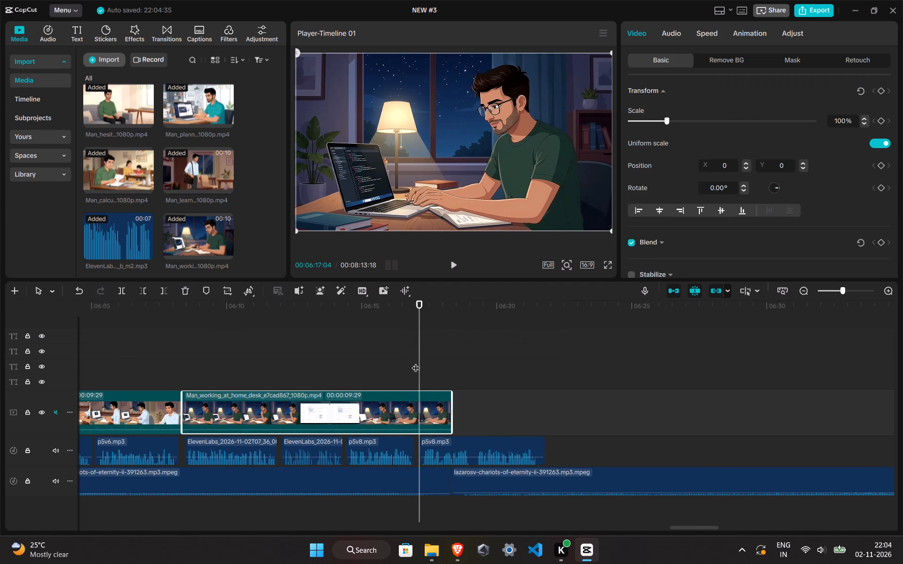
pyautogui.click(423, 361)
pyautogui.keyDown('ctrl'); pyautogui.scroll(15, 420, 362); pyautogui.keyUp('ctrl')
pyautogui.moveTo(420, 362); pyautogui.dragTo(417, 362)
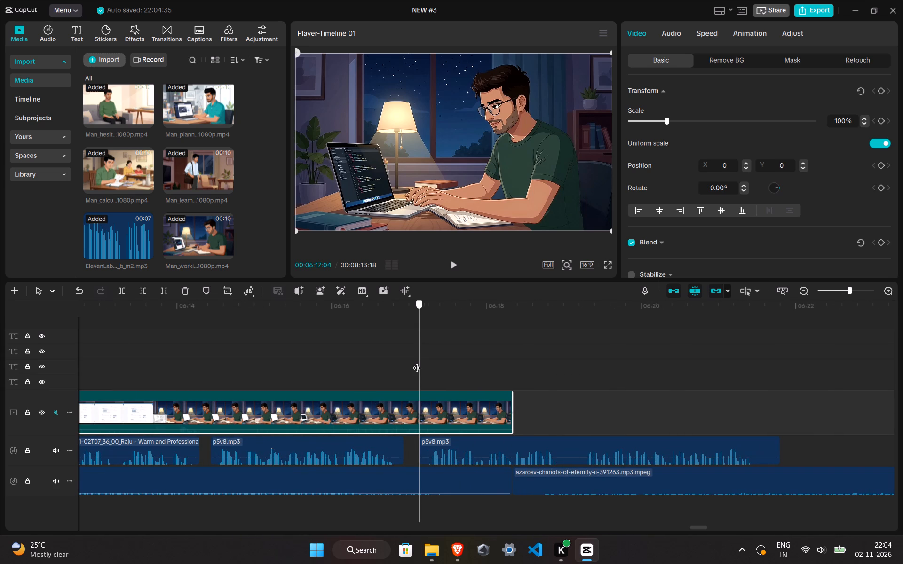
pyautogui.moveTo(417, 362); pyautogui.dragTo(415, 363)
pyautogui.hotkey('ctrl', 'b')
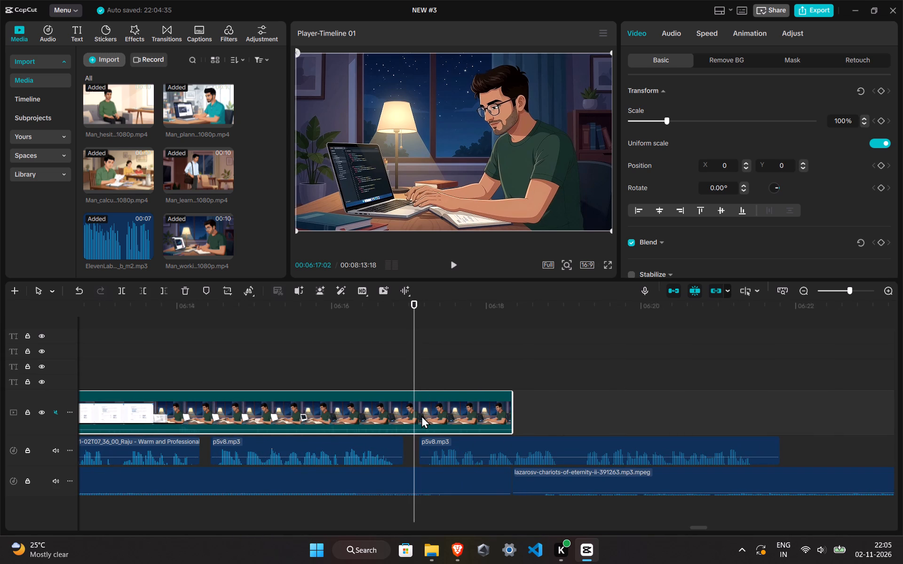
pyautogui.click(186, 293)
# Apply the Fade Out animation to the end of the trimmed home-desk clip with a duration of 0.4 s.
pyautogui.click(377, 401)
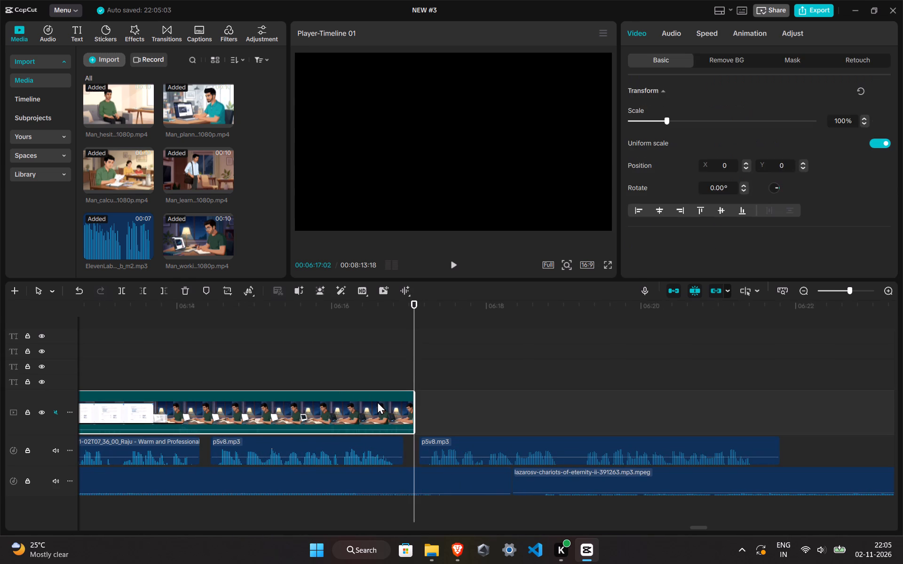
pyautogui.click(388, 376)
pyautogui.click(396, 399)
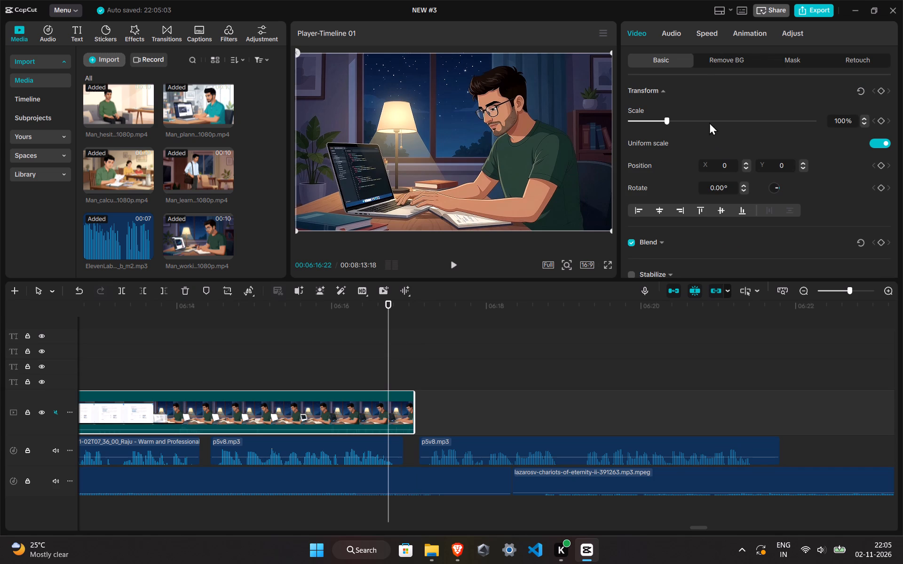
pyautogui.click(746, 42)
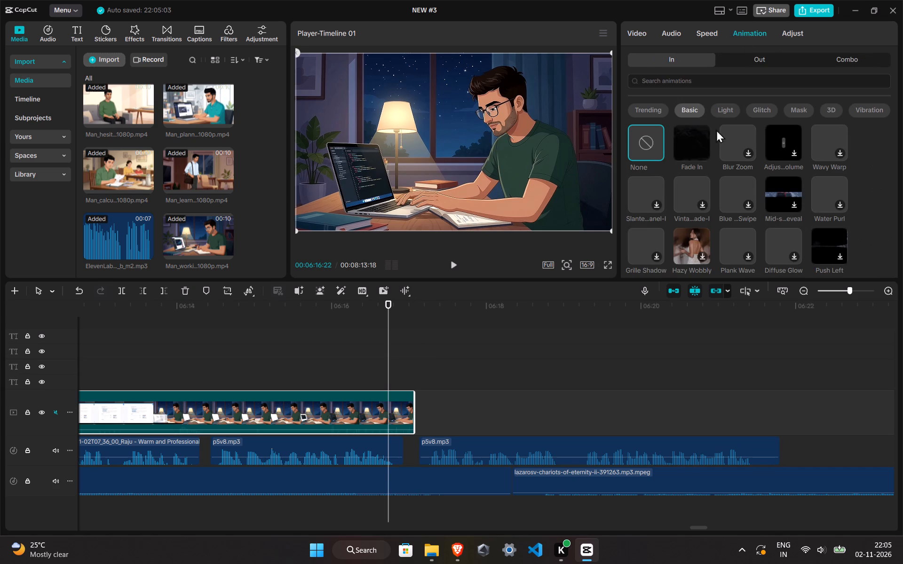
pyautogui.click(747, 67)
pyautogui.click(748, 57)
pyautogui.click(673, 149)
pyautogui.click(686, 150)
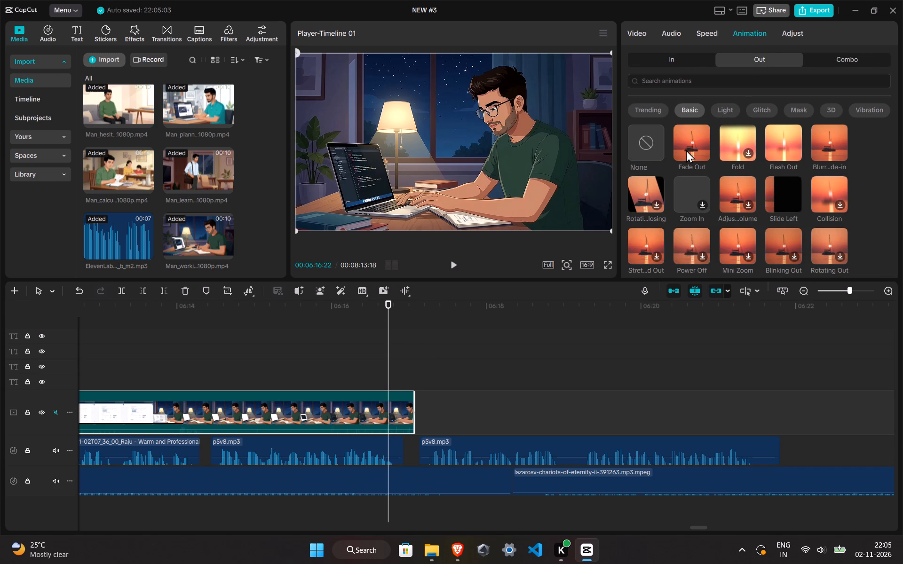
pyautogui.click(883, 266)
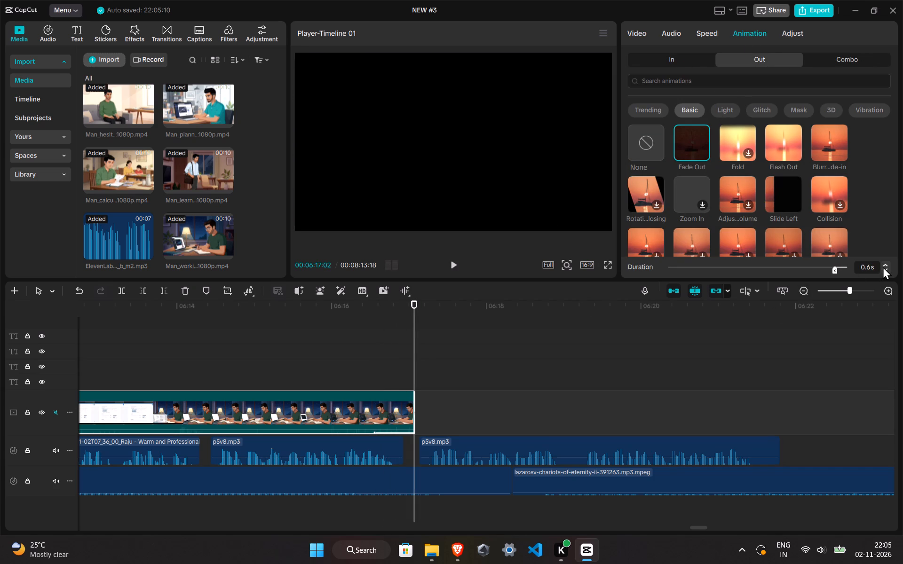
pyautogui.click(885, 261)
pyautogui.doubleClick(886, 269)
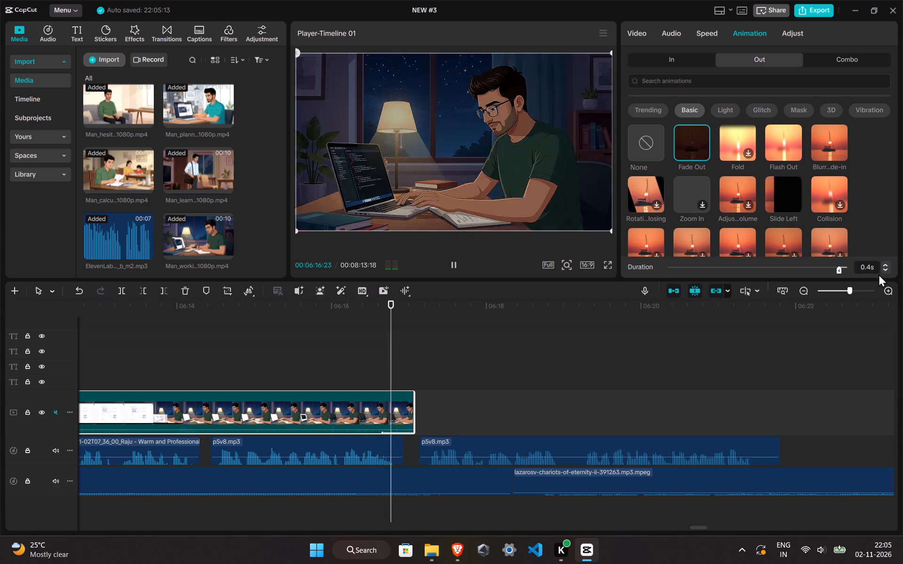
# Preview the ending of the home-desk clip and set its Fade Out duration to 0.3 s.
pyautogui.click(265, 377)
pyautogui.press('space')
pyautogui.keyDown('ctrl'); pyautogui.scroll(-9, 442, 375); pyautogui.keyUp('ctrl')
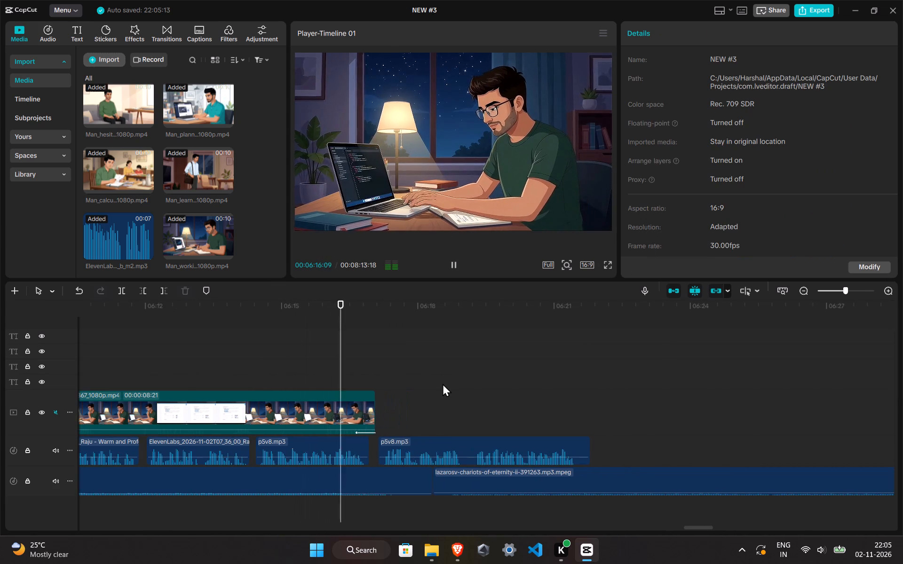
pyautogui.click(378, 376)
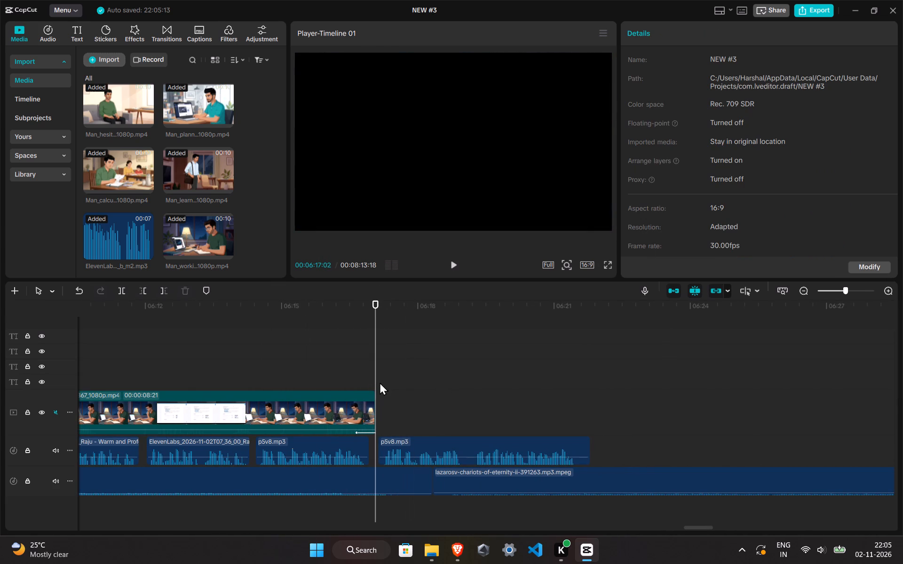
pyautogui.click(321, 418)
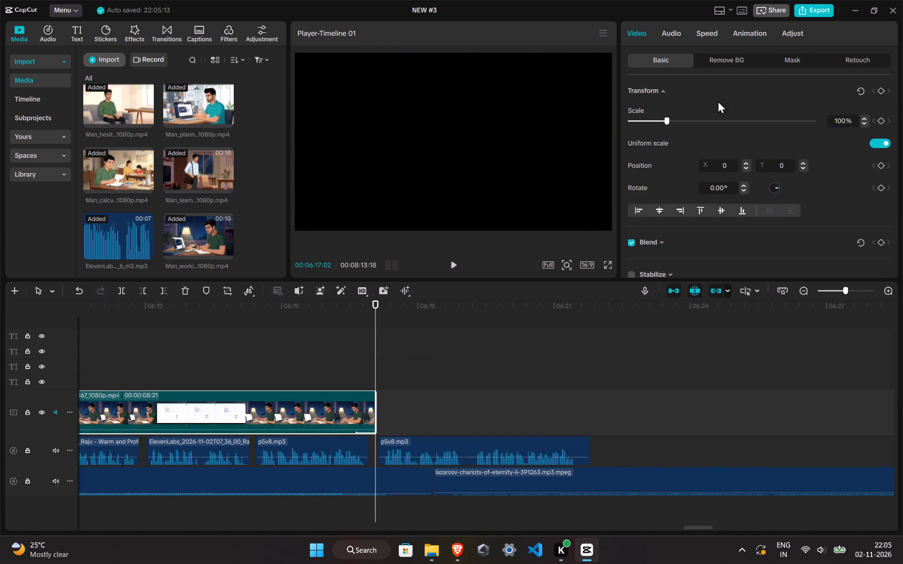
pyautogui.click(754, 32)
pyautogui.click(885, 269)
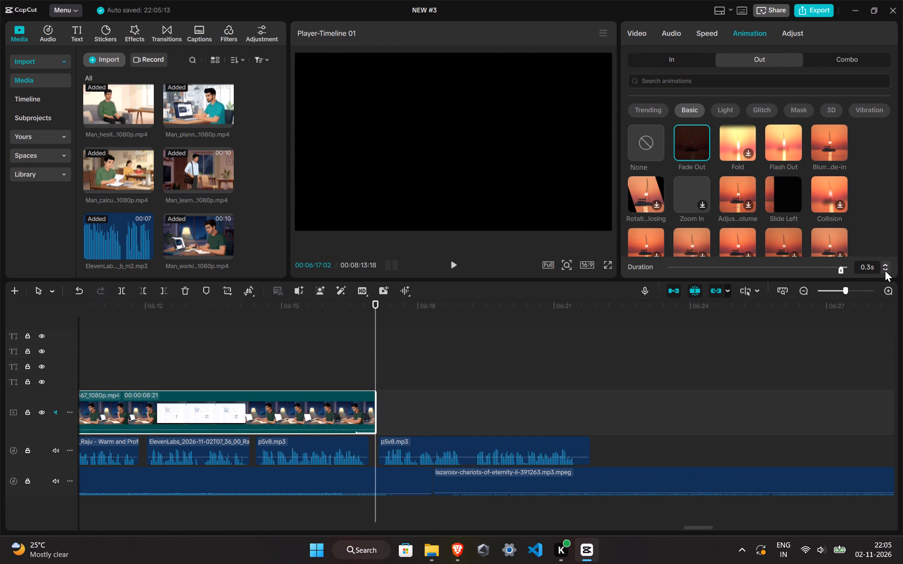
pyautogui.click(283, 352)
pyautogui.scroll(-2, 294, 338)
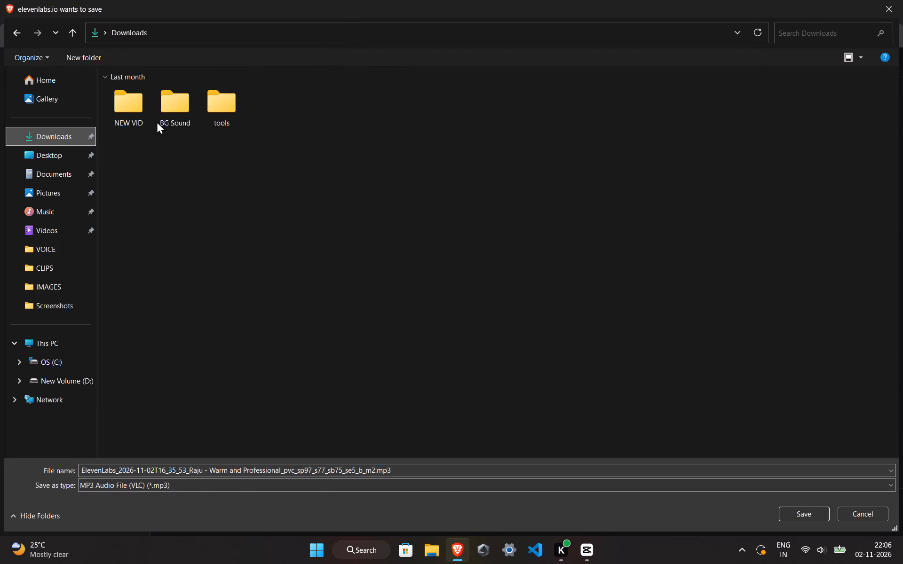
pyautogui.doubleClick(130, 108)
pyautogui.doubleClick(155, 125)
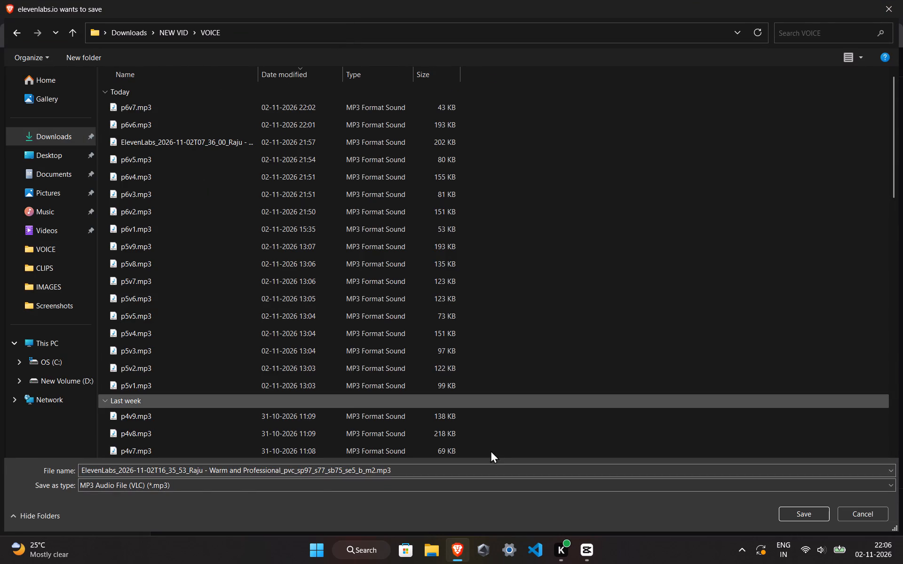
pyautogui.click(460, 474)
pyautogui.write('p6v8')
pyautogui.press('Return')
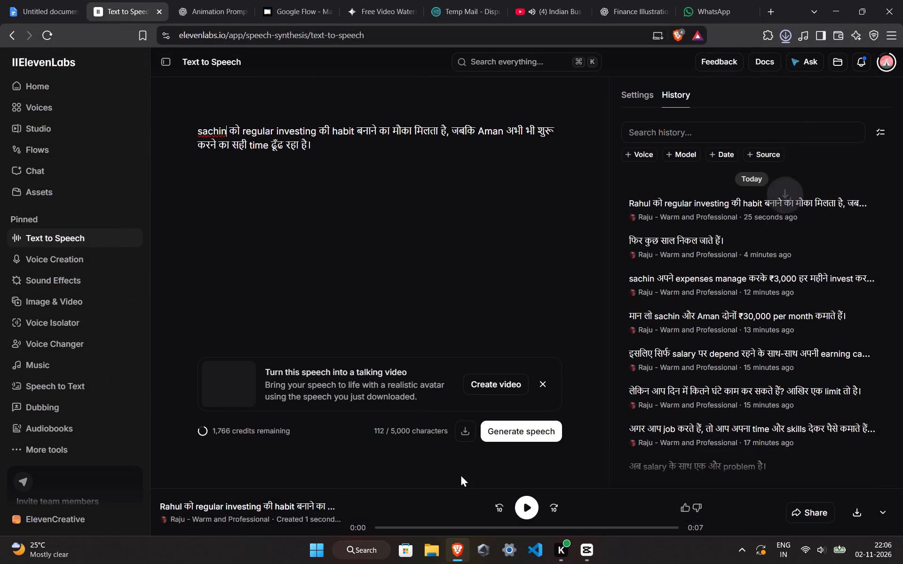
# Generate speech from the edited "sachin" sentence and return to its original line in the Google Docs script.
pyautogui.click(543, 427)
pyautogui.click(0, 0)
pyautogui.scroll(1, 258, 312)
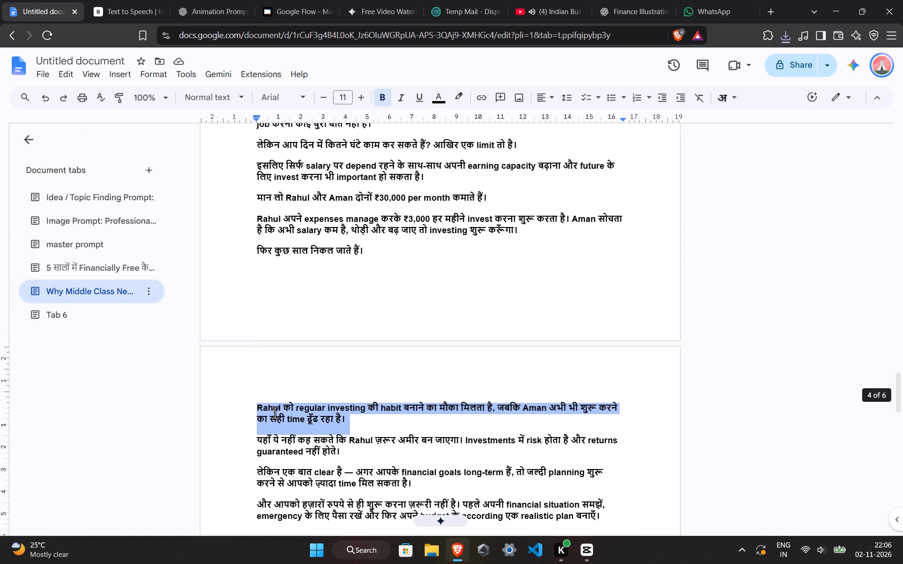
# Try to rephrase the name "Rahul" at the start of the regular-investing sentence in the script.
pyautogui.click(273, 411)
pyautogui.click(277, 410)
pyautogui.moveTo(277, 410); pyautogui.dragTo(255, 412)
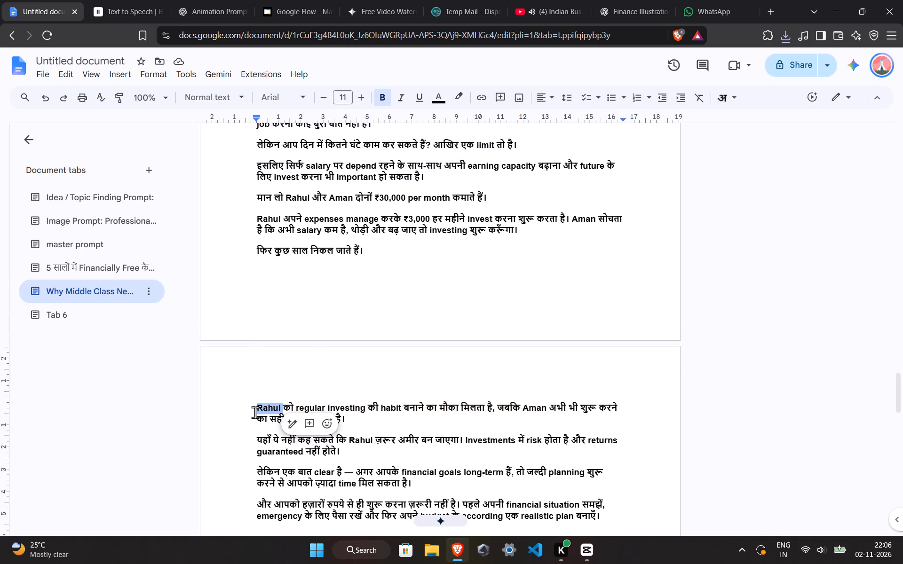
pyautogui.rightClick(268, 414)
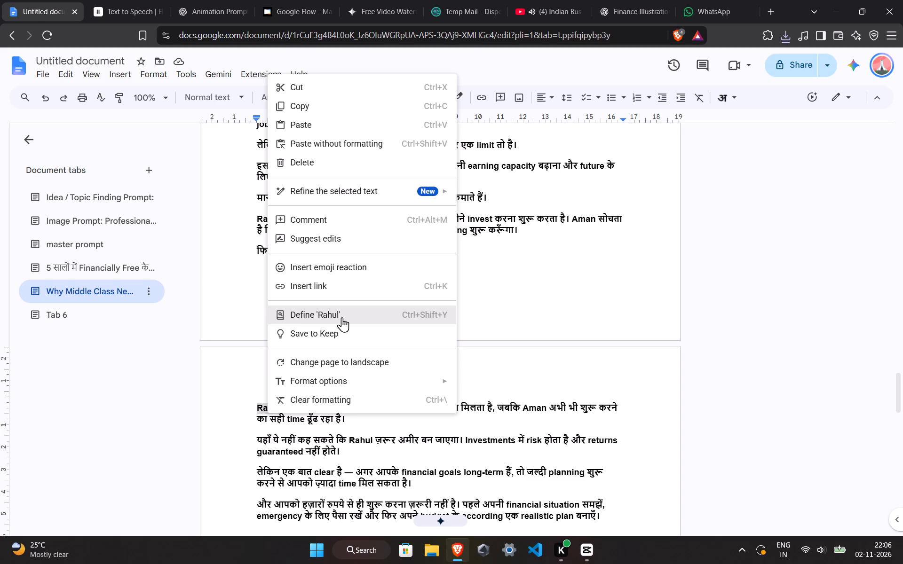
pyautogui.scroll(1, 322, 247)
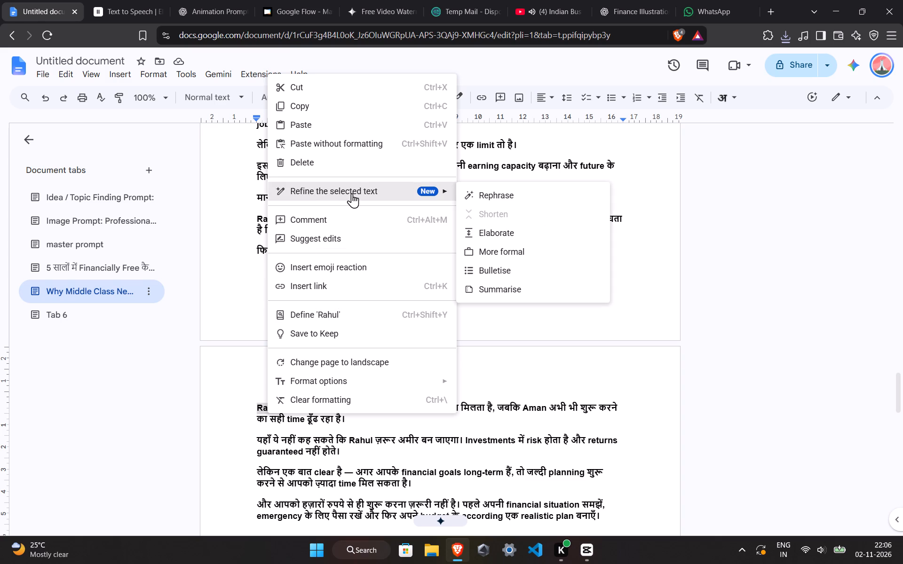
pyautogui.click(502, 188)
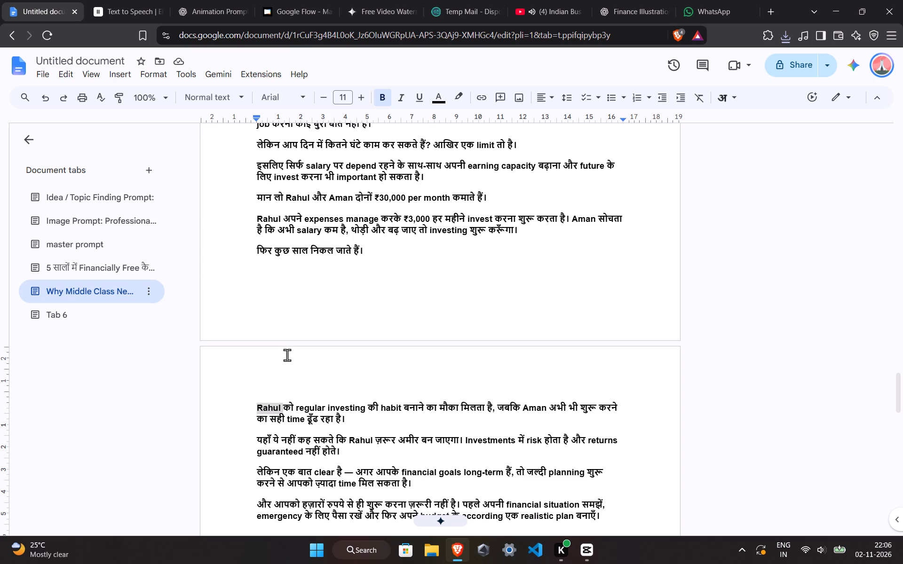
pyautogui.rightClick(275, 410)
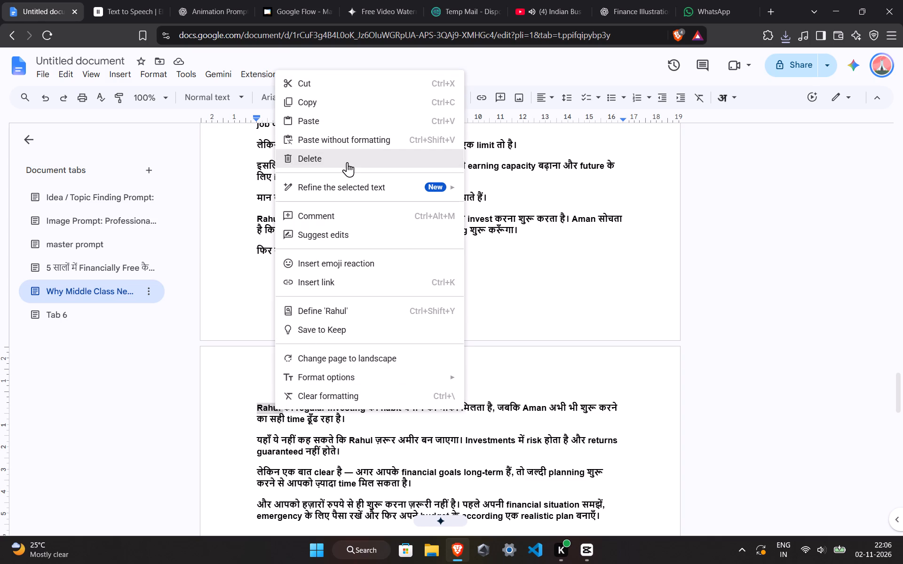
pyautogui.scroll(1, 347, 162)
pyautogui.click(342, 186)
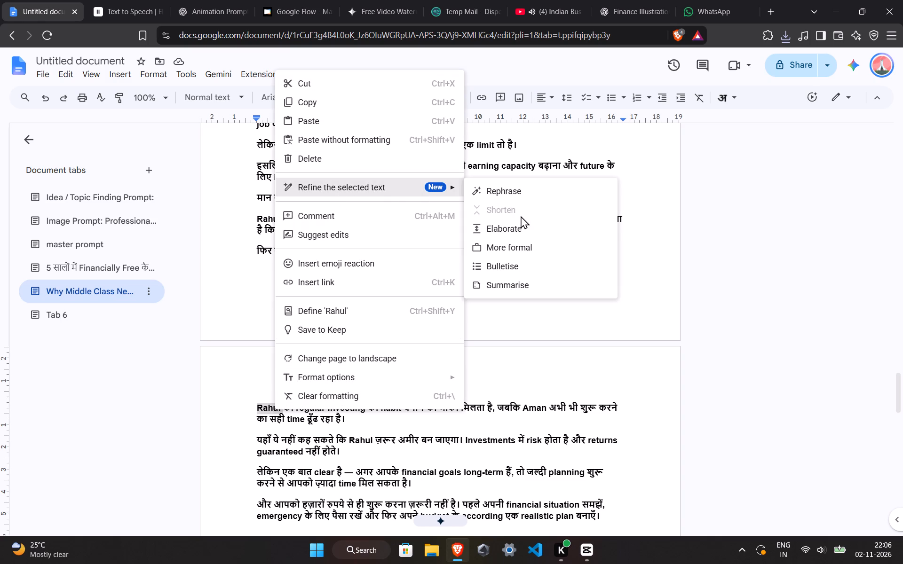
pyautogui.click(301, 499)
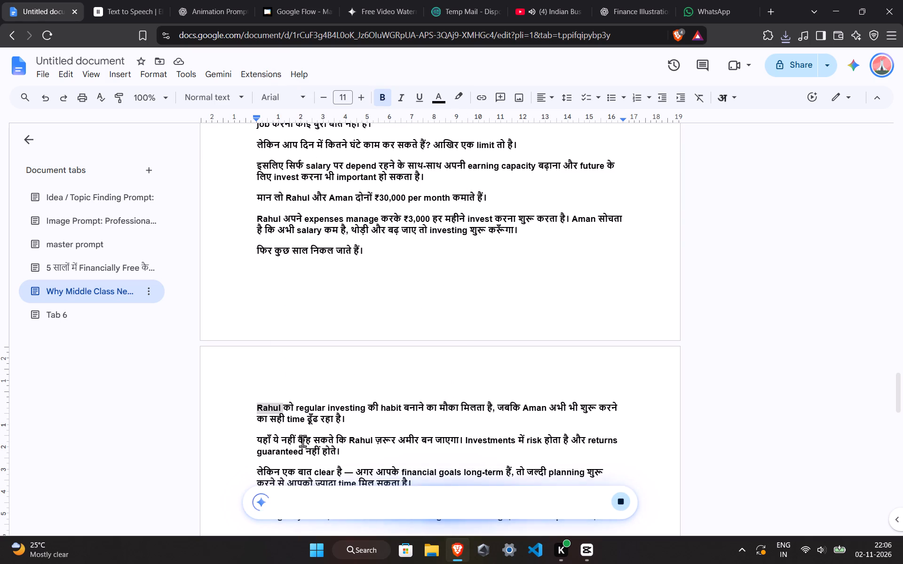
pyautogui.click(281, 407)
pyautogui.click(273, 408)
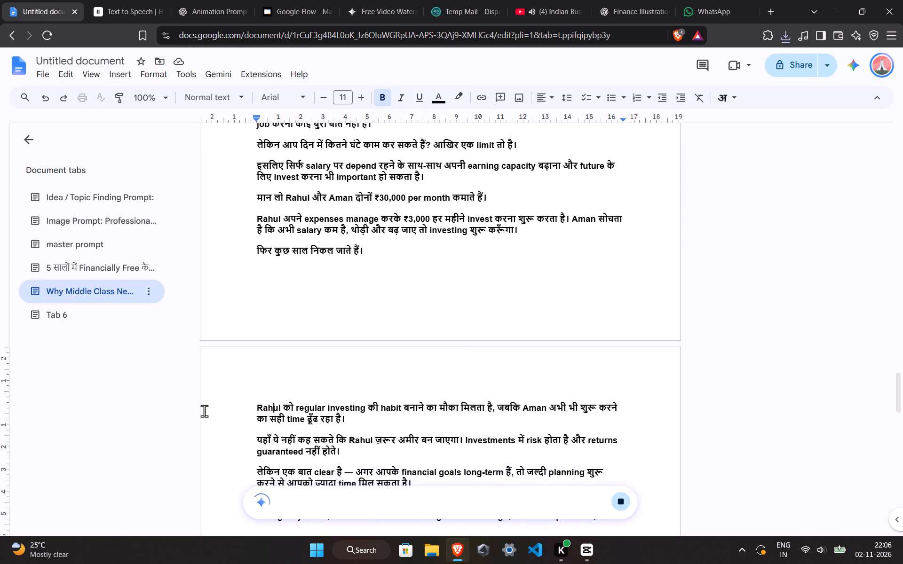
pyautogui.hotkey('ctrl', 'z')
# Replace "Rahul" with "sachin" at the start of the regular-investing sentence in the script.
pyautogui.click(255, 409)
pyautogui.moveTo(259, 408); pyautogui.dragTo(280, 406)
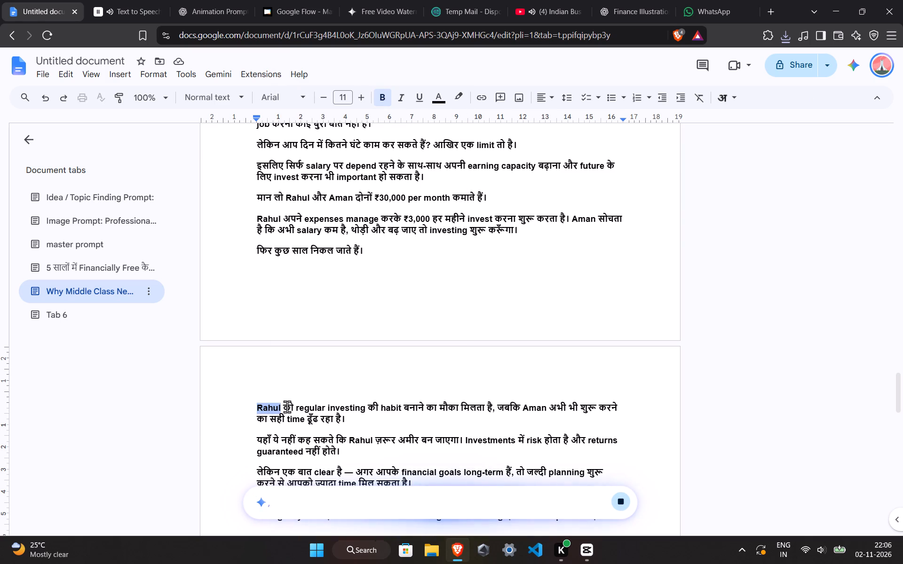
pyautogui.write('sachijj')
pyautogui.press('BackSpace')
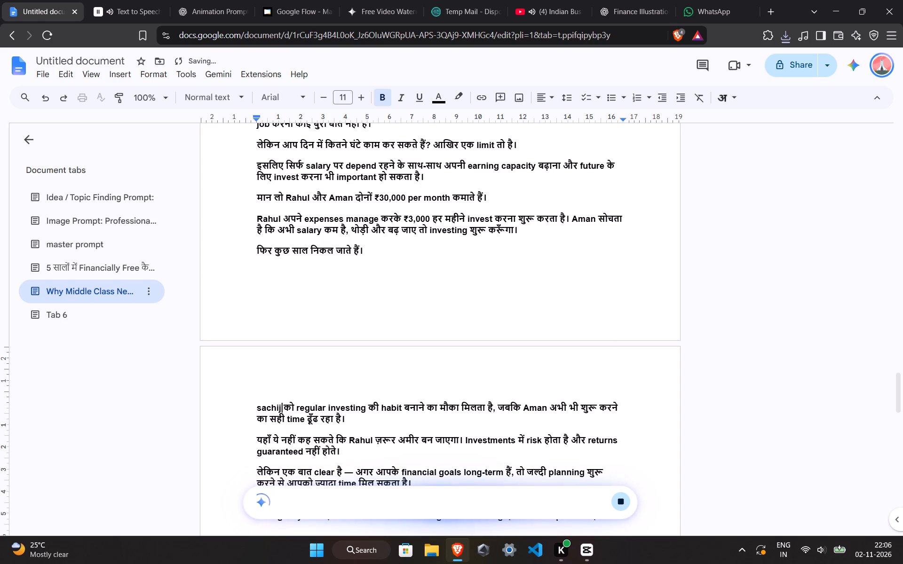
pyautogui.press('n')
pyautogui.press('BackSpace')
pyautogui.press('BackSpace')
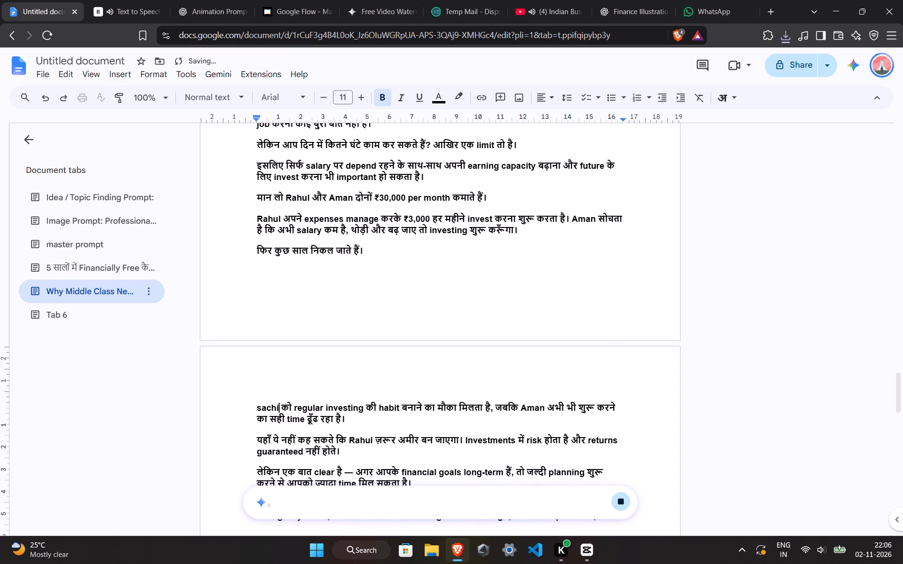
pyautogui.press('n')
# Replace "Rahul" with the copied name "sachin" in the script sentence about investment risk and returns not being guaranteed.
pyautogui.doubleClick(361, 438)
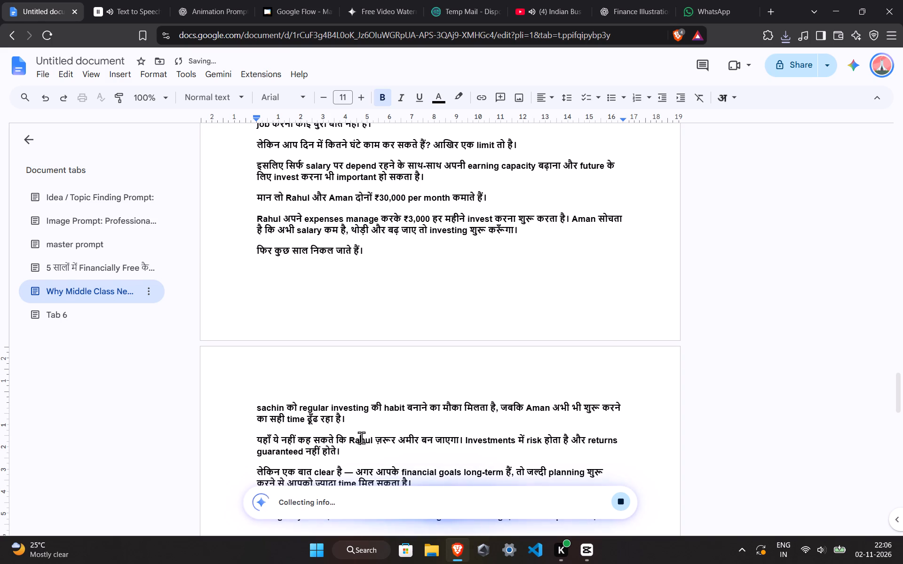
pyautogui.hotkey('ctrl', 'v')
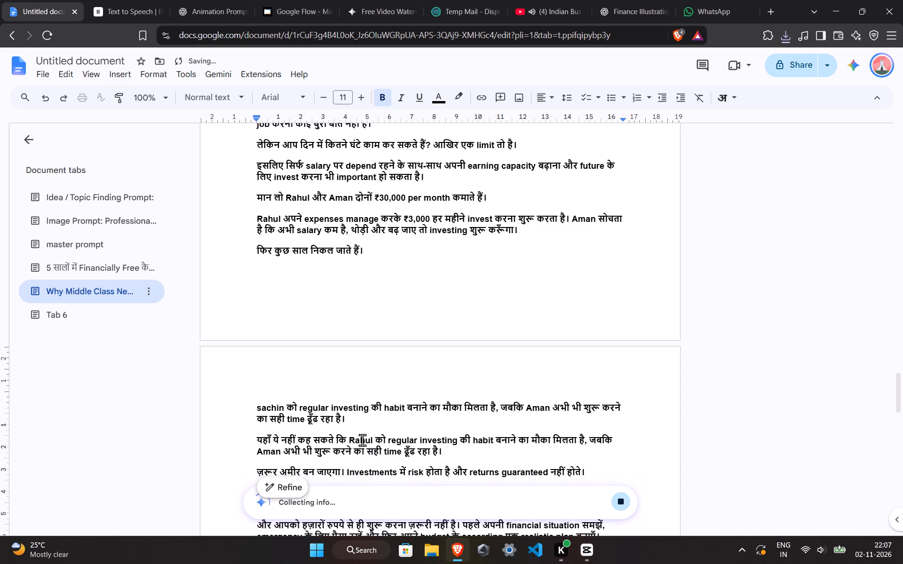
pyautogui.hotkey('ctrl', 'z')
pyautogui.doubleClick(272, 404)
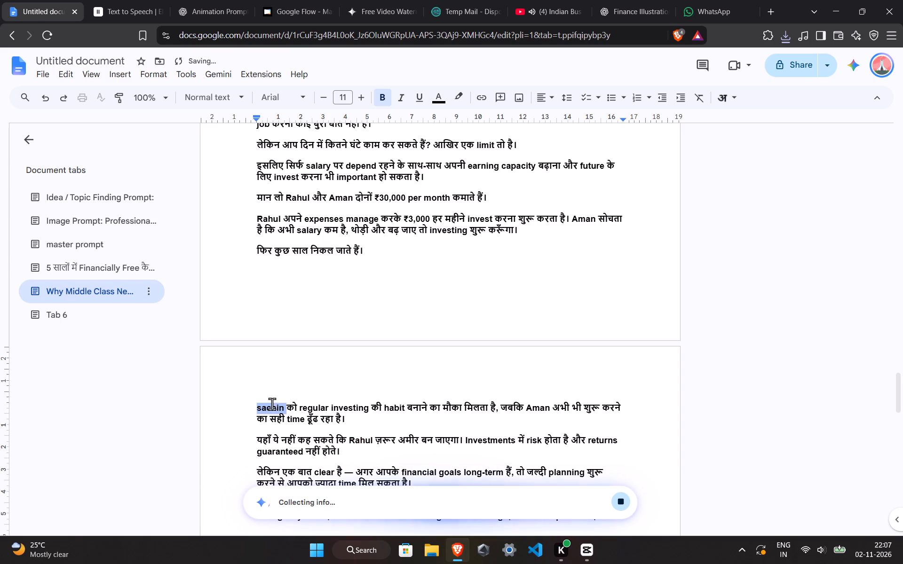
pyautogui.hotkey('ctrl', 'c')
pyautogui.scroll(-1, 387, 401)
pyautogui.click(366, 383)
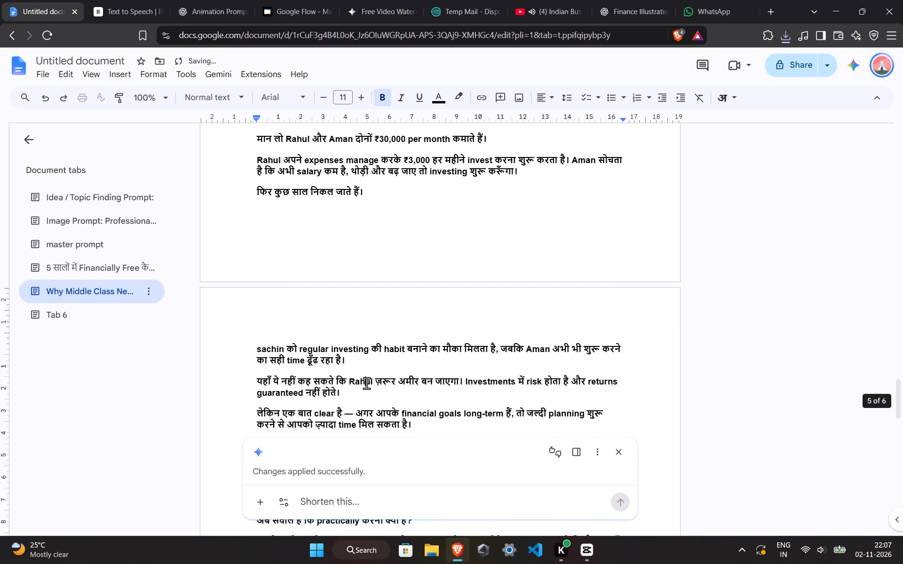
pyautogui.hotkey('ctrl', 'v')
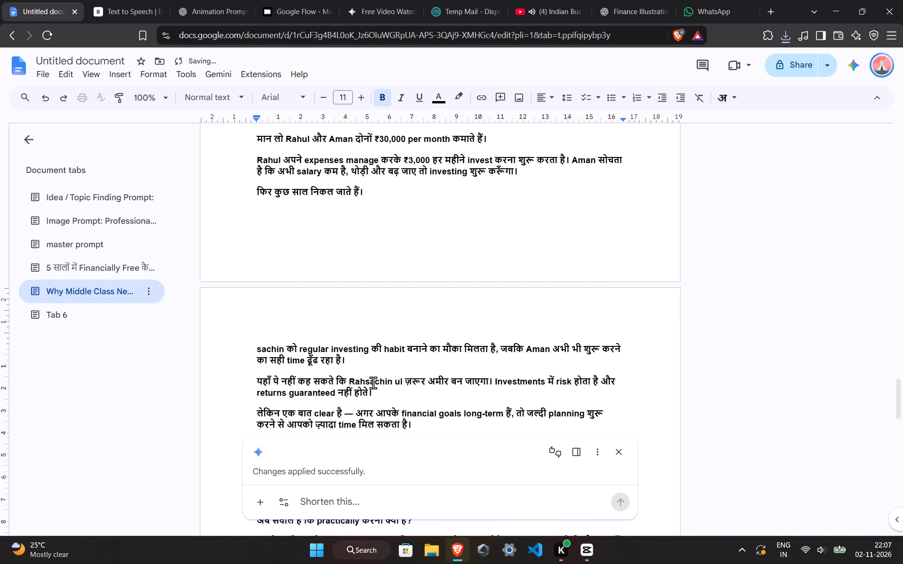
pyautogui.hotkey('ctrl', 'z')
pyautogui.doubleClick(364, 383)
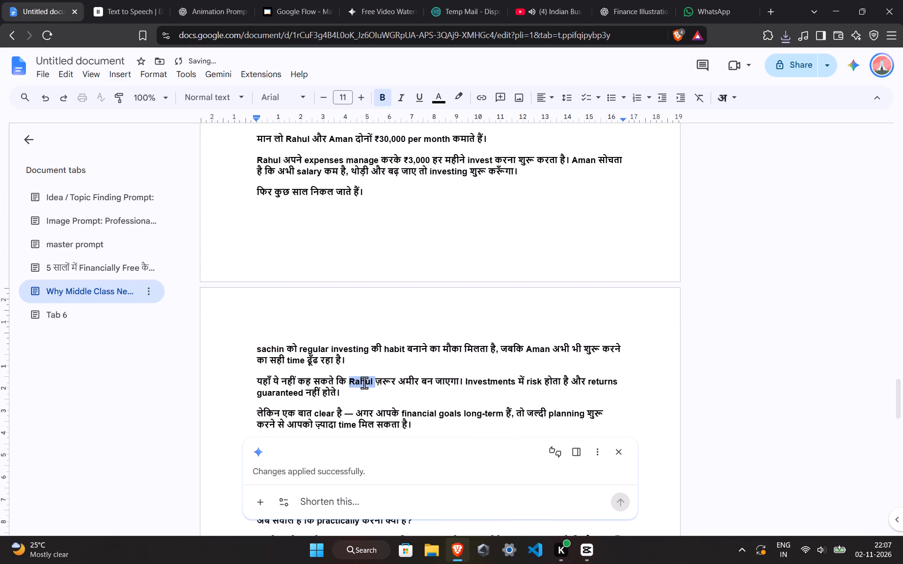
pyautogui.hotkey('ctrl', 'v')
# Replace "Rahul" with "sachin" in Part 6's ₹3,000 monthly investing sentence and its ₹30,000 per month salary line.
pyautogui.scroll(-1, 368, 428)
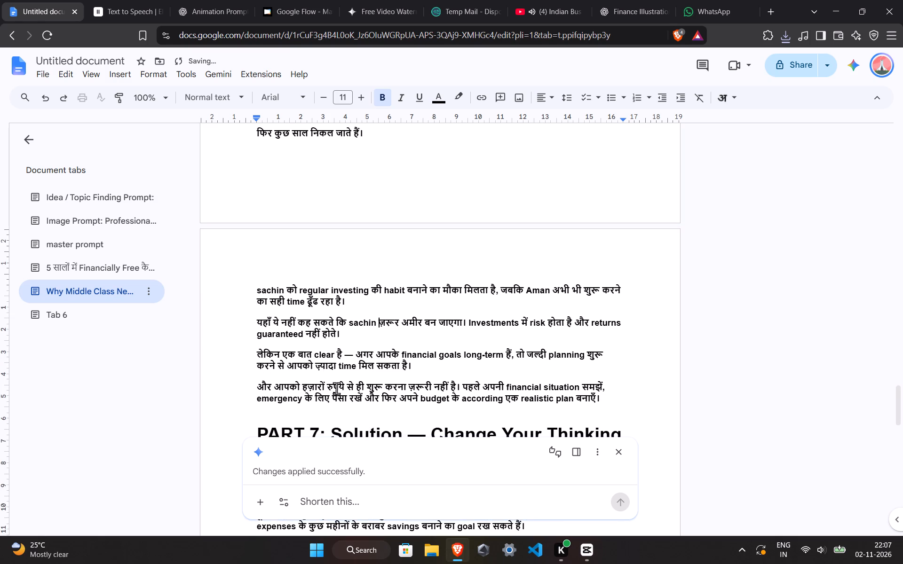
pyautogui.scroll(-1, 496, 384)
pyautogui.scroll(2, 421, 379)
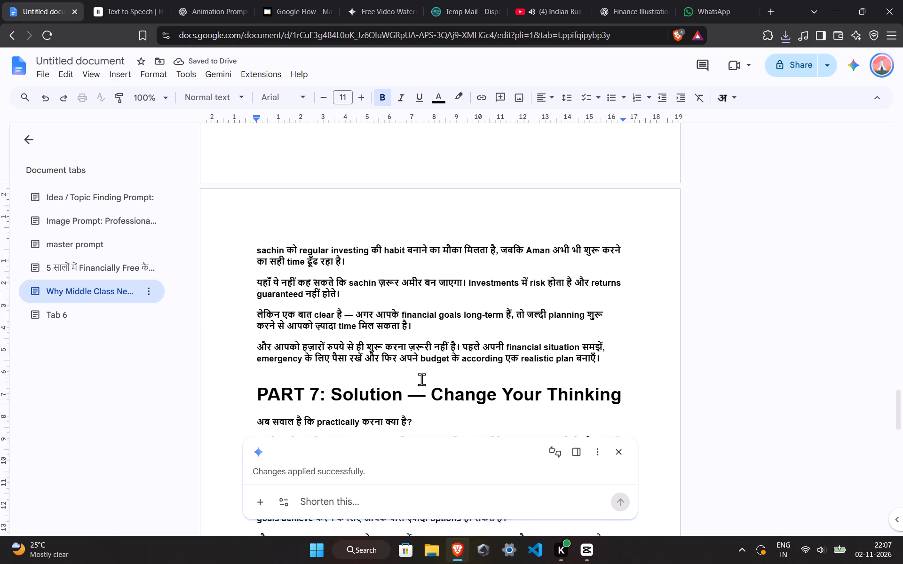
pyautogui.scroll(2, 404, 377)
pyautogui.doubleClick(268, 274)
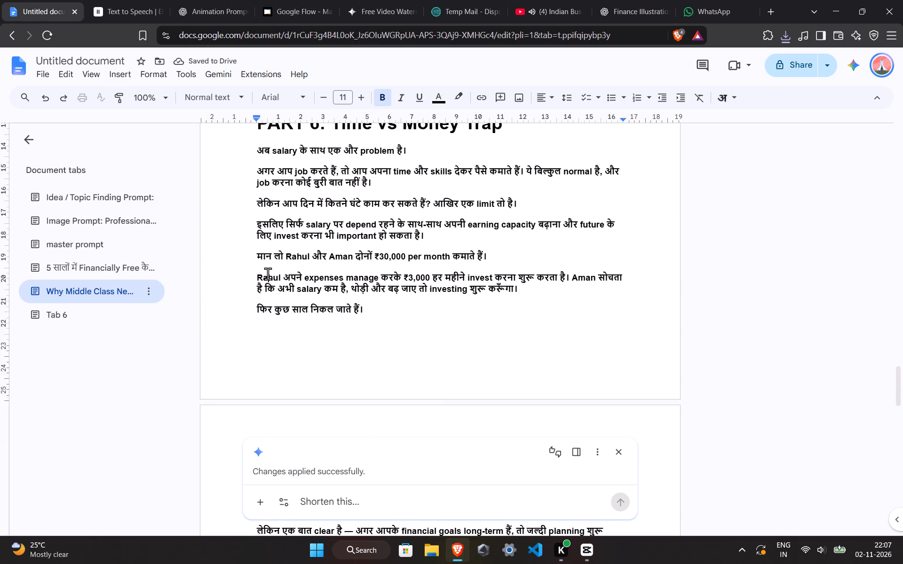
pyautogui.hotkey('ctrl', 'v')
pyautogui.click(298, 250)
pyautogui.click(299, 254)
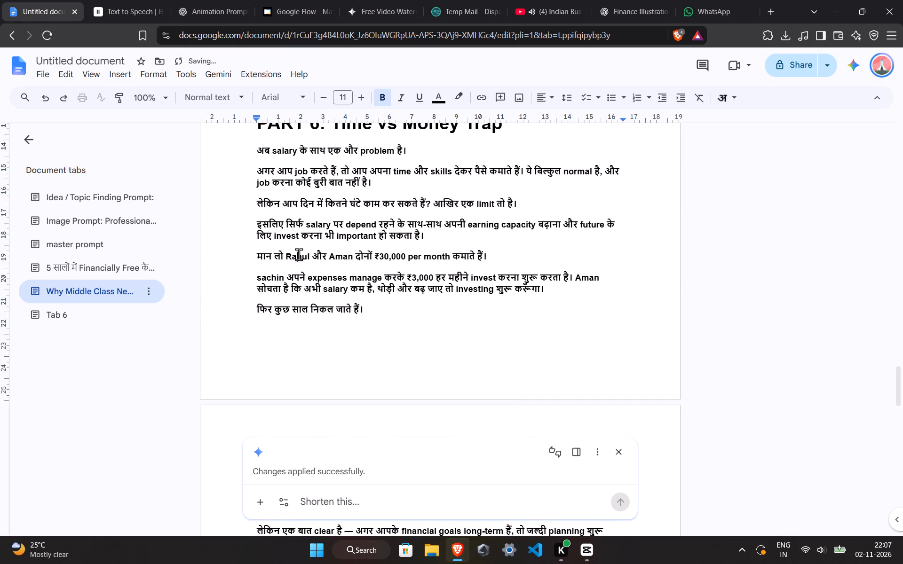
pyautogui.keyDown('ctrl'); pyautogui.doubleClick(299, 258); pyautogui.keyUp('ctrl')
pyautogui.hotkey('ctrl', 'v')
pyautogui.scroll(-2, 397, 322)
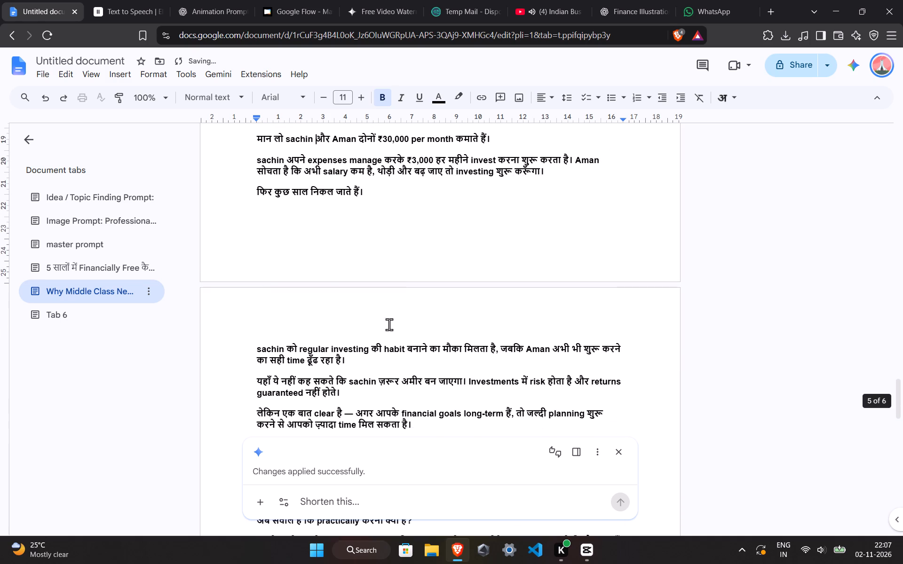
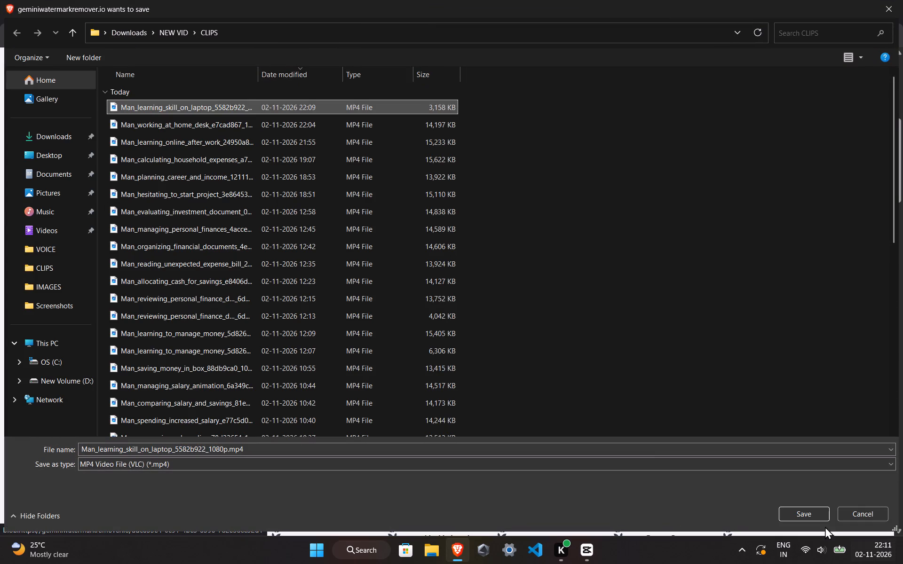
pyautogui.click(785, 513)
pyautogui.click(494, 273)
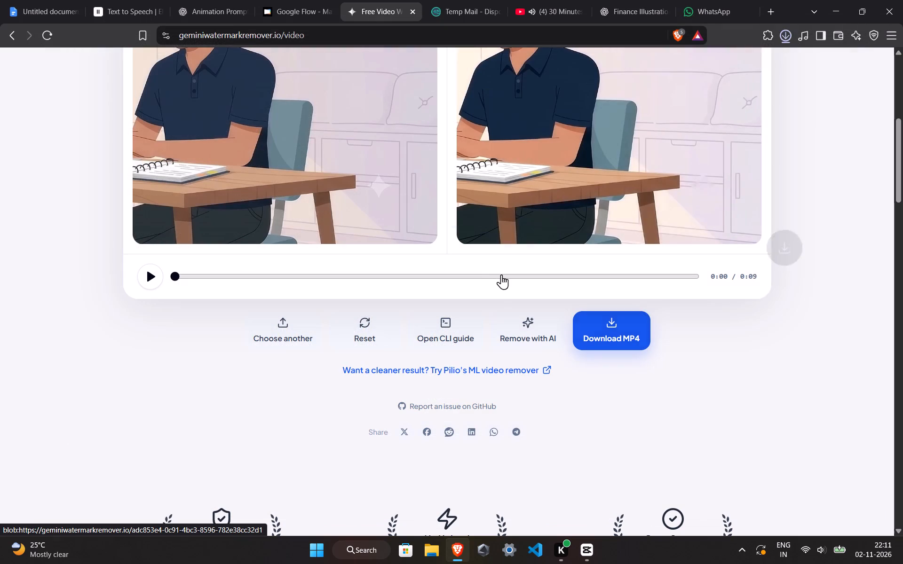
# Switch to CapCut, import the Man_learning_skill_on_laptop clip from CLIPS and place it directly after the Man_working_at_home_desk clip.
pyautogui.click(589, 559)
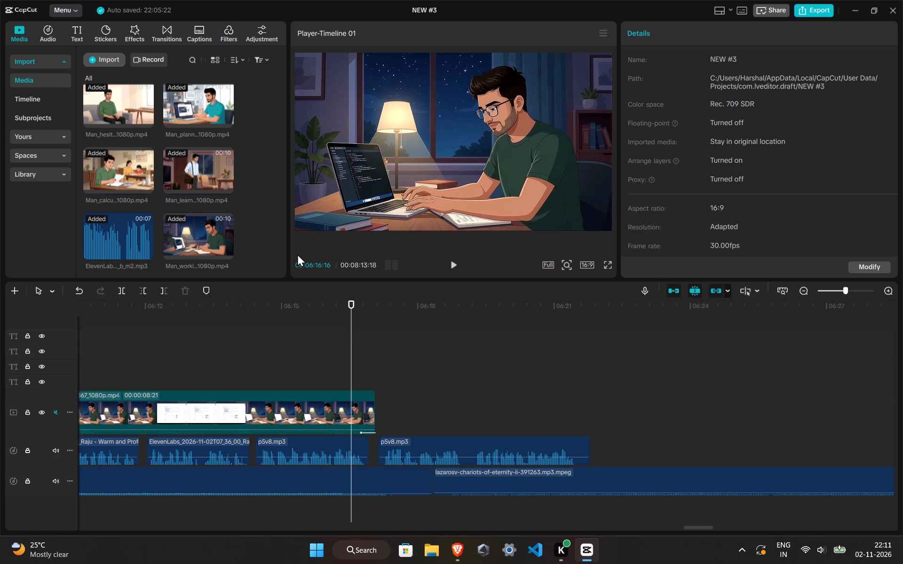
pyautogui.click(118, 54)
pyautogui.click(138, 82)
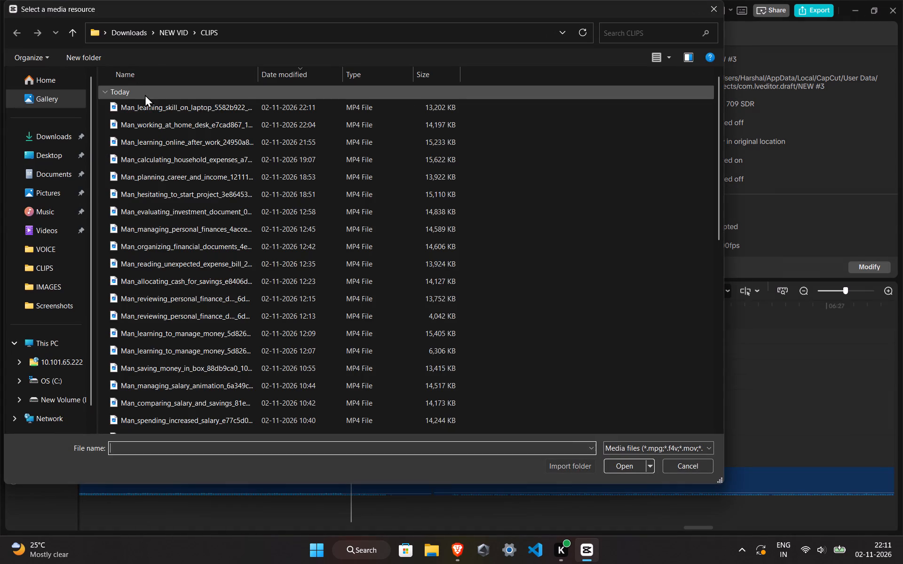
pyautogui.click(145, 94)
pyautogui.click(153, 100)
pyautogui.click(494, 149)
pyautogui.click(436, 116)
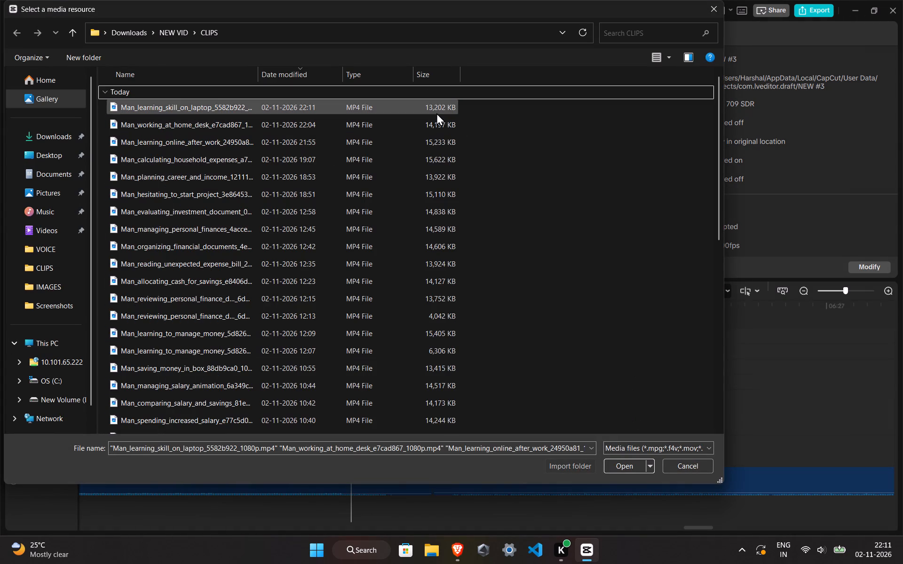
pyautogui.click(436, 113)
pyautogui.click(614, 466)
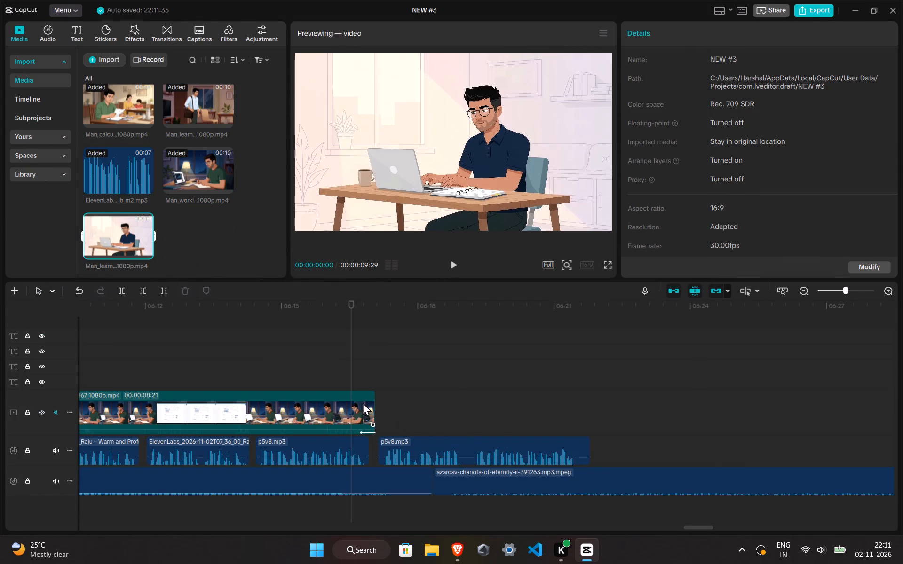
pyautogui.moveTo(126, 243); pyautogui.dragTo(381, 412)
# Preview the transition from the home-desk clip into the Man_learning_skill_on_laptop clip against the p5v8.mp3 voiceover.
pyautogui.click(327, 360)
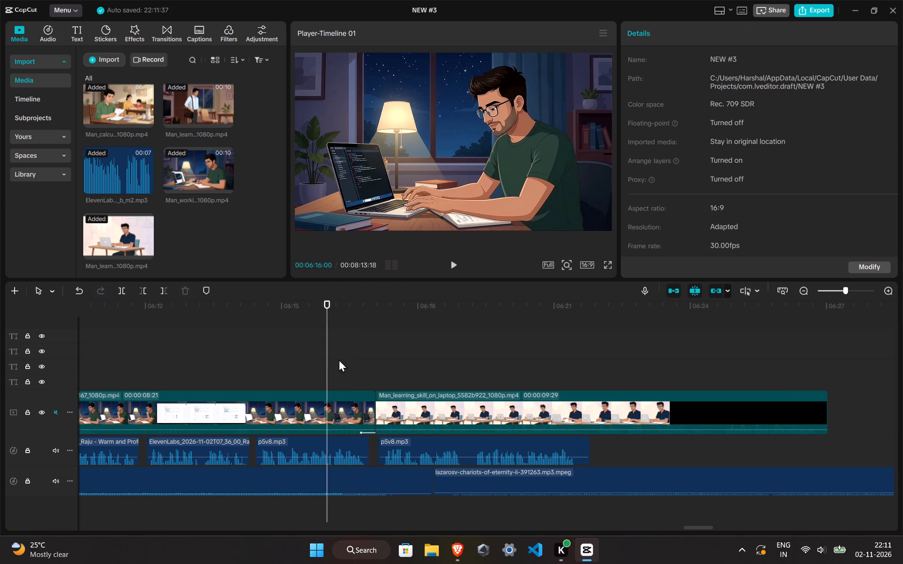
pyautogui.press('space')
pyautogui.keyDown('ctrl'); pyautogui.scroll(-8, 437, 384); pyautogui.keyUp('ctrl')
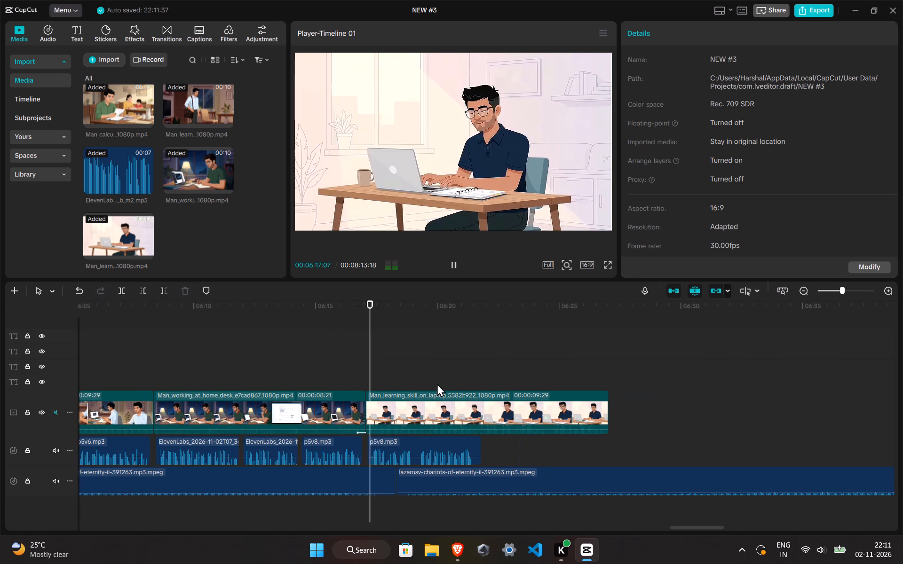
pyautogui.keyDown('ctrl'); pyautogui.scroll(9, 437, 384); pyautogui.keyUp('ctrl')
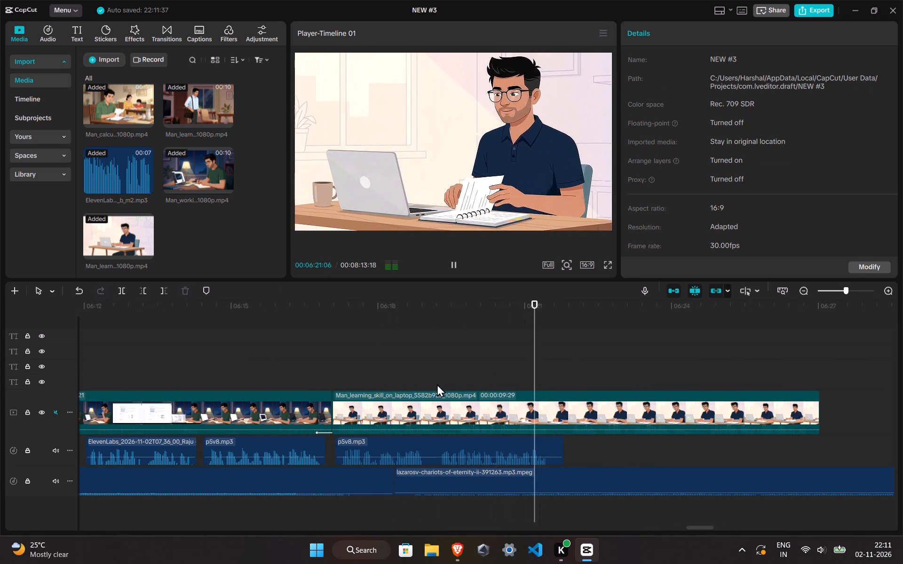
pyautogui.keyDown('ctrl'); pyautogui.scroll(-8, 520, 398); pyautogui.keyUp('ctrl')
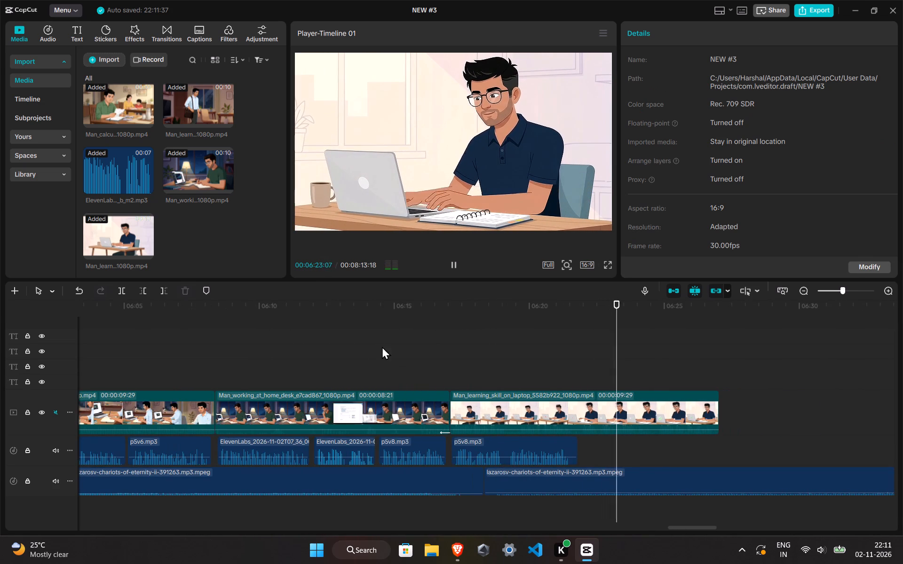
pyautogui.click(382, 346)
pyautogui.press('space')
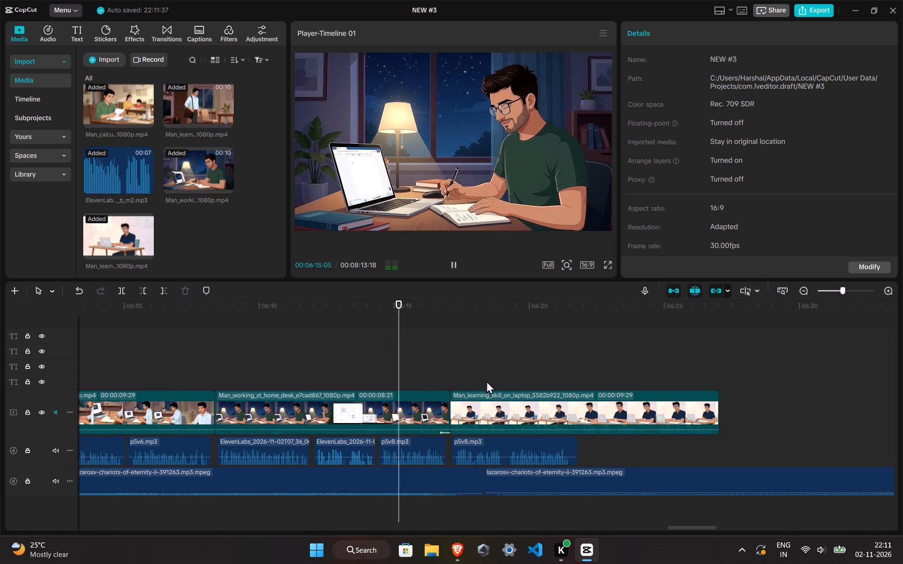
pyautogui.keyDown('ctrl'); pyautogui.scroll(-2, 485, 381); pyautogui.keyUp('ctrl')
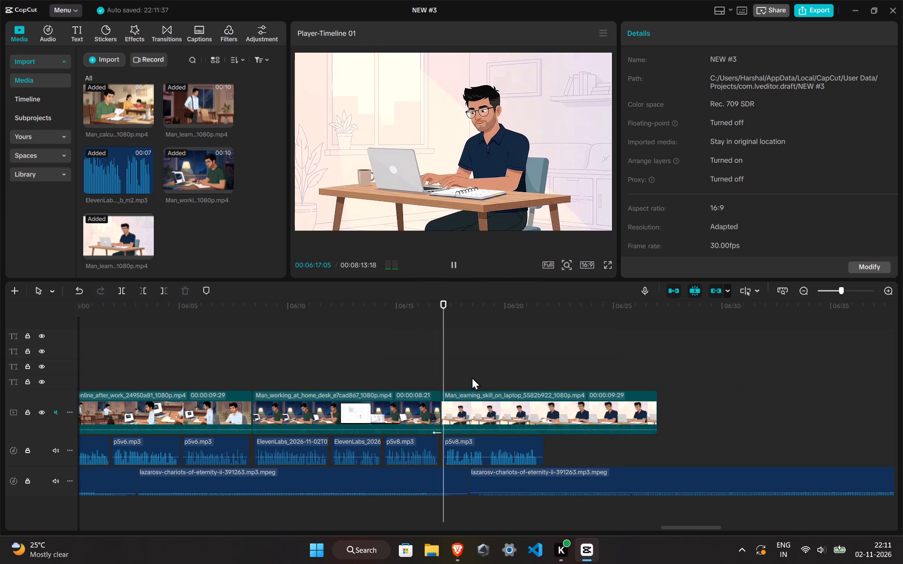
pyautogui.keyDown('ctrl'); pyautogui.scroll(-1, 469, 373); pyautogui.keyUp('ctrl')
pyautogui.click(470, 368)
pyautogui.moveTo(470, 365); pyautogui.dragTo(470, 331)
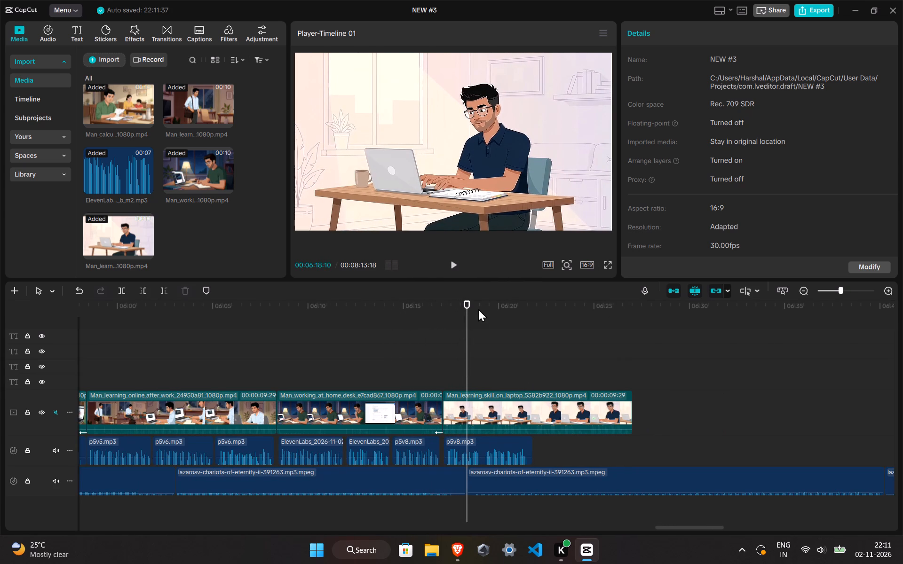
pyautogui.press('space')
pyautogui.keyDown('ctrl'); pyautogui.scroll(10, 484, 330); pyautogui.keyUp('ctrl')
pyautogui.keyDown('ctrl'); pyautogui.scroll(-6, 487, 331); pyautogui.keyUp('ctrl')
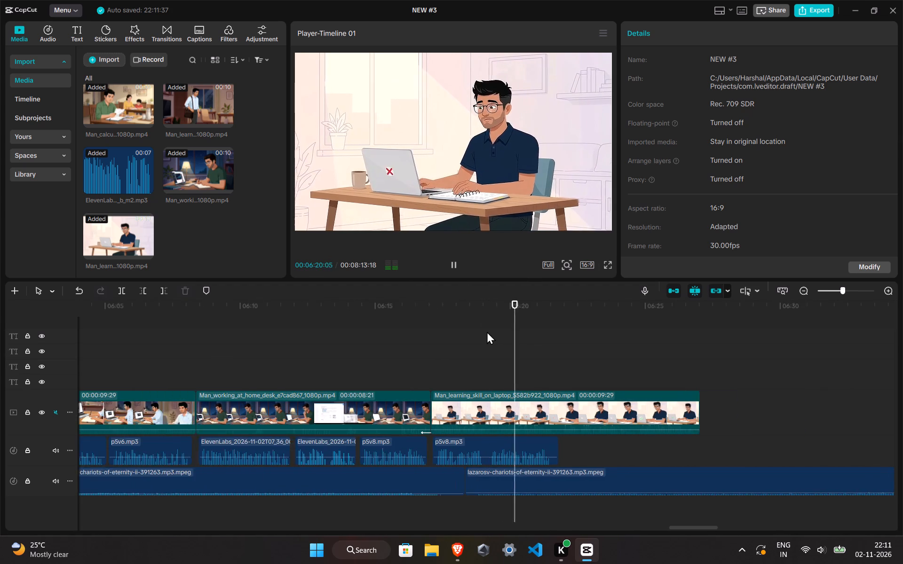
pyautogui.keyDown('ctrl'); pyautogui.scroll(-1, 487, 331); pyautogui.keyUp('ctrl')
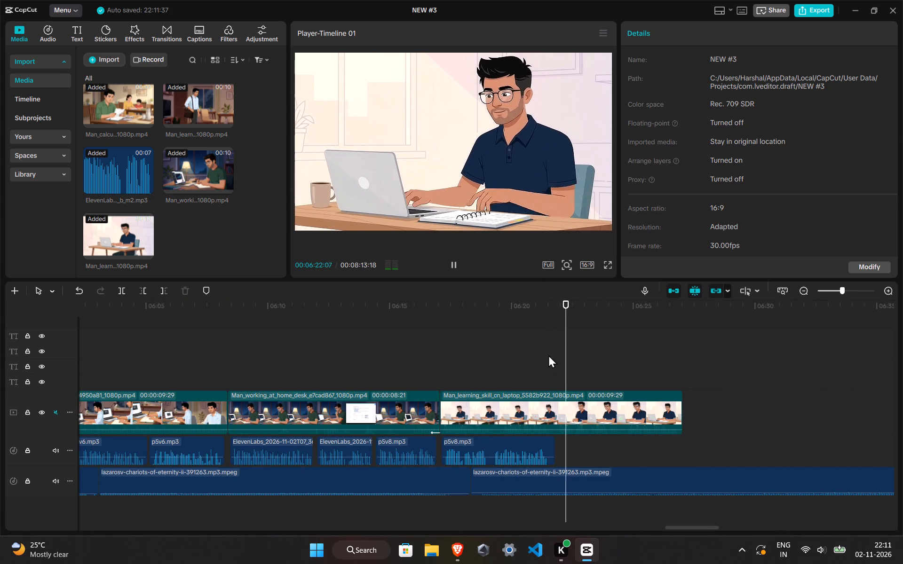
pyautogui.click(552, 359)
pyautogui.click(567, 413)
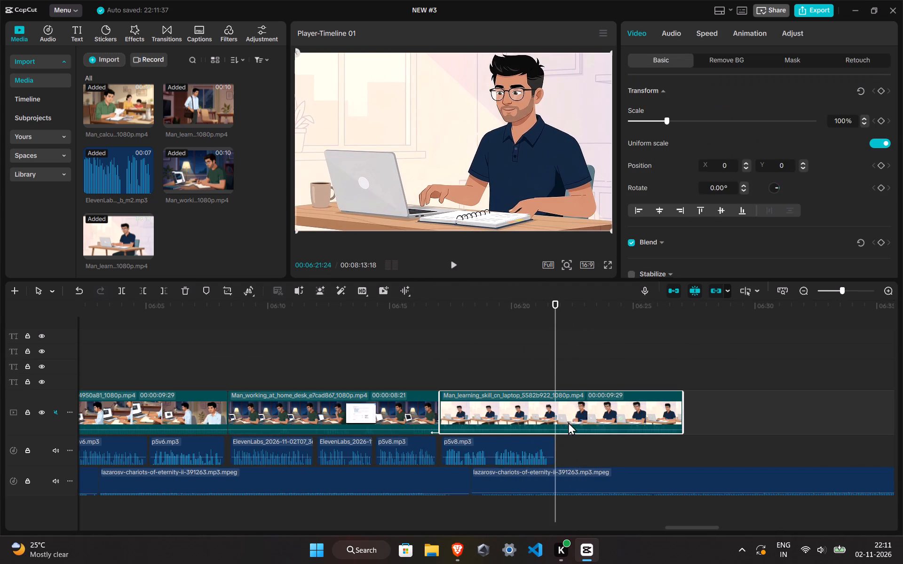
pyautogui.click(456, 323)
# Preview the unused p5v7.mp3 voiceover and delete it from the project media.
pyautogui.scroll(4, 157, 190)
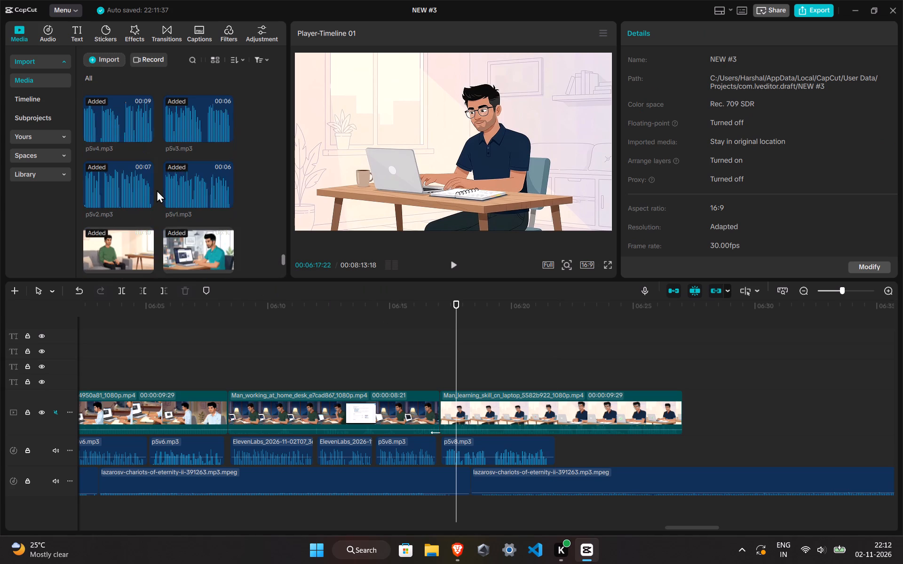
pyautogui.scroll(3, 157, 190)
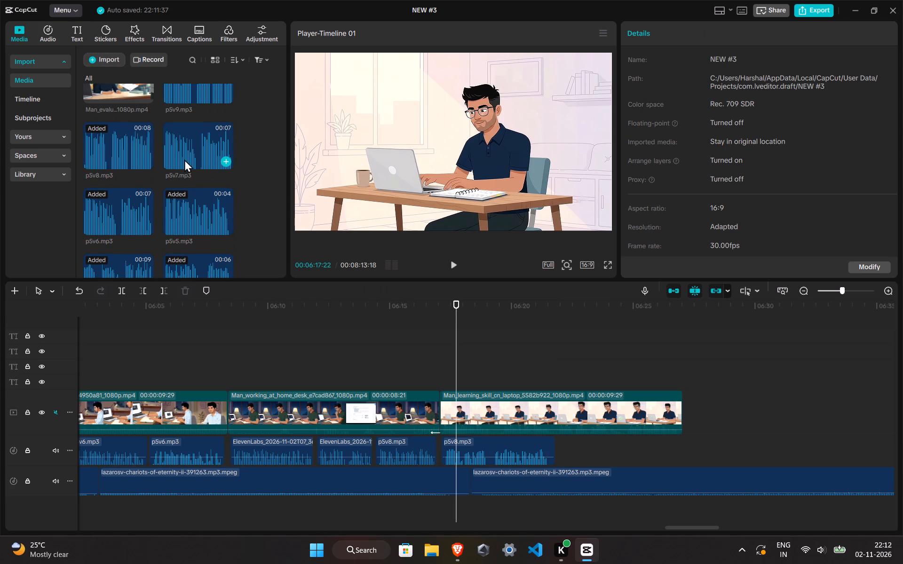
pyautogui.click(185, 159)
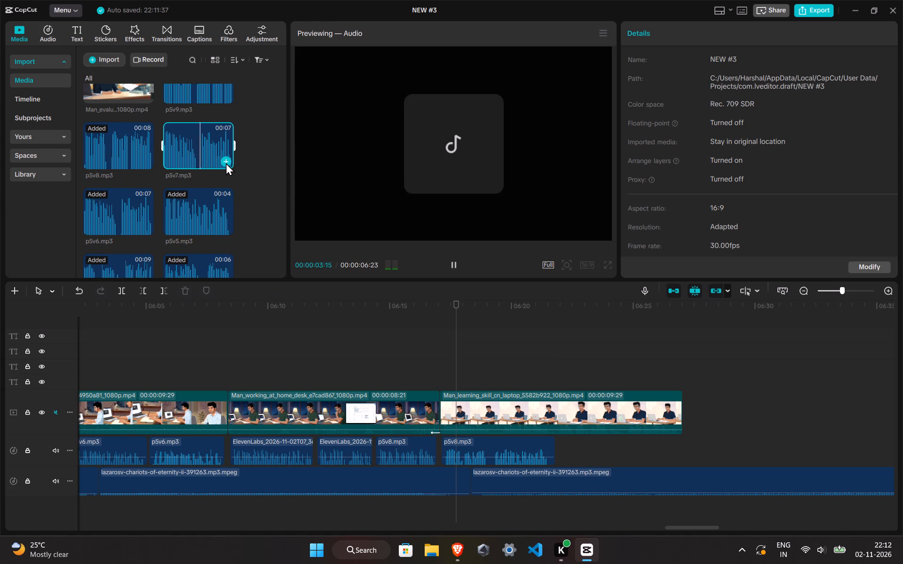
pyautogui.rightClick(200, 144)
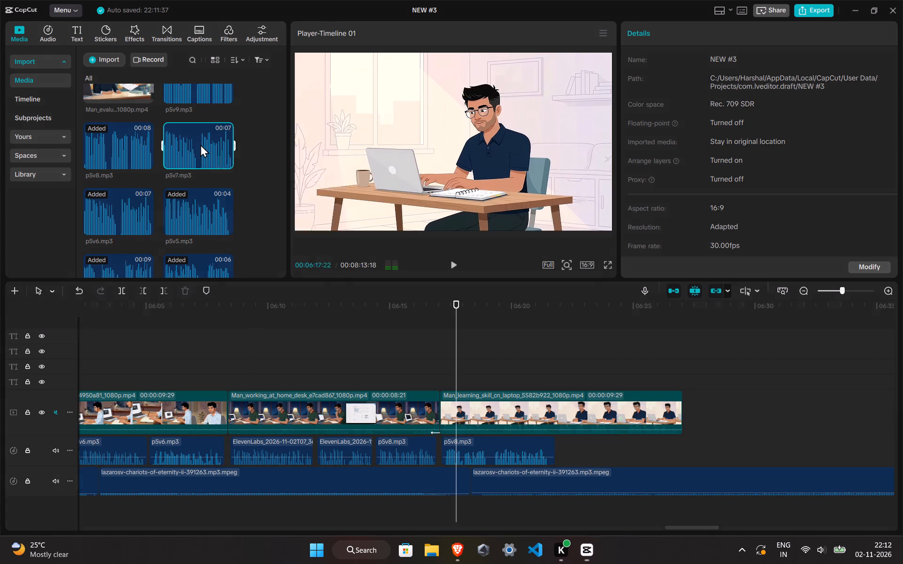
pyautogui.click(240, 169)
# Place the p5v9.mp3 voiceover on the voice track directly after the last p5v8.mp3 segment.
pyautogui.scroll(1, 202, 143)
pyautogui.click(202, 142)
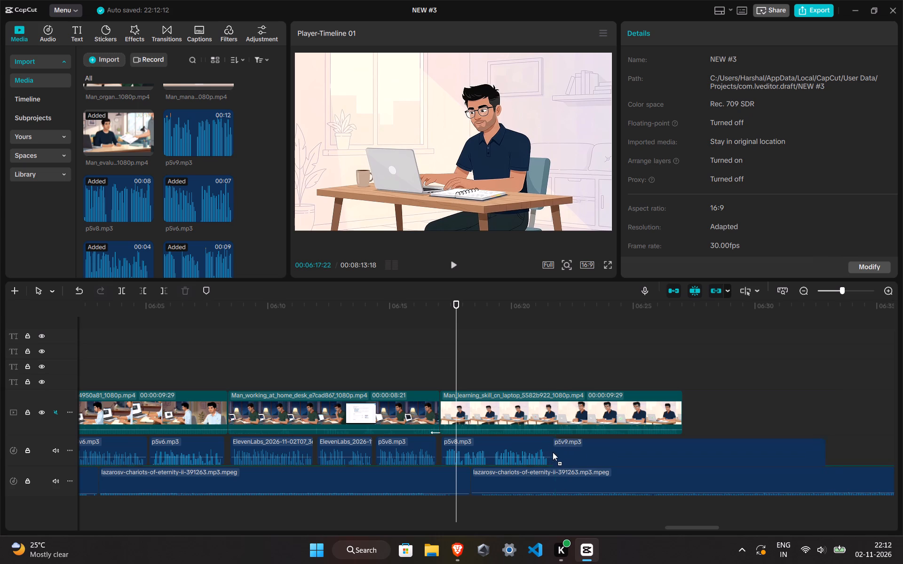
# Split the p5v8.mp3 segment under the Man_learning_skill_on_laptop clip at the pause at 06:18:29.
pyautogui.press('space')
pyautogui.keyDown('ctrl'); pyautogui.scroll(10, 538, 379); pyautogui.keyUp('ctrl')
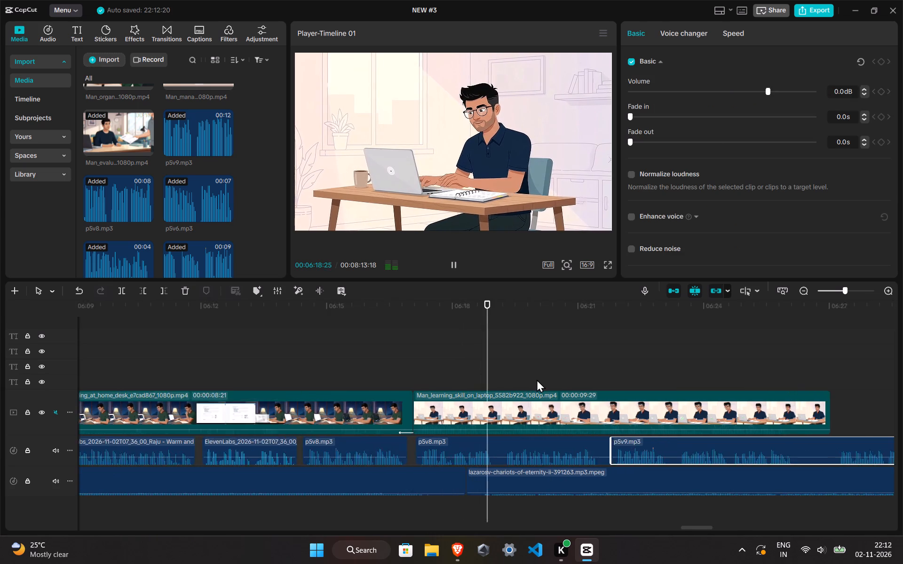
pyautogui.click(489, 366)
pyautogui.keyDown('ctrl'); pyautogui.scroll(9, 494, 428); pyautogui.keyUp('ctrl')
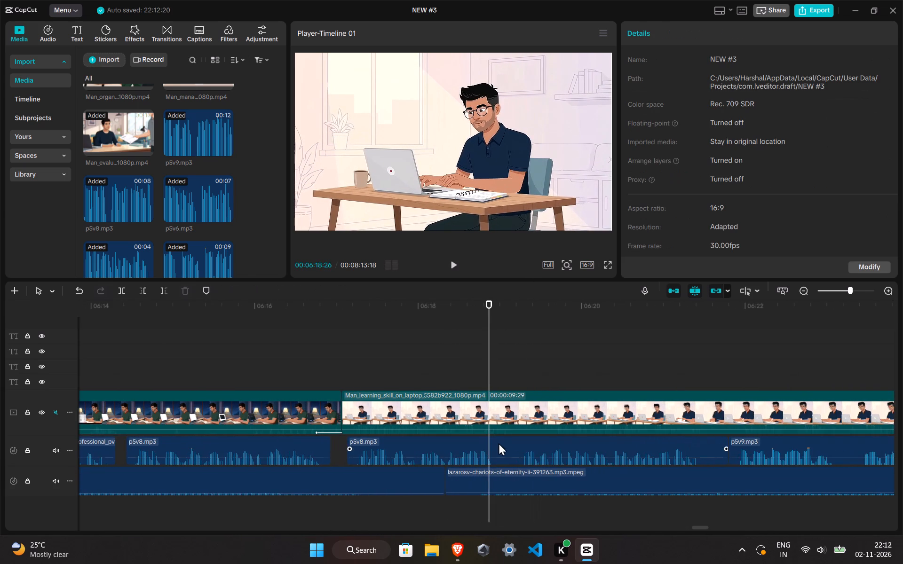
pyautogui.moveTo(488, 367); pyautogui.dragTo(496, 369)
pyautogui.click(493, 455)
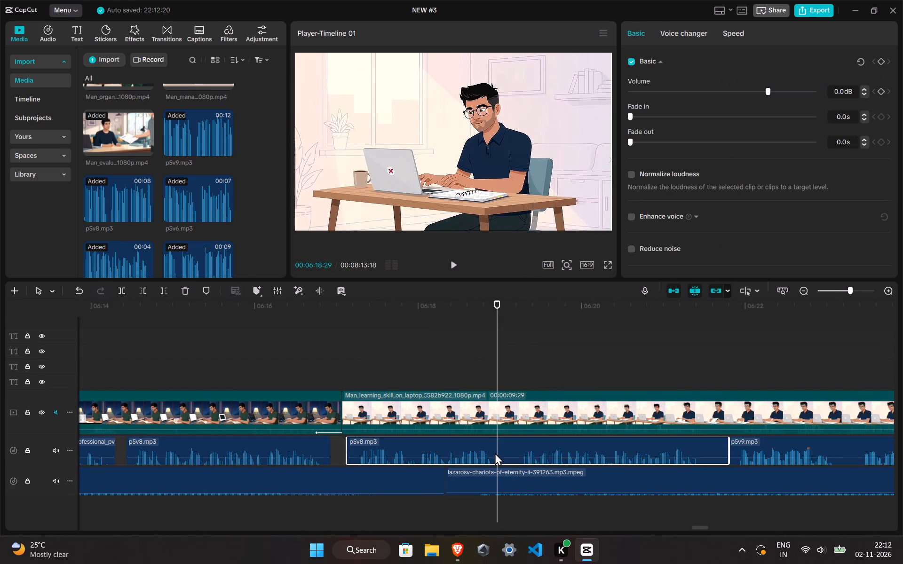
pyautogui.hotkey('ctrl', 'b')
# Split the last p5v8.mp3 segment at 06:19:07 and delete the silent piece between 06:18:29 and that cut.
pyautogui.click(527, 350)
pyautogui.moveTo(525, 361); pyautogui.dragTo(522, 361)
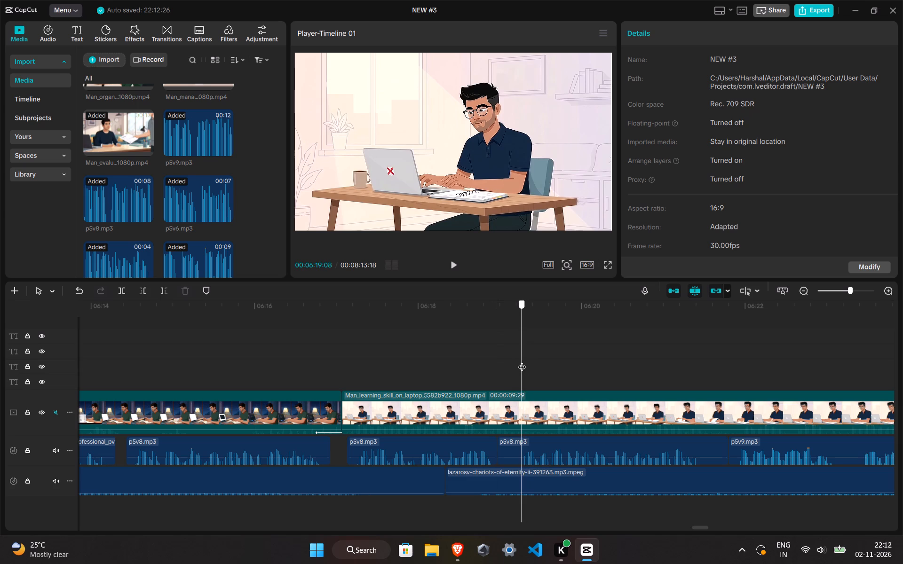
pyautogui.moveTo(522, 361); pyautogui.dragTo(521, 362)
pyautogui.click(507, 449)
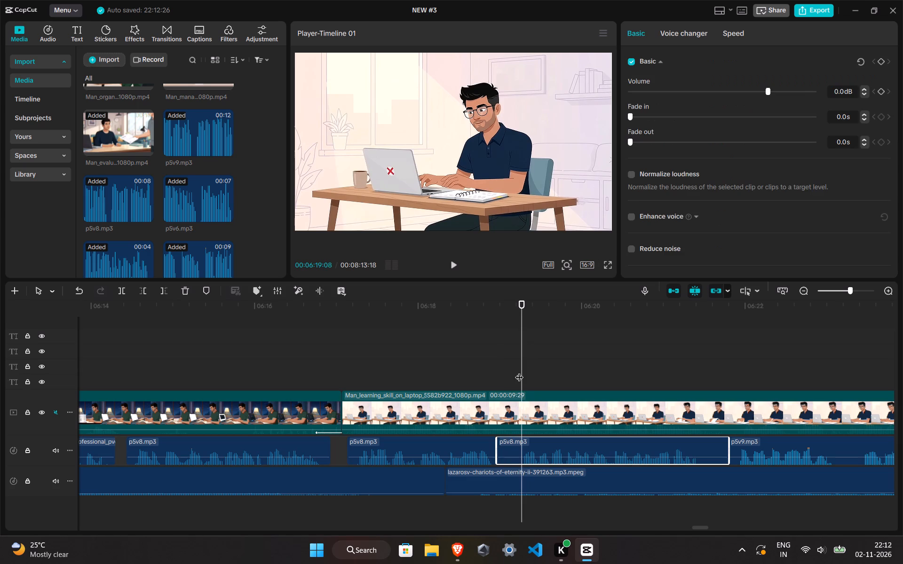
pyautogui.keyDown('ctrl'); pyautogui.click(521, 366); pyautogui.keyUp('ctrl')
pyautogui.hotkey('ctrl', 'b')
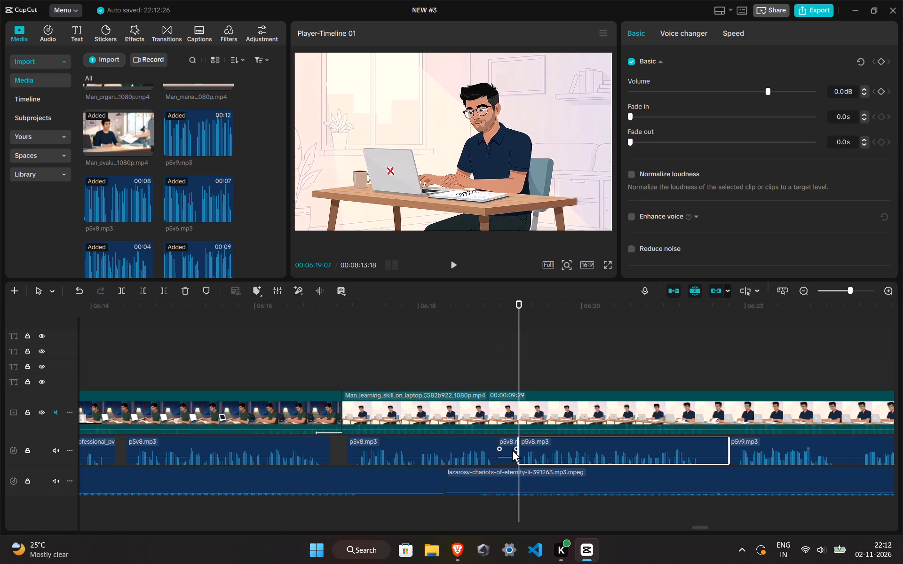
pyautogui.click(510, 451)
pyautogui.click(183, 295)
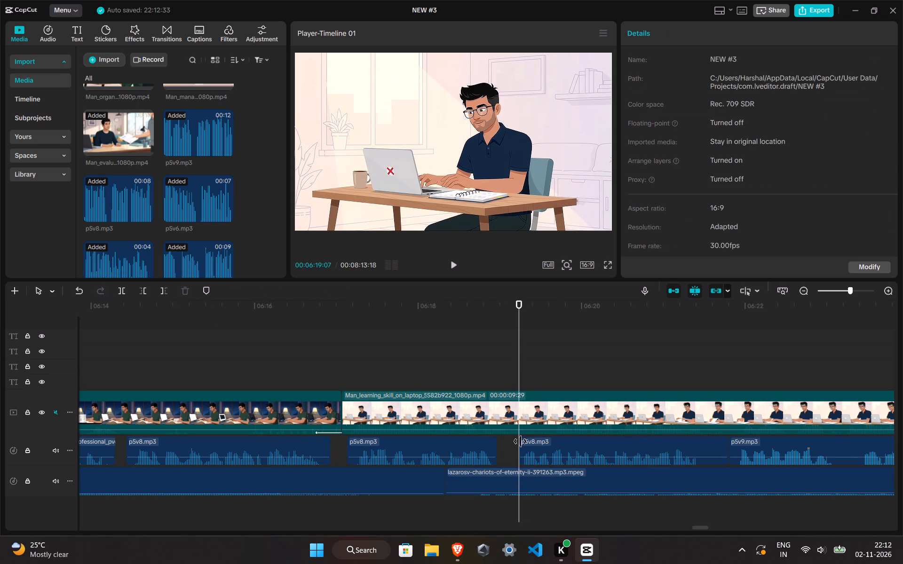
# Move the last p5v8.mp3 segment earlier, leaving only a sliver of gap after the previous segment, and preview the join.
pyautogui.moveTo(557, 448); pyautogui.dragTo(539, 449)
pyautogui.click(444, 348)
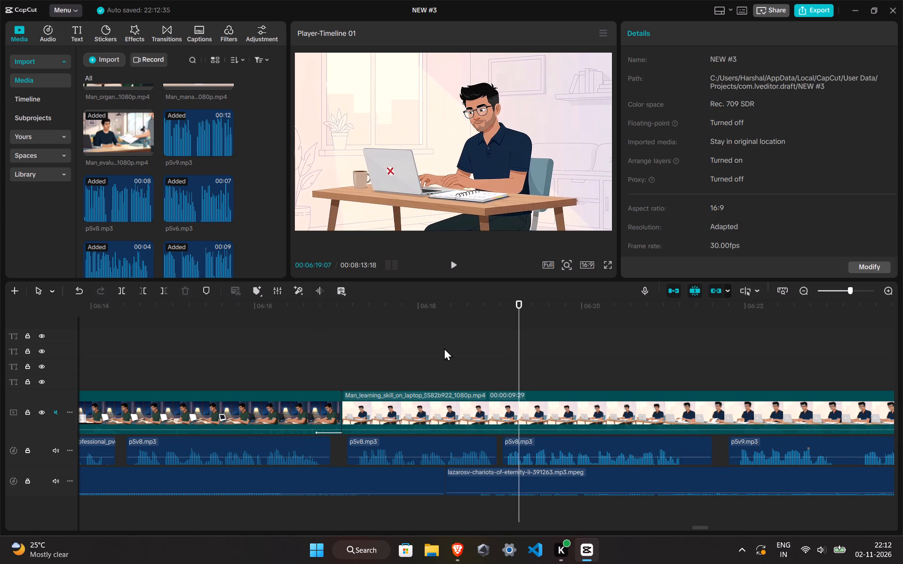
pyautogui.press('space')
pyautogui.click(540, 444)
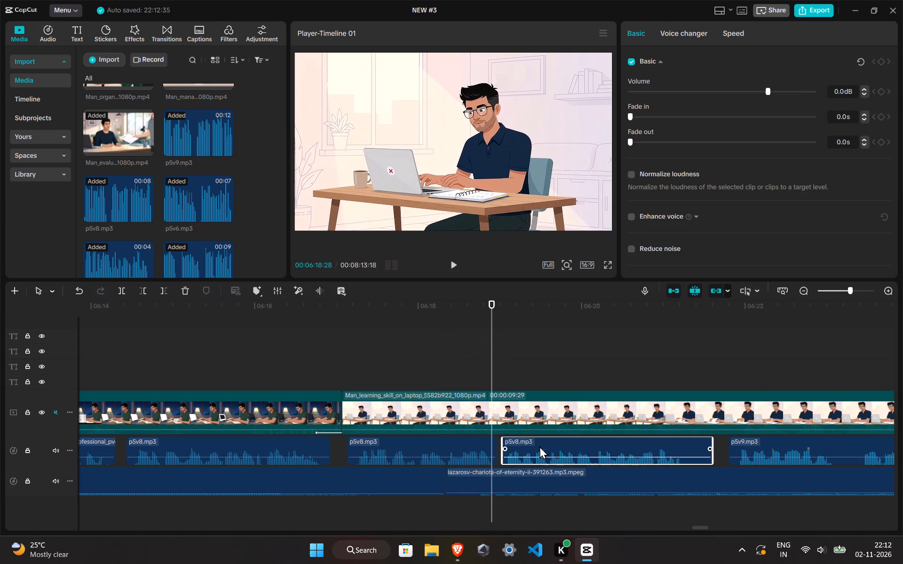
pyautogui.press('space')
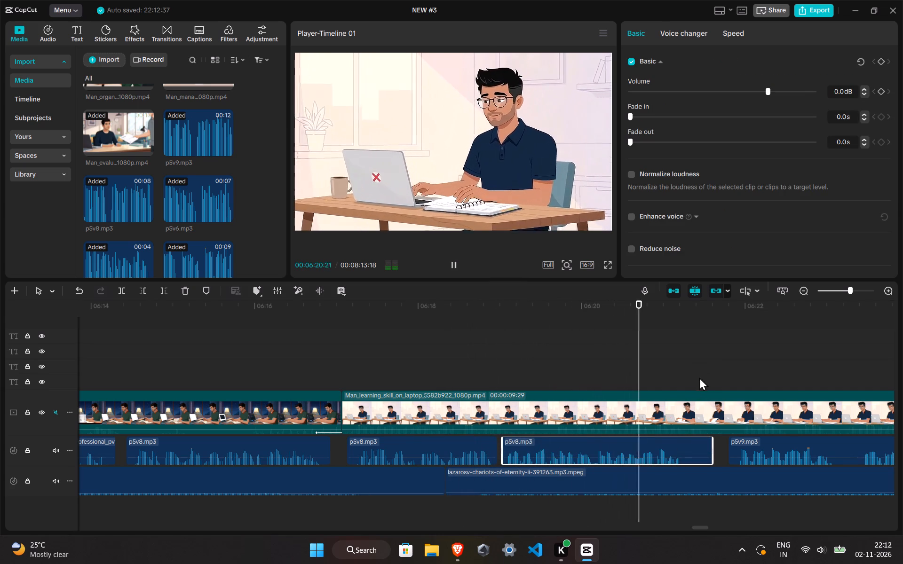
# Split the last p5v8.mp3 segment at 06:21:09 and delete its silent tail.
pyautogui.moveTo(689, 321); pyautogui.dragTo(692, 335)
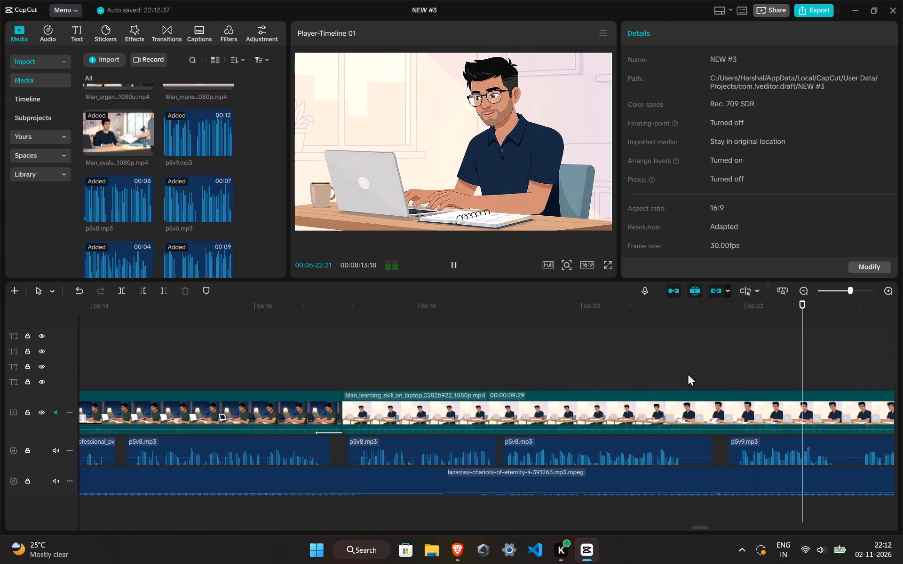
pyautogui.click(688, 373)
pyautogui.click(697, 441)
pyautogui.hotkey('ctrl', 'b')
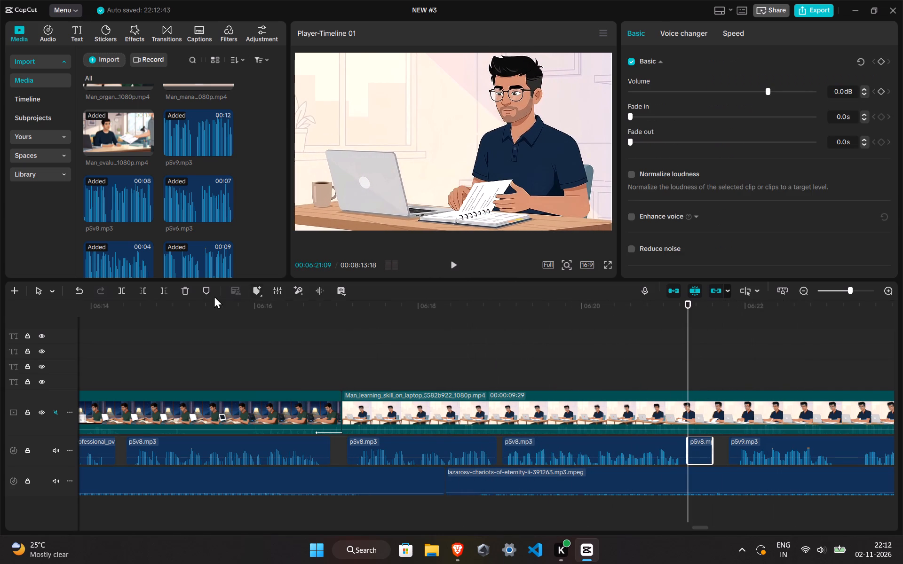
pyautogui.click(187, 292)
# Move the p5v9.mp3 voiceover earlier so it starts directly at the end of p5v8.mp3, and preview the join.
pyautogui.click(607, 375)
pyautogui.press('space')
pyautogui.moveTo(800, 453); pyautogui.dragTo(776, 454)
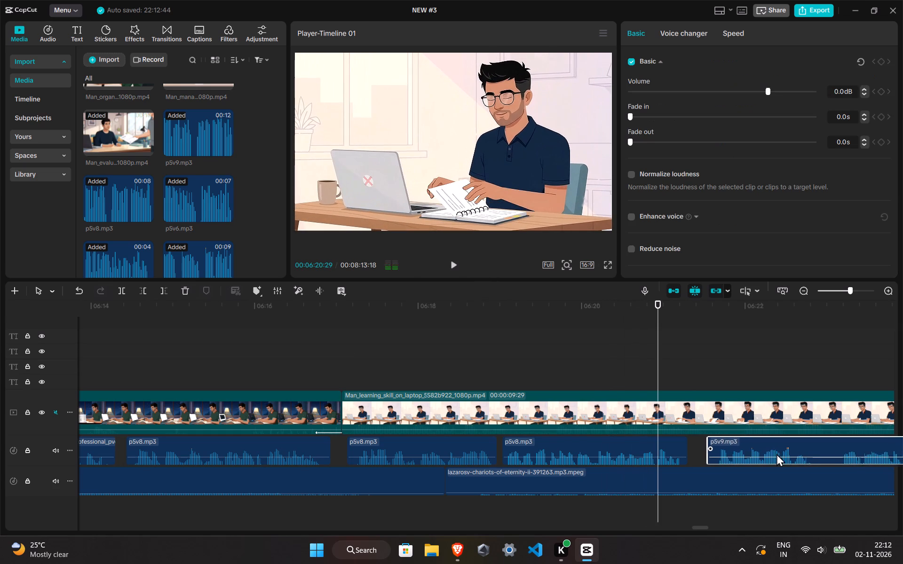
pyautogui.moveTo(776, 454); pyautogui.dragTo(758, 452)
pyautogui.press('space')
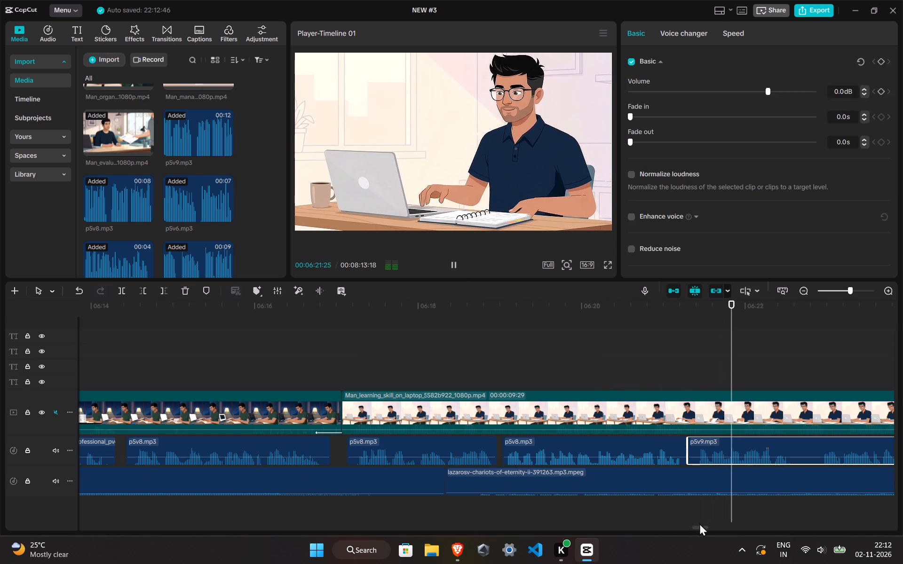
# Cut the pause in the p5v9.mp3 voiceover between 06:22:19 and 06:22:26 and delete that piece.
pyautogui.moveTo(702, 529); pyautogui.dragTo(712, 527)
pyautogui.click(286, 371)
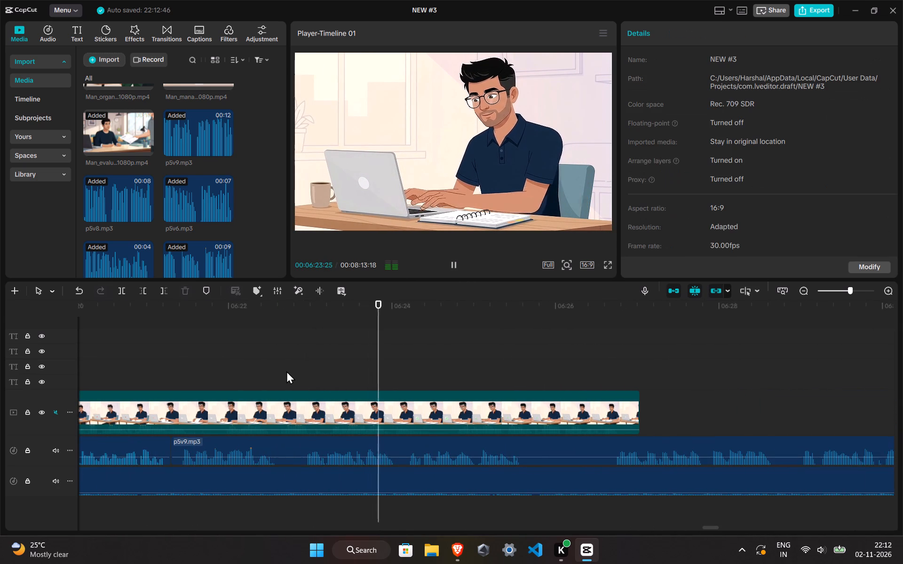
pyautogui.keyDown('ctrl'); pyautogui.scroll(7, 292, 443); pyautogui.keyUp('ctrl')
pyautogui.click(278, 349)
pyautogui.click(293, 445)
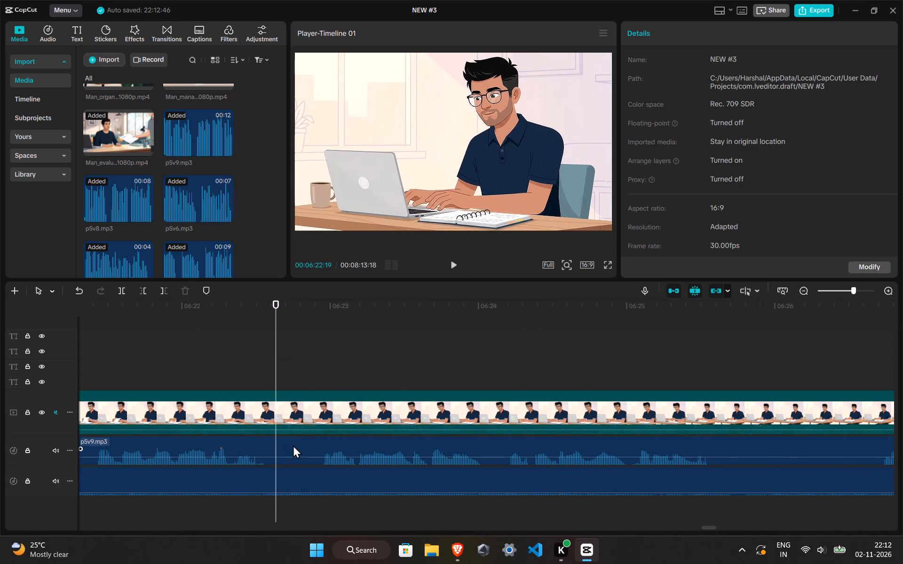
pyautogui.hotkey('ctrl', 'b')
pyautogui.click(302, 356)
pyautogui.click(309, 371)
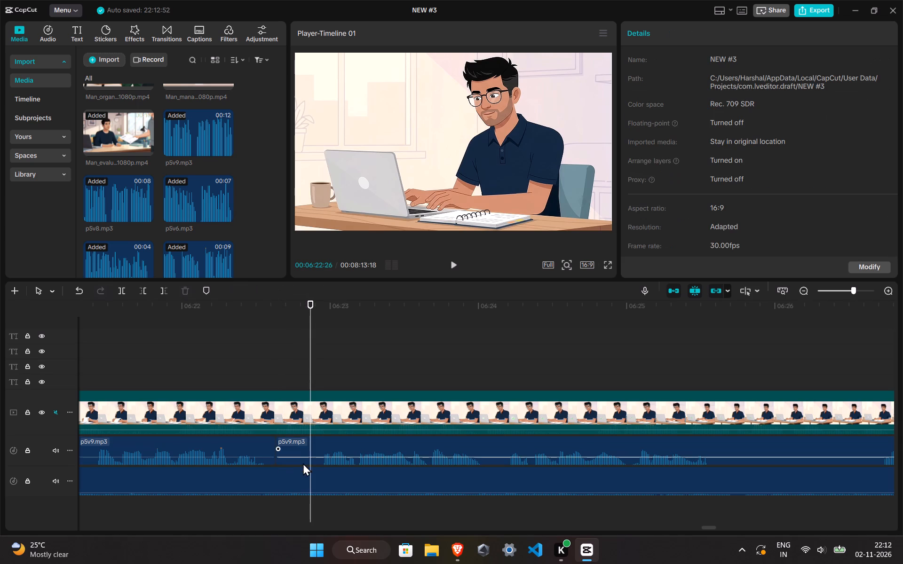
pyautogui.click(303, 463)
pyautogui.hotkey('ctrl', 'b')
pyautogui.keyDown('ctrl'); pyautogui.click(298, 452); pyautogui.keyUp('ctrl')
pyautogui.click(190, 289)
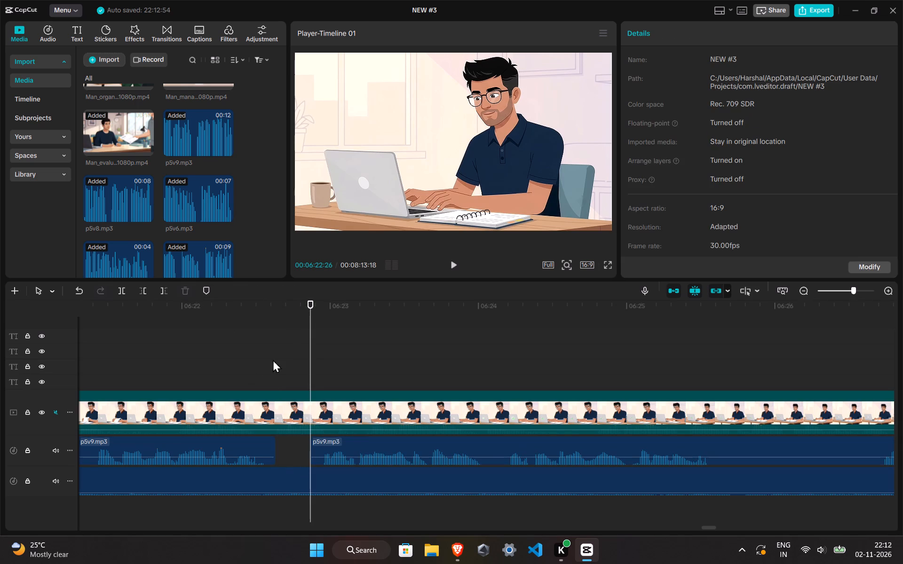
# Move the remaining p5v9.mp3 segment earlier on the same voice track, leaving a small gap after the first segment, and preview it.
pyautogui.moveTo(359, 437); pyautogui.dragTo(331, 436)
pyautogui.click(214, 339)
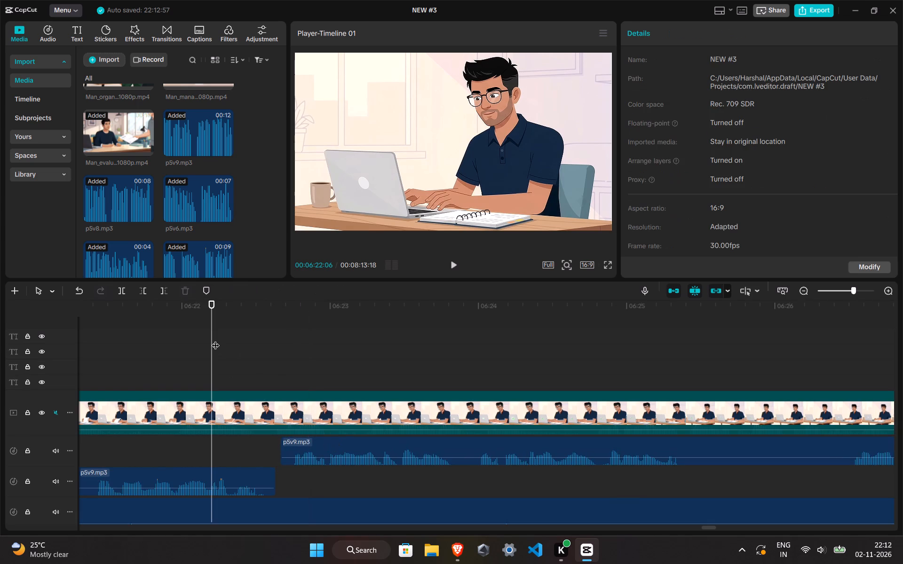
pyautogui.moveTo(306, 452); pyautogui.dragTo(302, 475)
pyautogui.press('space')
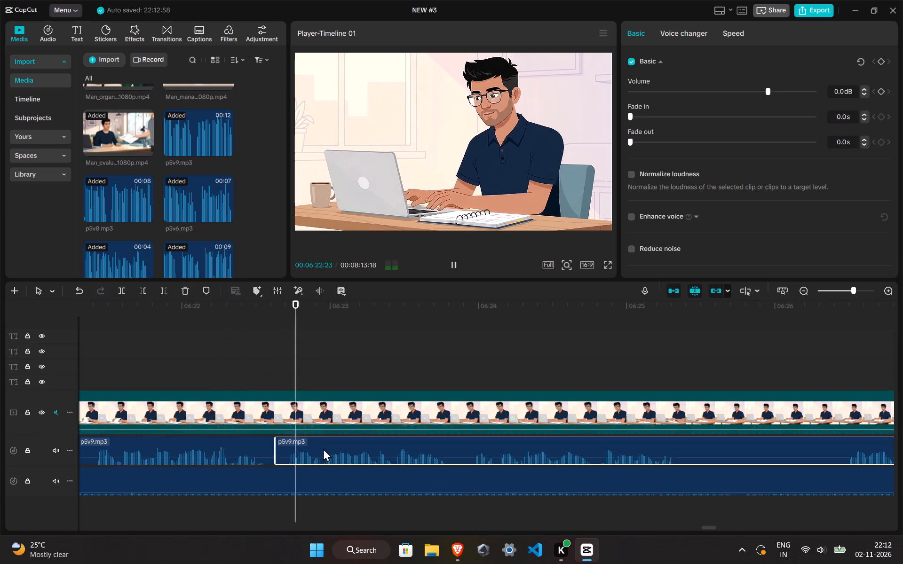
pyautogui.moveTo(326, 453); pyautogui.dragTo(333, 452)
pyautogui.keyDown('ctrl'); pyautogui.click(237, 395); pyautogui.keyUp('ctrl')
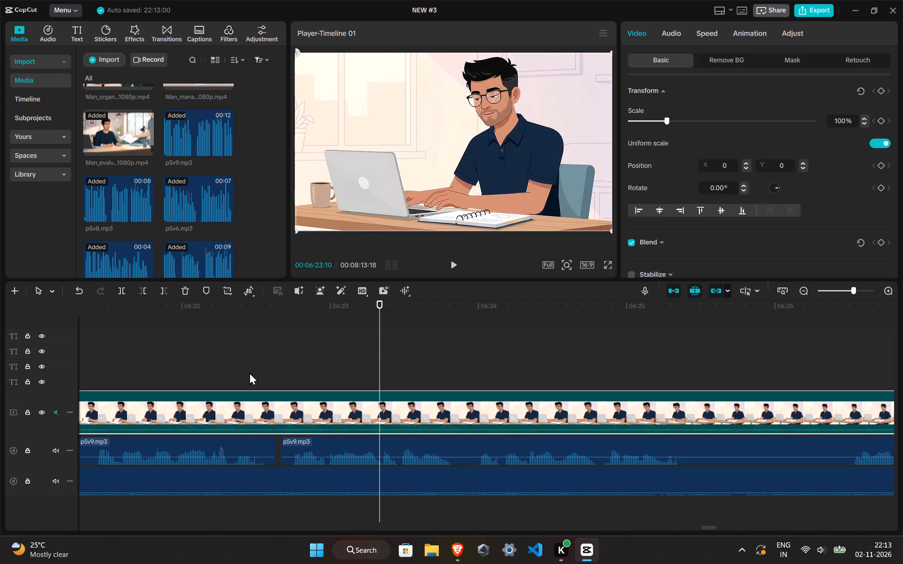
pyautogui.click(244, 364)
pyautogui.press('space')
# Cut the long pause in the second p5v9.mp3 segment between 06:25:12 and 06:26:13 and delete that piece.
pyautogui.keyDown('ctrl'); pyautogui.scroll(-3, 352, 446); pyautogui.keyUp('ctrl')
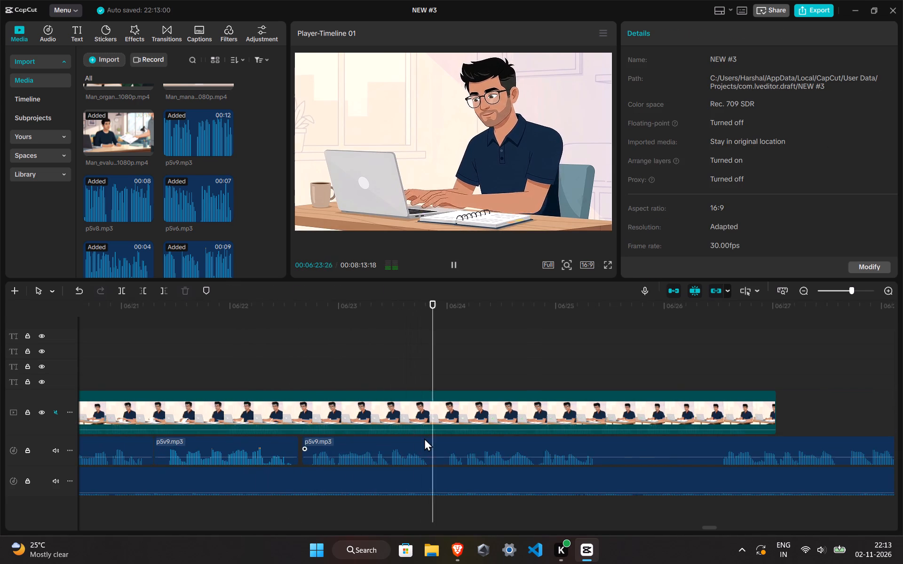
pyautogui.keyDown('ctrl'); pyautogui.scroll(6, 424, 438); pyautogui.keyUp('ctrl')
pyautogui.keyDown('ctrl'); pyautogui.scroll(-5, 501, 469); pyautogui.keyUp('ctrl')
pyautogui.keyDown('ctrl'); pyautogui.scroll(-4, 553, 434); pyautogui.keyUp('ctrl')
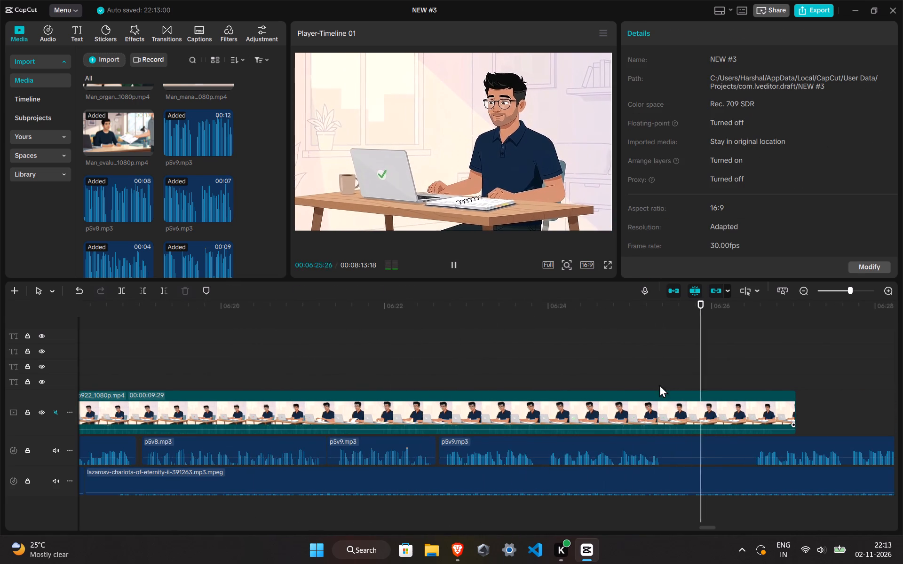
pyautogui.moveTo(661, 347); pyautogui.dragTo(665, 350)
pyautogui.moveTo(662, 330); pyautogui.dragTo(662, 335)
pyautogui.click(677, 446)
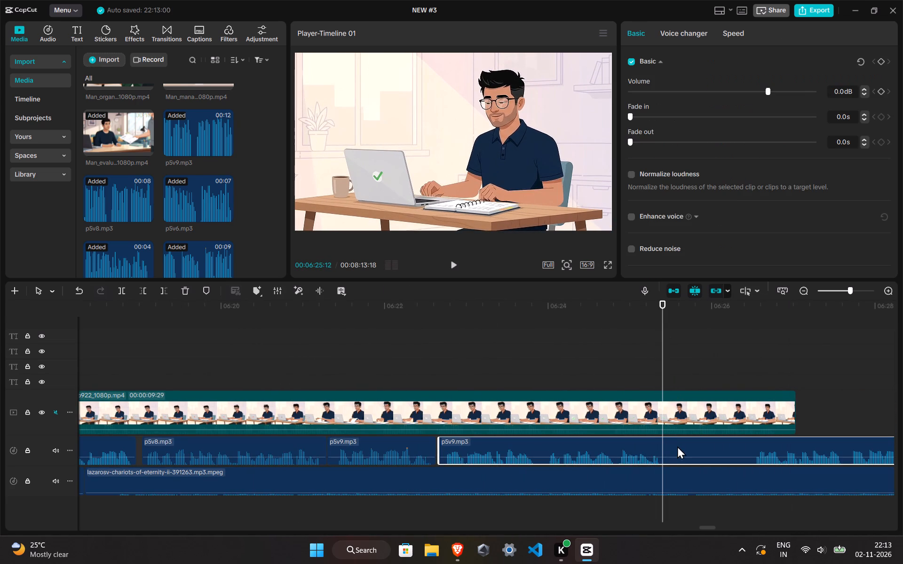
pyautogui.hotkey('ctrl', 'b')
pyautogui.click(746, 343)
pyautogui.click(726, 451)
pyautogui.hotkey('ctrl', 'b')
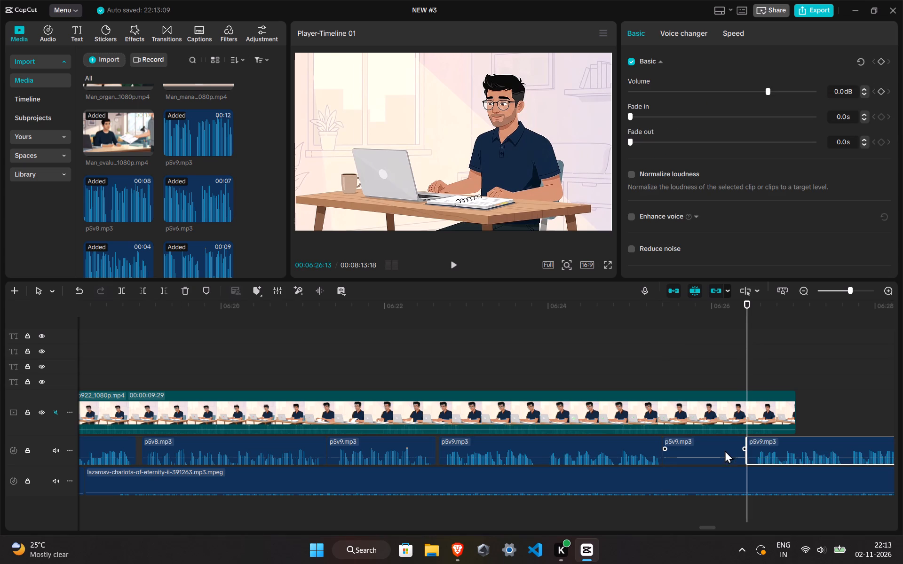
pyautogui.click(717, 447)
pyautogui.click(177, 277)
pyautogui.click(185, 284)
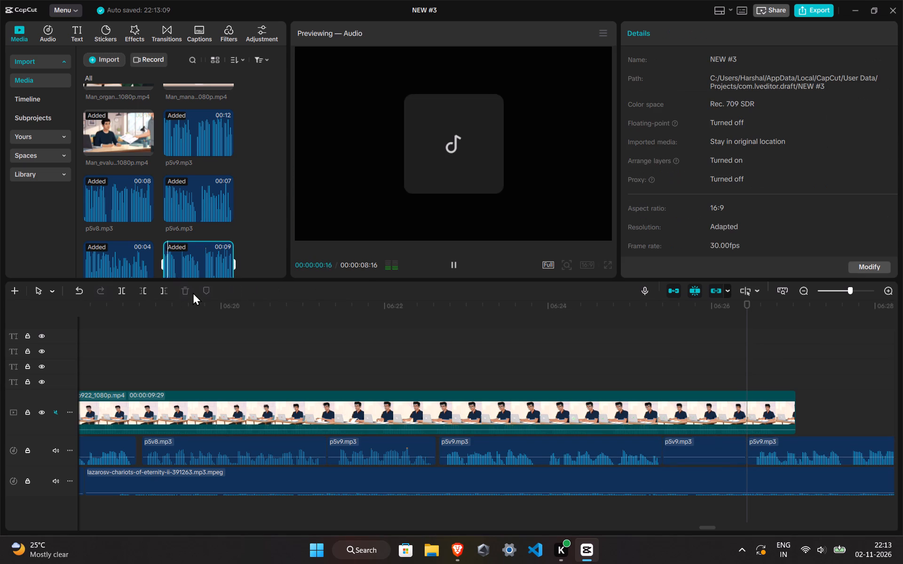
pyautogui.click(711, 442)
pyautogui.click(190, 293)
pyautogui.click(596, 379)
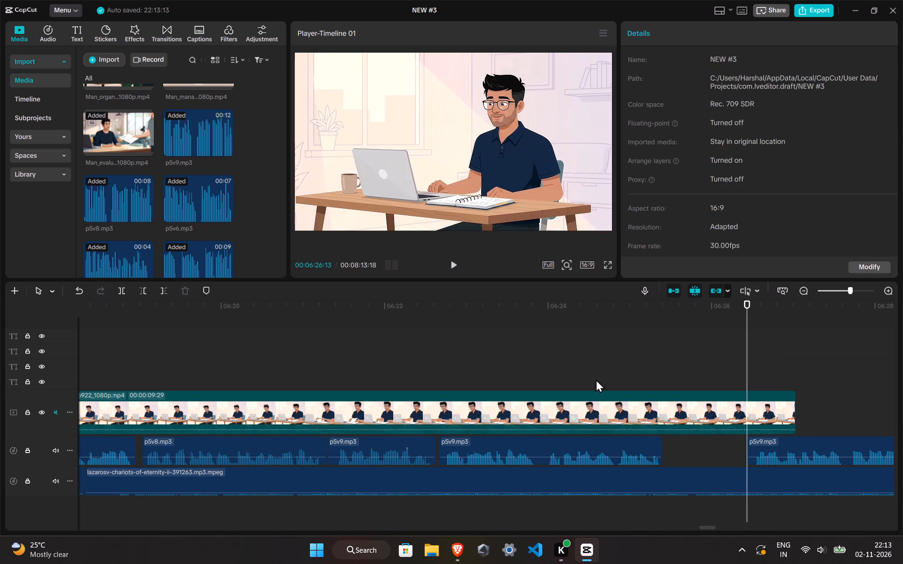
# Move the final p5v9.mp3 segment earlier to butt against the previous one at 06:25:12, and preview the join.
pyautogui.moveTo(855, 451); pyautogui.dragTo(772, 452)
pyautogui.click(552, 361)
pyautogui.press('space')
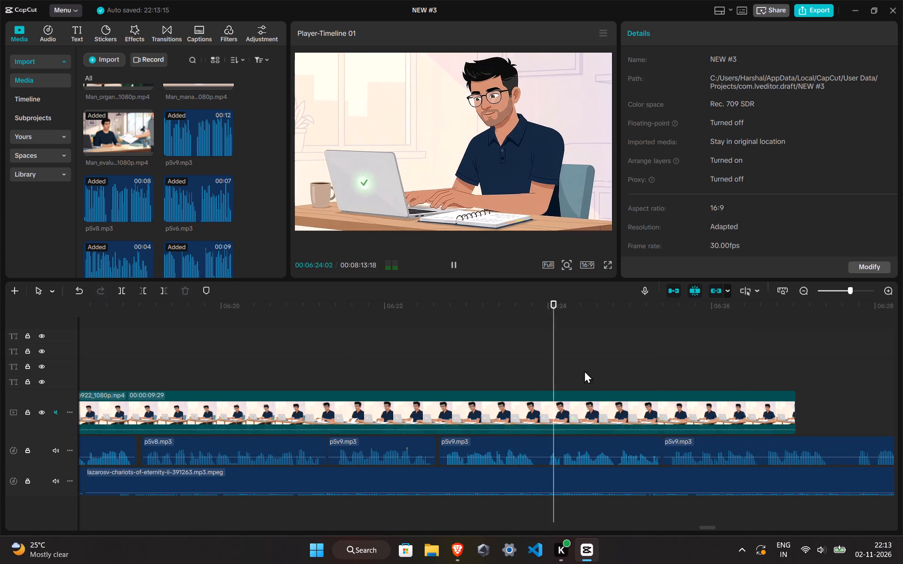
pyautogui.keyDown('ctrl'); pyautogui.scroll(-9, 677, 401); pyautogui.keyUp('ctrl')
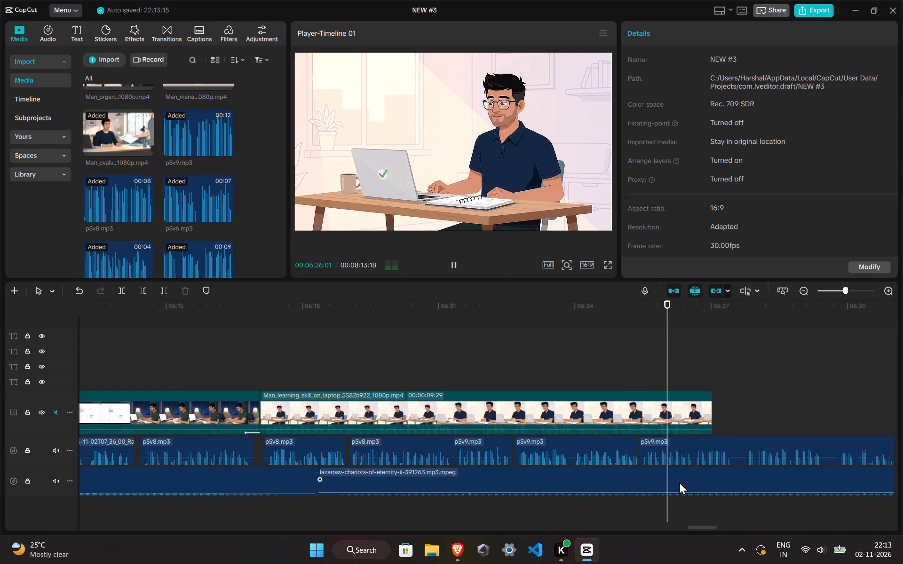
# Examine where the Man_learning_skill_on_laptop clip ends relative to the final p5v9.mp3 segment.
pyautogui.moveTo(704, 525); pyautogui.dragTo(720, 524)
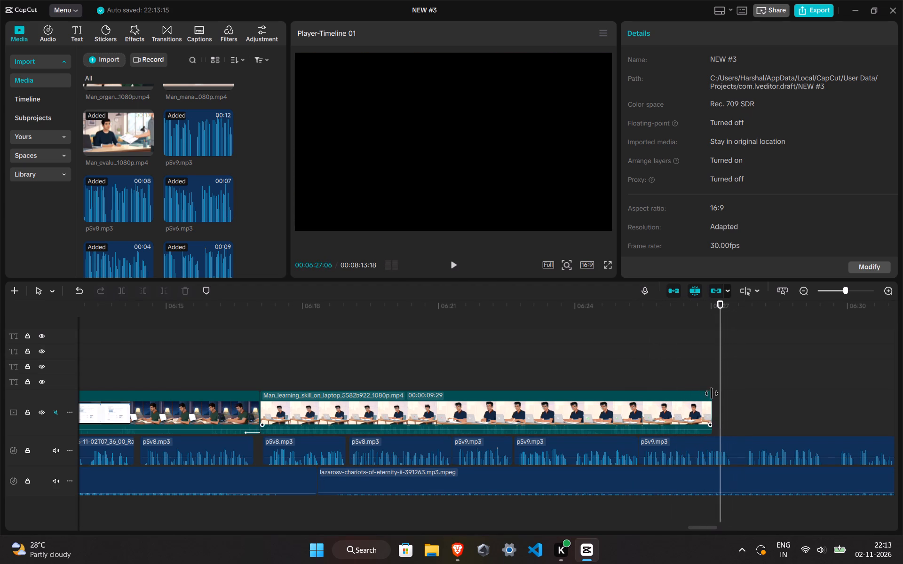
pyautogui.click(711, 386)
pyautogui.keyDown('ctrl'); pyautogui.scroll(-10, 718, 415); pyautogui.keyUp('ctrl')
pyautogui.moveTo(708, 525); pyautogui.dragTo(713, 526)
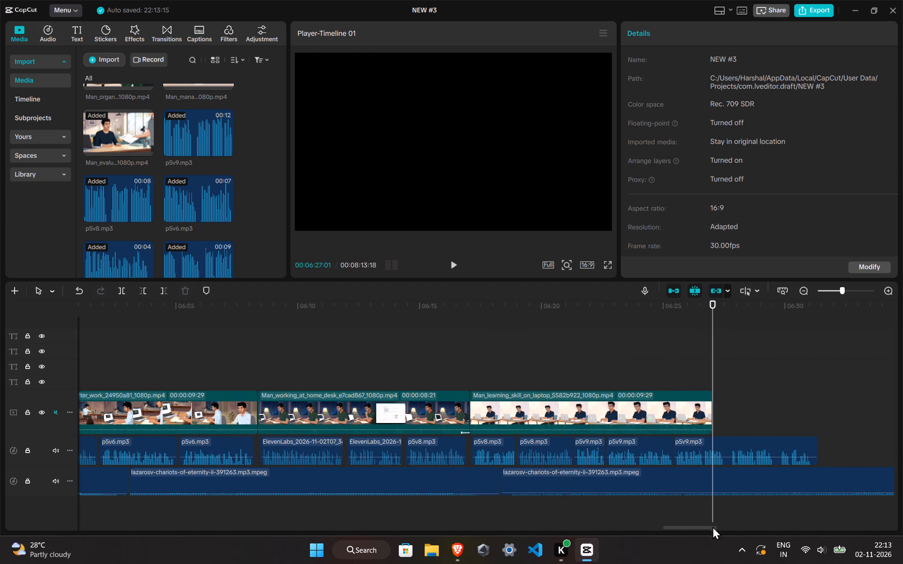
pyautogui.moveTo(713, 526); pyautogui.dragTo(730, 528)
pyautogui.moveTo(703, 528); pyautogui.dragTo(718, 523)
pyautogui.click(405, 346)
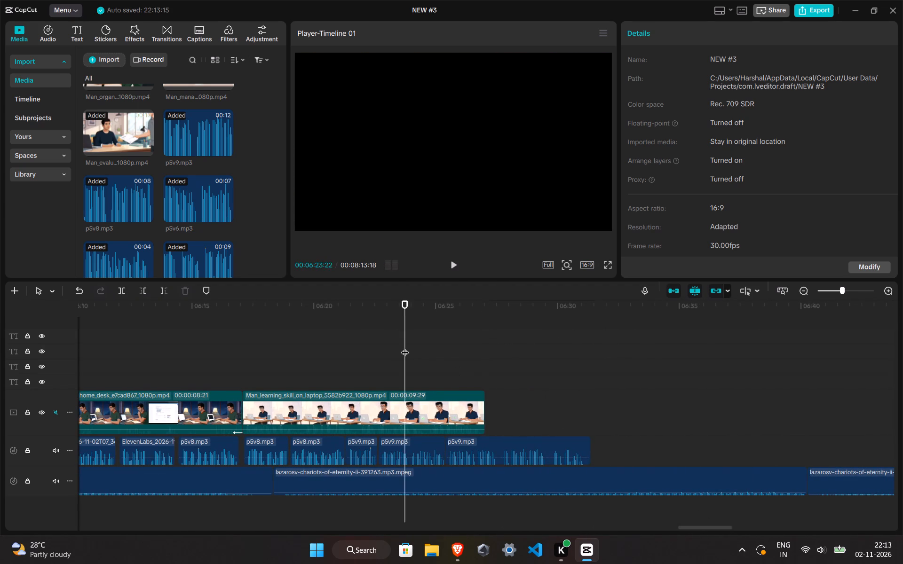
pyautogui.press('space')
pyautogui.click(369, 351)
pyautogui.click(244, 331)
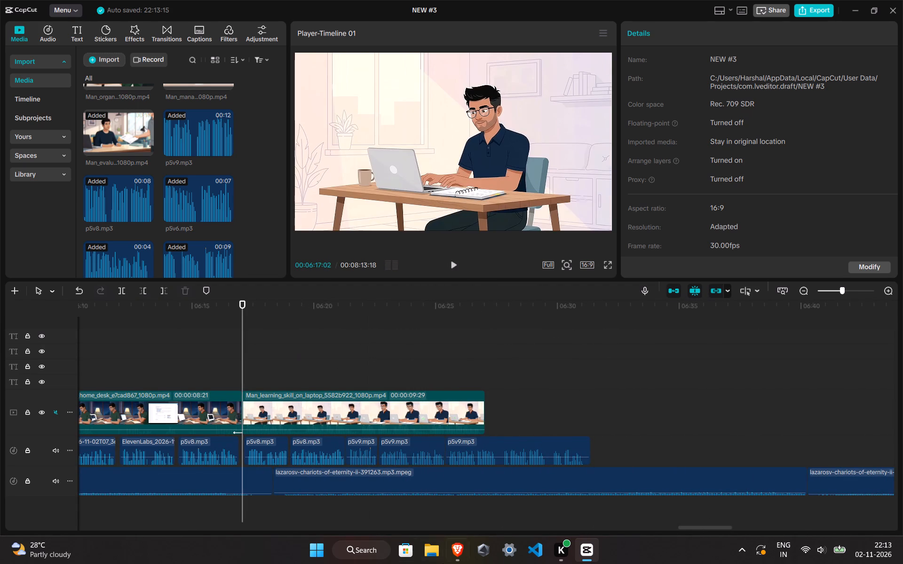
pyautogui.moveTo(242, 348); pyautogui.dragTo(10, 307)
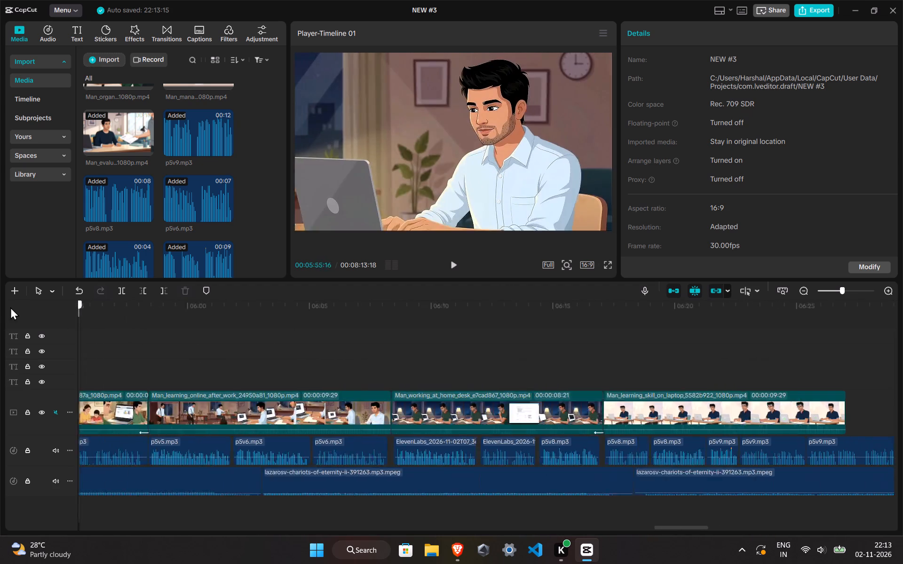
pyautogui.moveTo(10, 307); pyautogui.dragTo(547, 342)
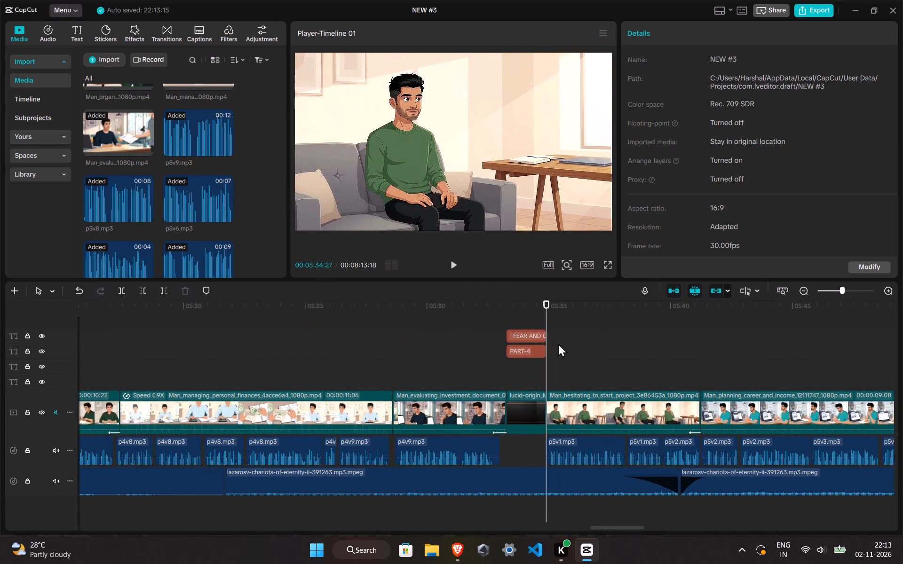
pyautogui.keyDown('ctrl'); pyautogui.scroll(-18, 574, 365); pyautogui.keyUp('ctrl')
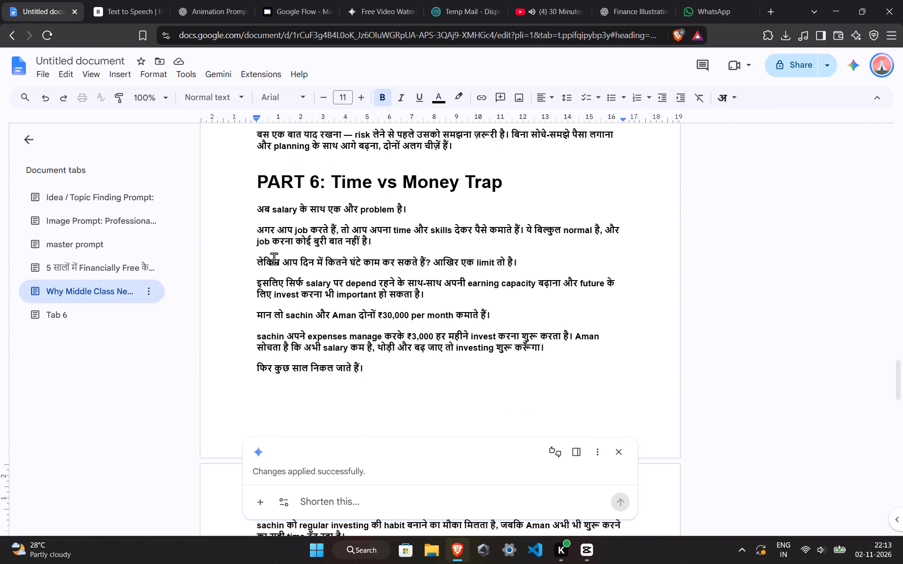
pyautogui.scroll(5, 269, 238)
pyautogui.scroll(-1, 268, 238)
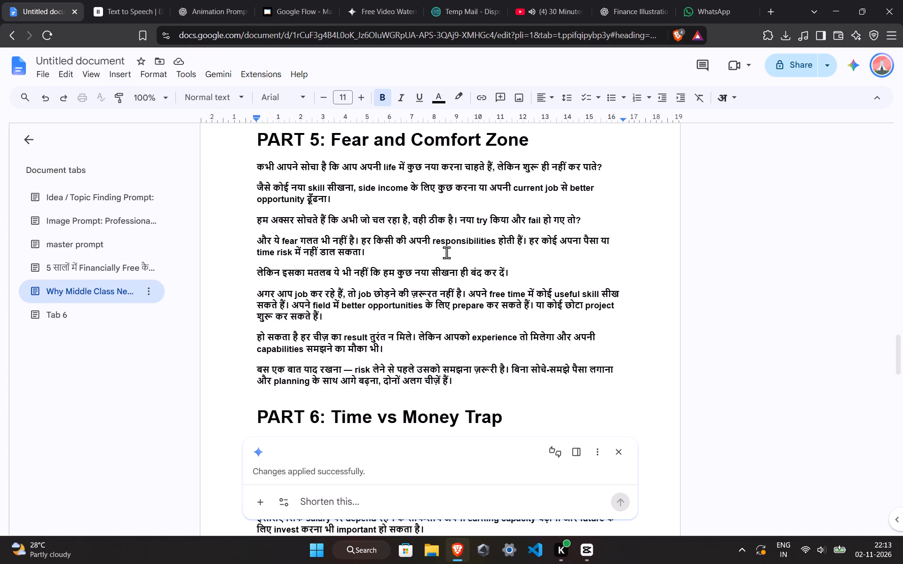
pyautogui.scroll(-1, 499, 255)
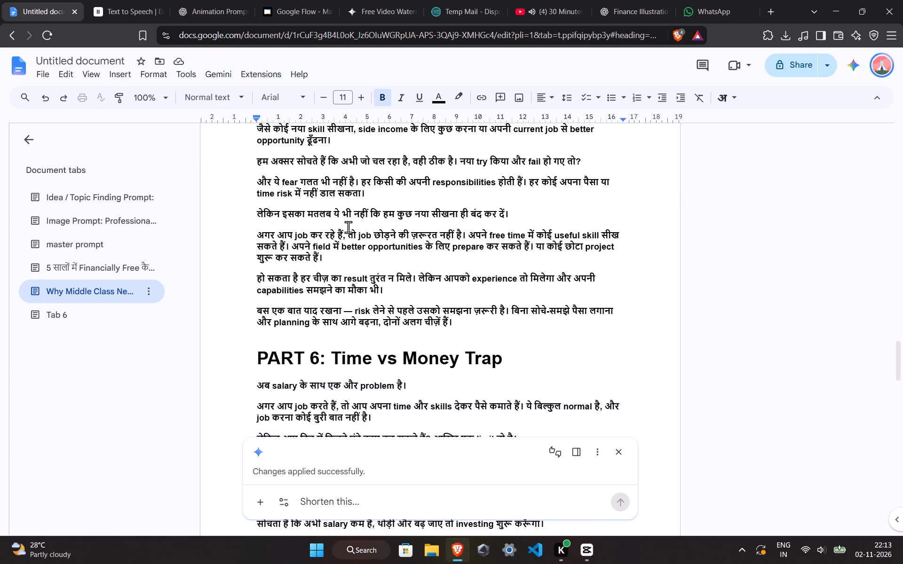
pyautogui.scroll(-1, 258, 231)
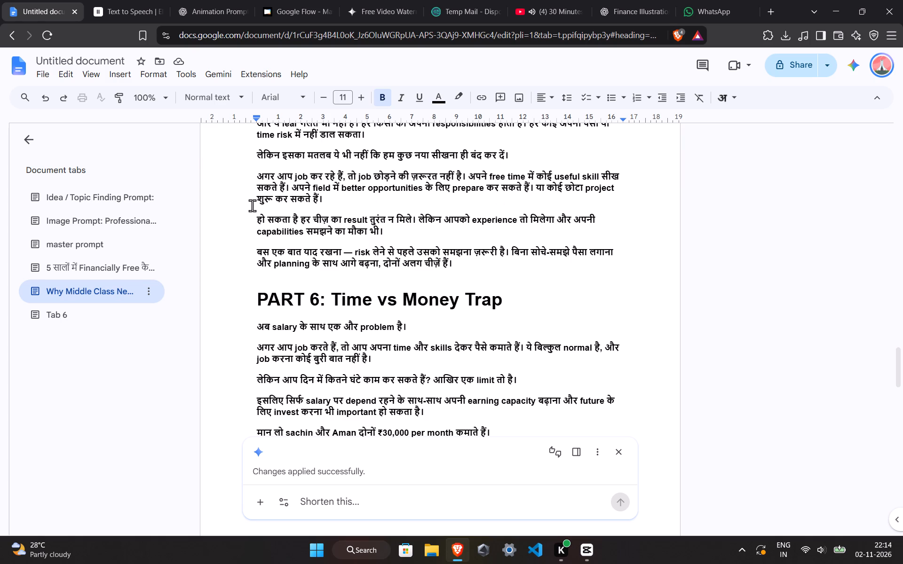
pyautogui.scroll(-1, 290, 205)
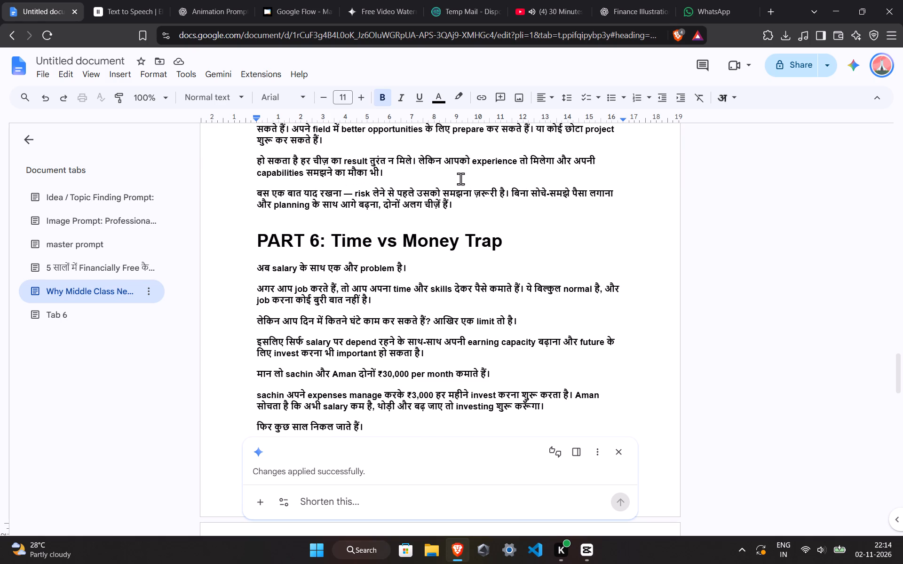
pyautogui.scroll(-1, 451, 187)
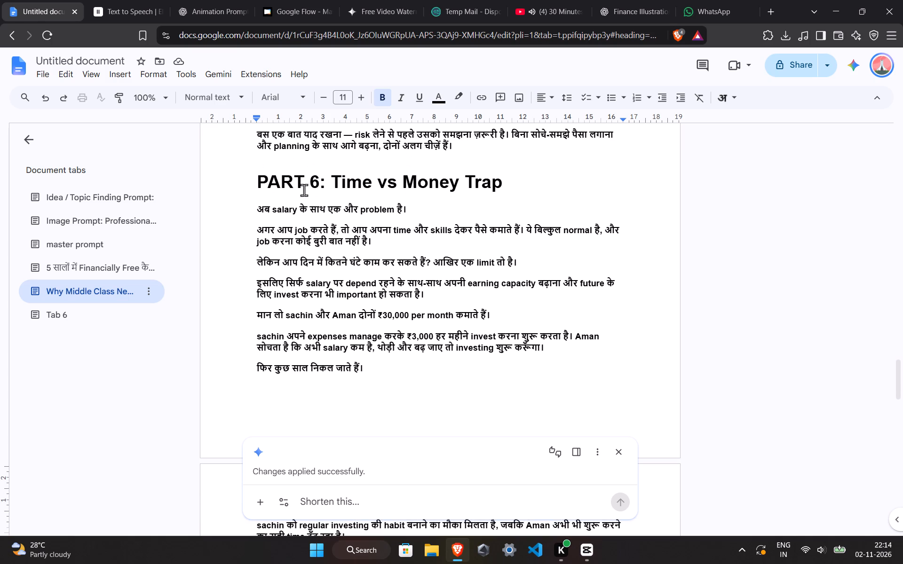
pyautogui.scroll(1, 289, 192)
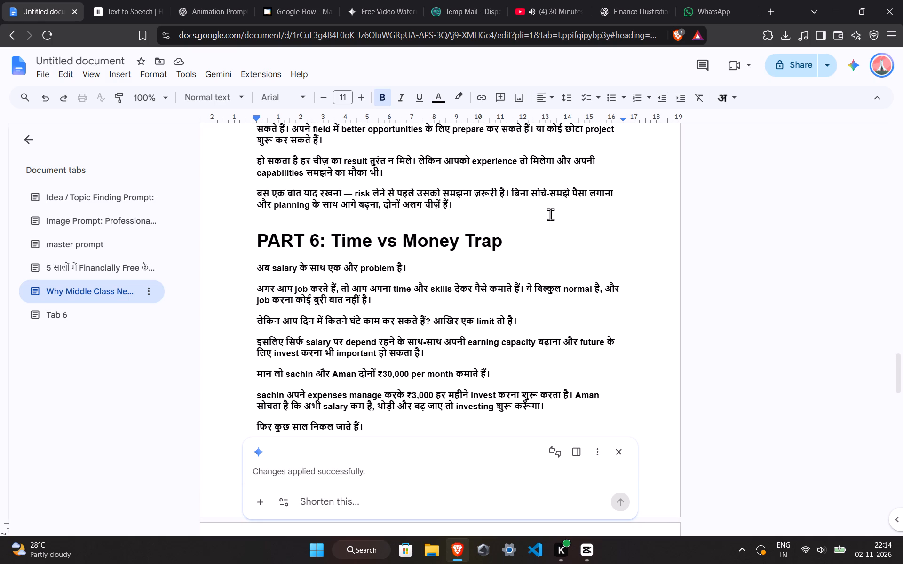
pyautogui.click(531, 217)
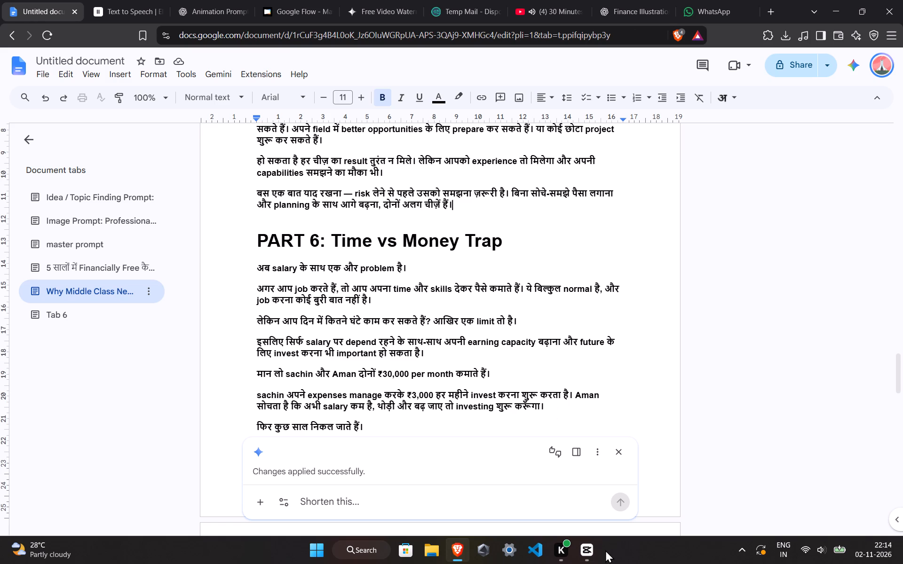
# Switch to CapCut and play the last Part 5 voiceover segments over the Man_learning_skill_on_laptop clip.
pyautogui.click(595, 553)
pyautogui.click(628, 376)
pyautogui.click(786, 368)
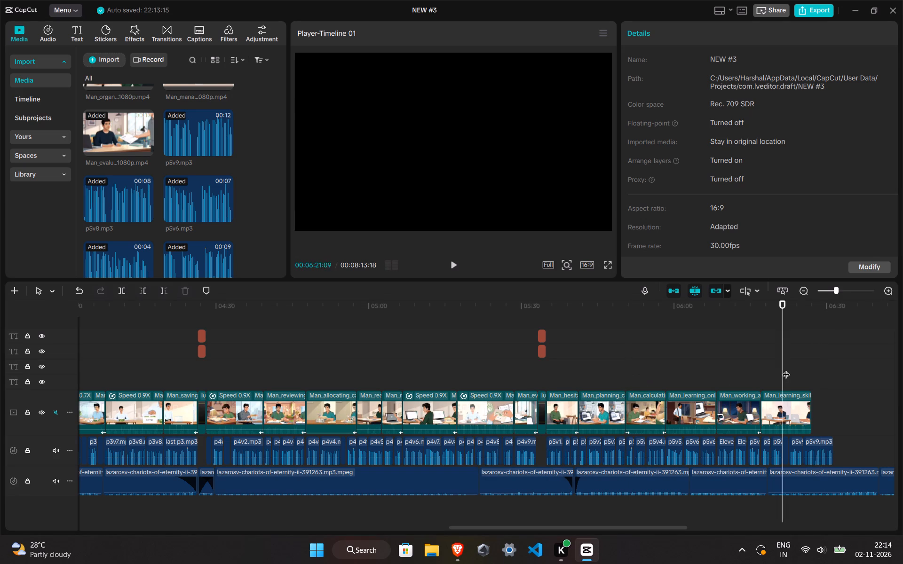
pyautogui.press('space')
pyautogui.keyDown('ctrl'); pyautogui.scroll(16, 762, 357); pyautogui.keyUp('ctrl')
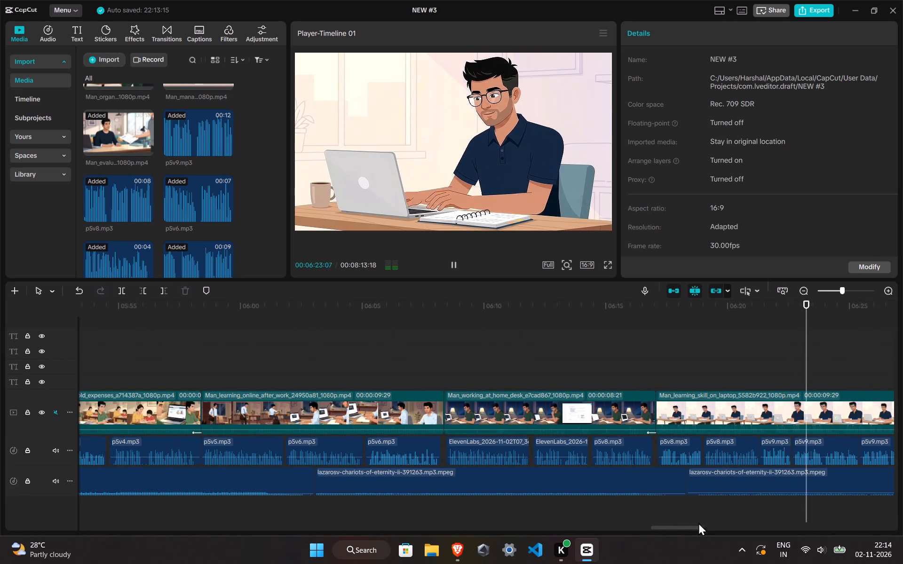
pyautogui.moveTo(696, 524); pyautogui.dragTo(704, 524)
pyautogui.moveTo(693, 528); pyautogui.dragTo(714, 526)
pyautogui.press('space')
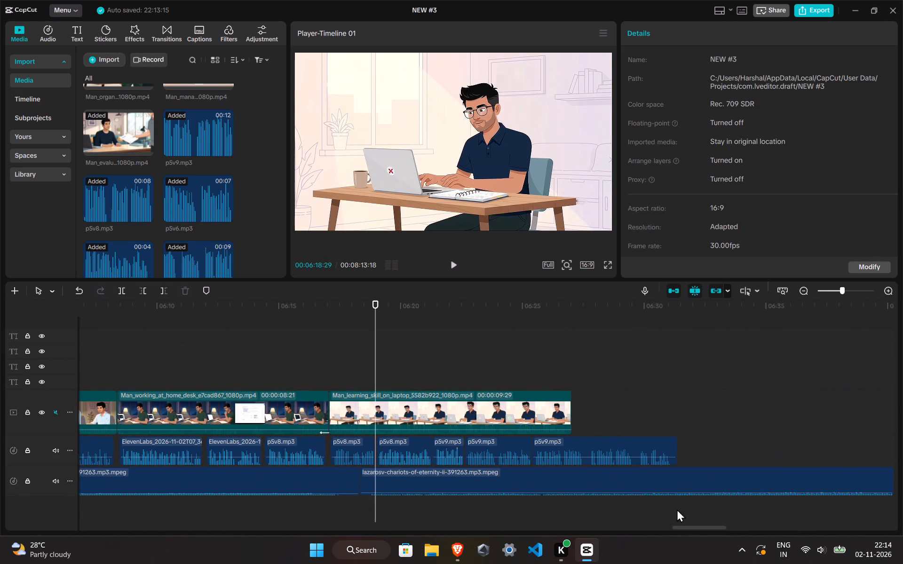
pyautogui.scroll(2, 479, 413)
pyautogui.press('space')
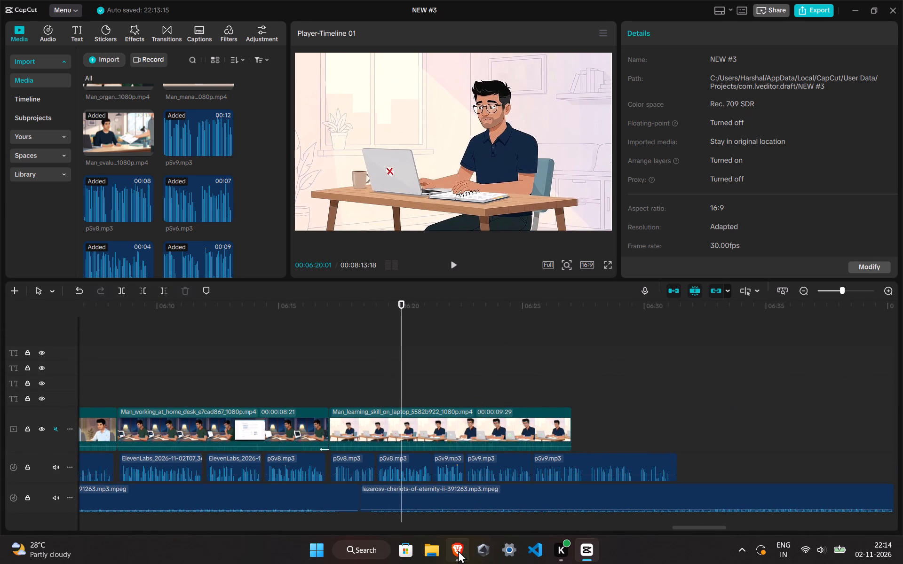
# Check the final Part 5 script paragraph in Google Docs against the voiceover, playing the CapCut timeline from 06:20:01.
pyautogui.click(458, 550)
pyautogui.scroll(-1, 379, 399)
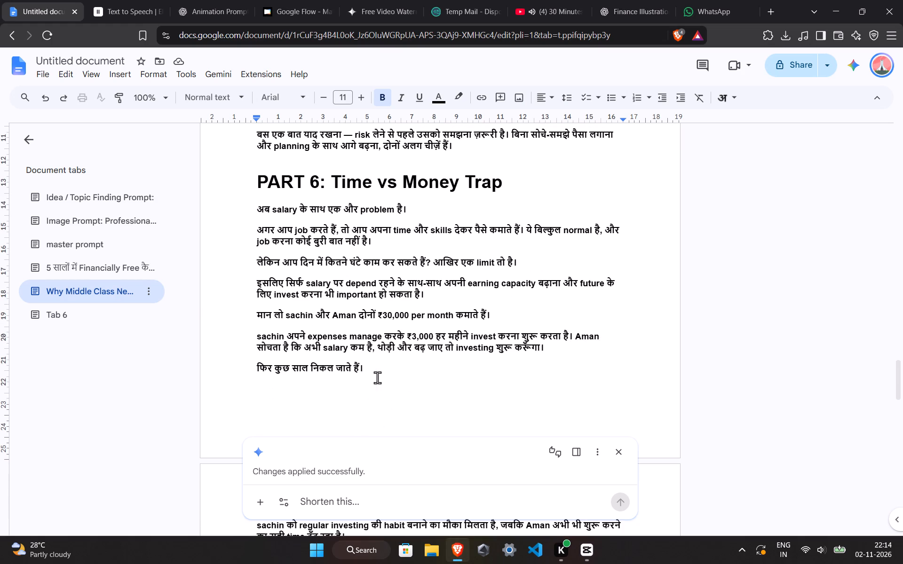
pyautogui.scroll(1, 378, 359)
pyautogui.click(365, 204)
pyautogui.click(427, 211)
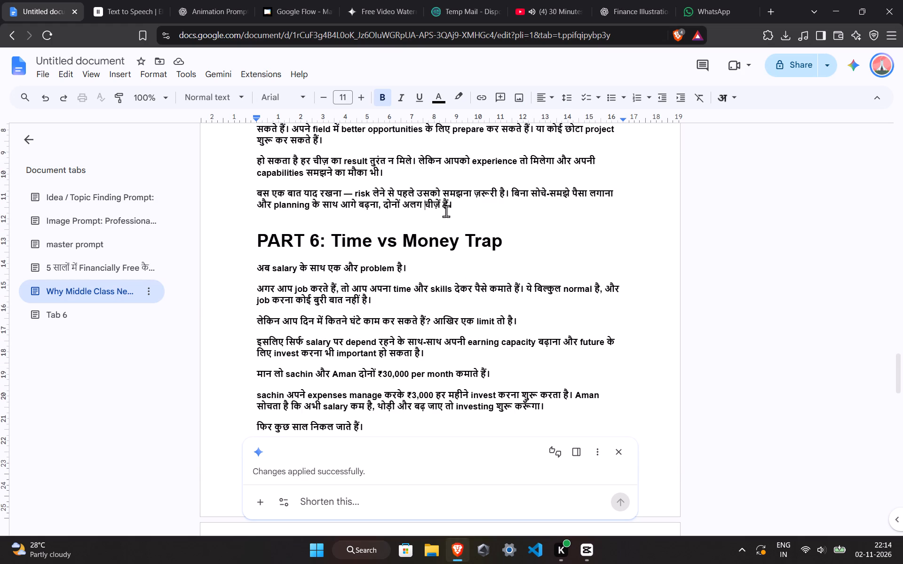
pyautogui.moveTo(251, 198); pyautogui.dragTo(510, 221)
pyautogui.click(469, 208)
pyautogui.click(591, 548)
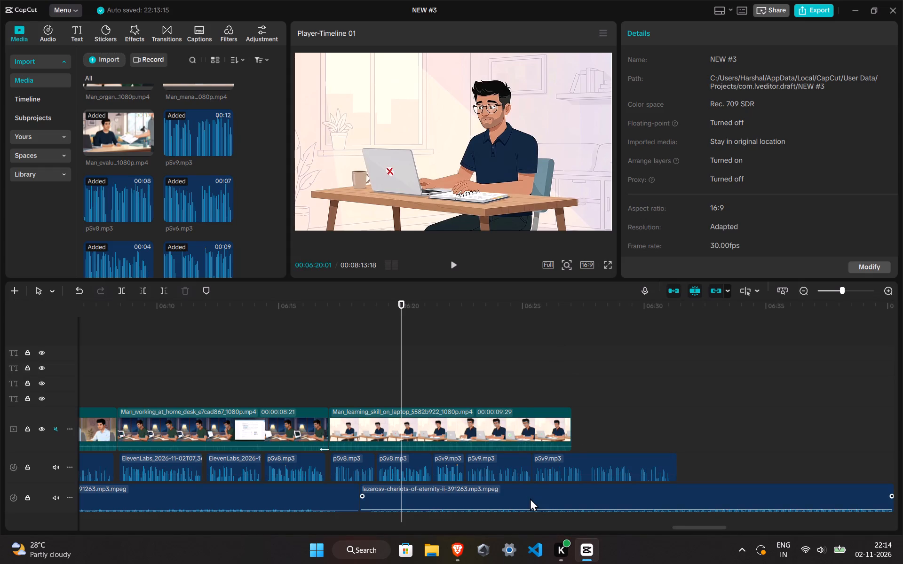
pyautogui.press('space')
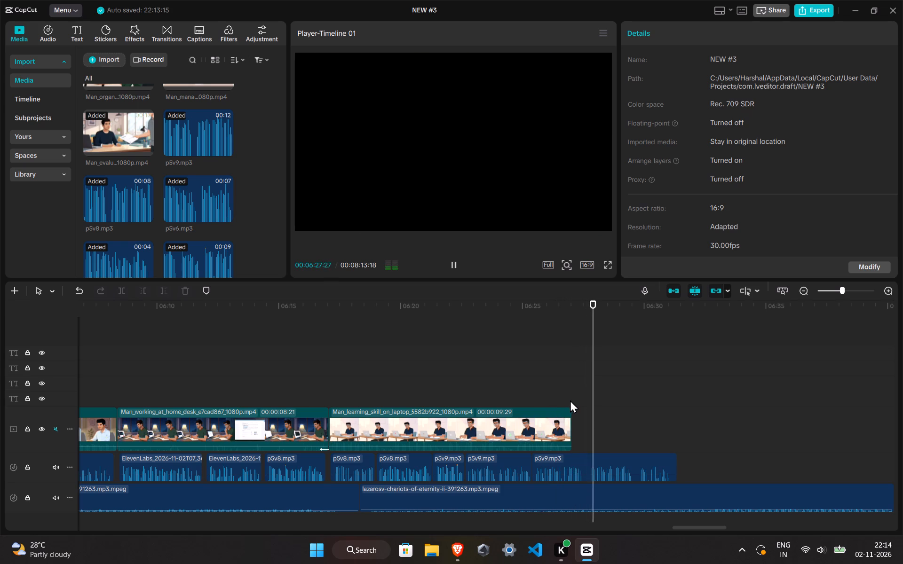
pyautogui.click(533, 390)
pyautogui.click(542, 409)
pyautogui.keyDown('ctrl'); pyautogui.scroll(4, 542, 430); pyautogui.keyUp('ctrl')
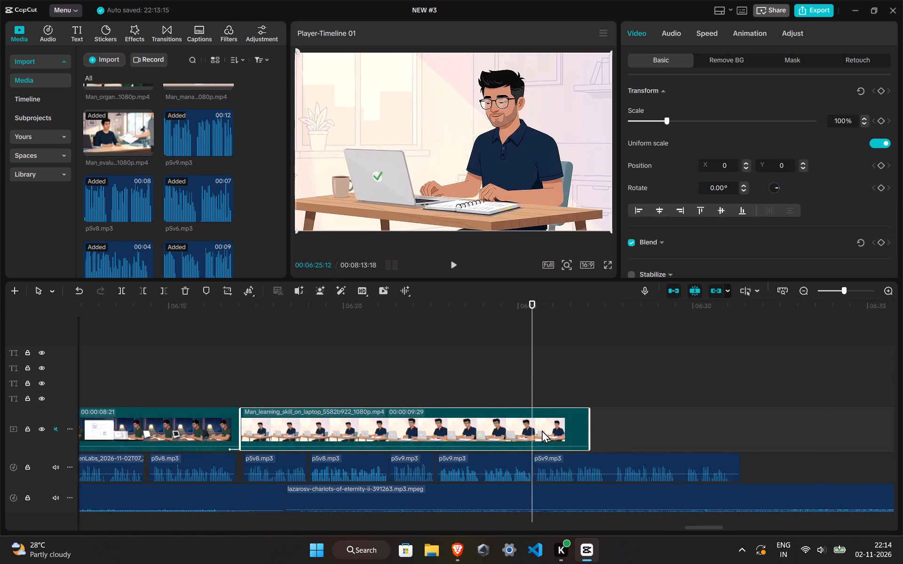
pyautogui.keyDown('ctrl'); pyautogui.scroll(15, 542, 430); pyautogui.keyUp('ctrl')
pyautogui.moveTo(531, 395); pyautogui.dragTo(532, 395)
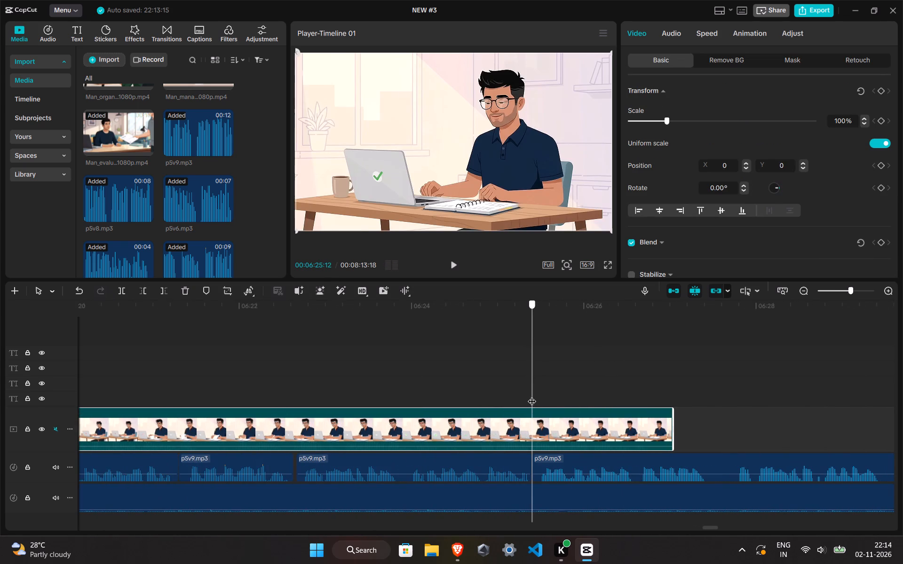
pyautogui.moveTo(532, 395); pyautogui.dragTo(562, 396)
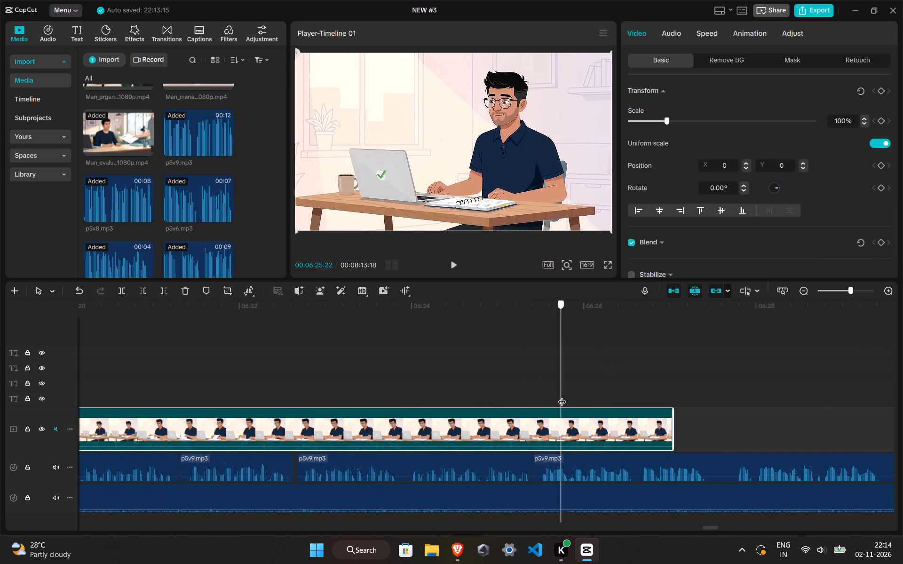
pyautogui.moveTo(562, 396); pyautogui.dragTo(540, 421)
pyautogui.press('space')
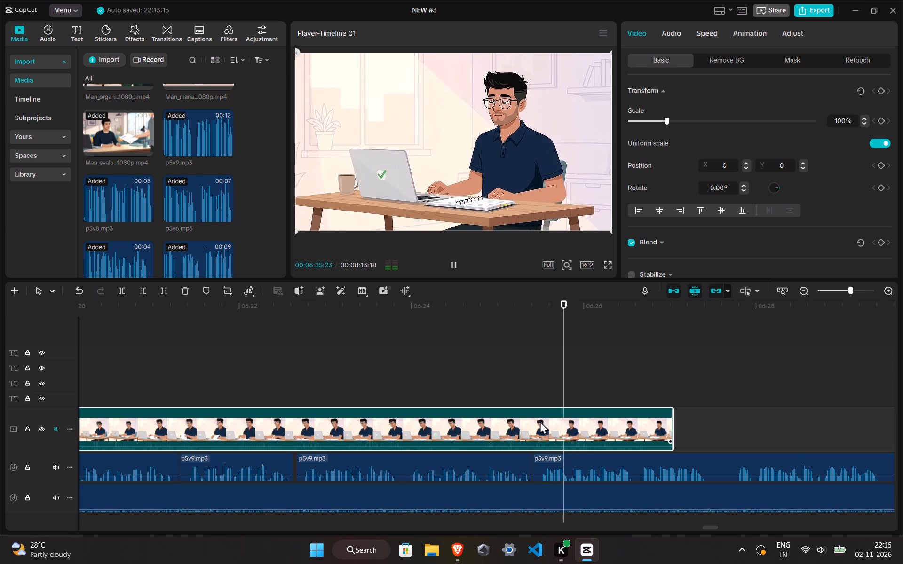
pyautogui.click(630, 391)
pyautogui.click(637, 391)
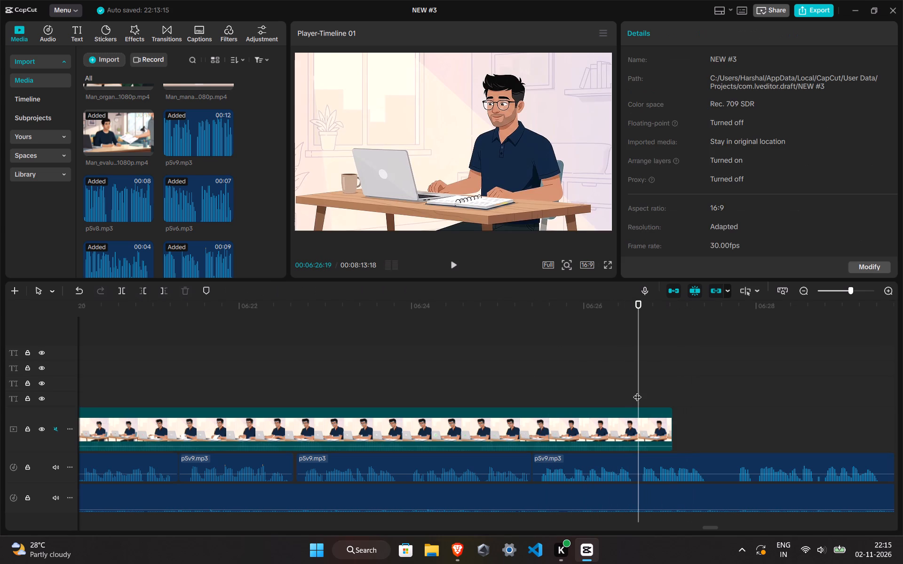
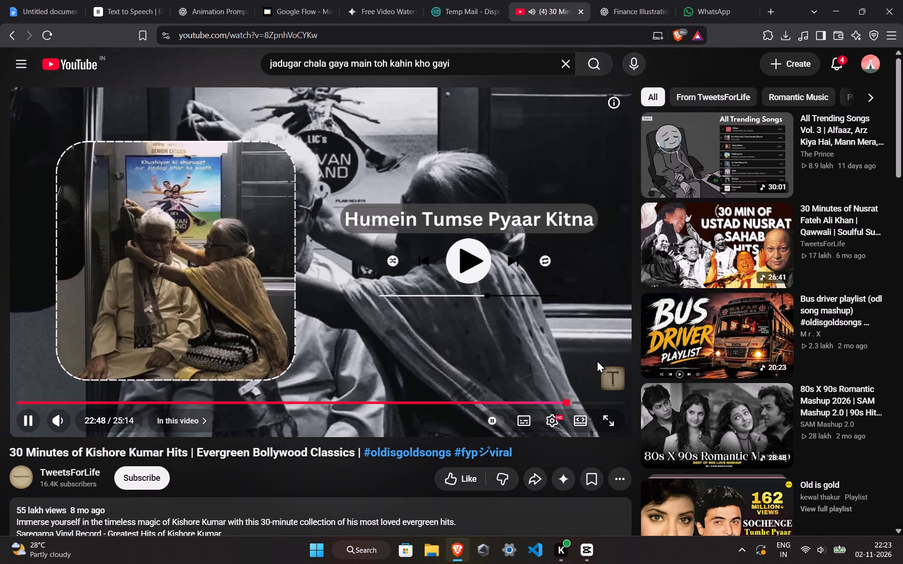
# Browse the recommended music videos and play the NIGHT VIBES Mashup by Sudo music.
pyautogui.scroll(-5, 668, 368)
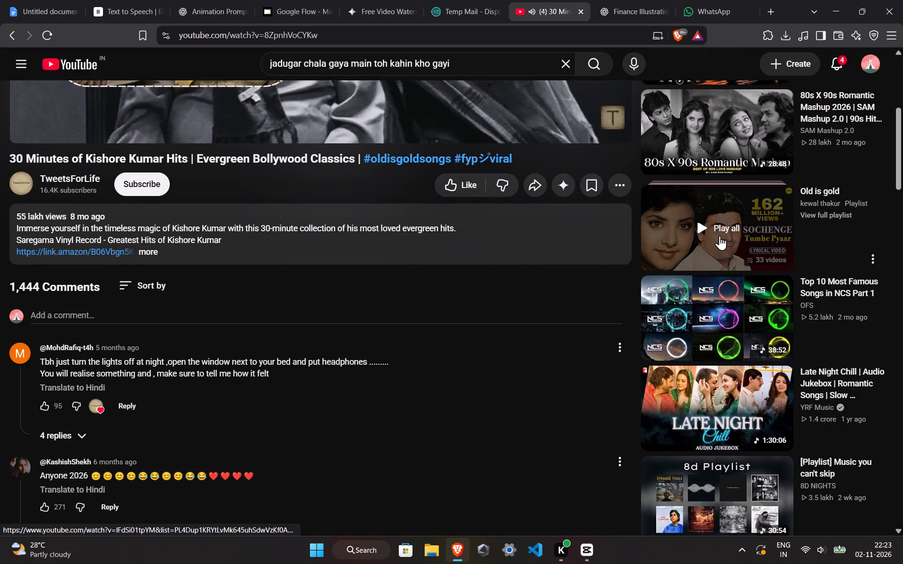
pyautogui.scroll(-4, 760, 374)
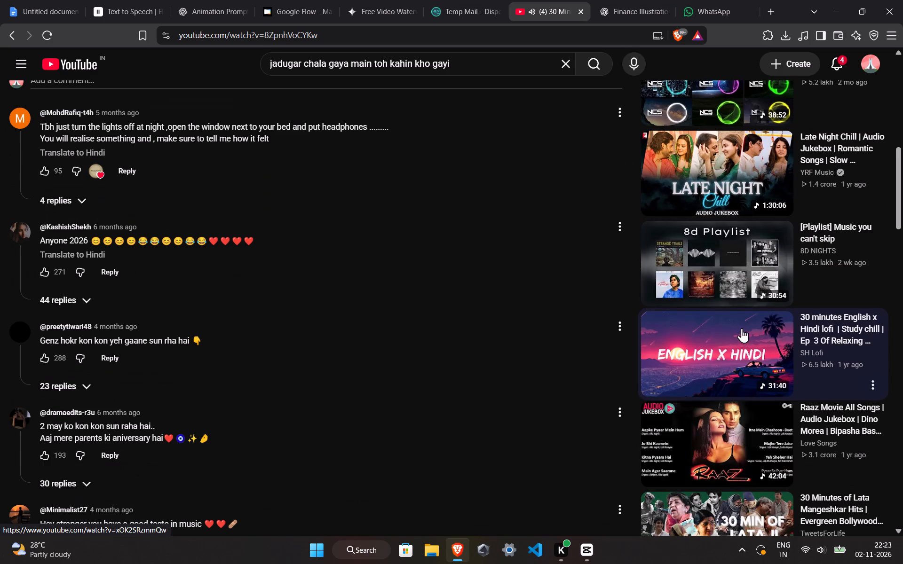
pyautogui.scroll(-1, 729, 336)
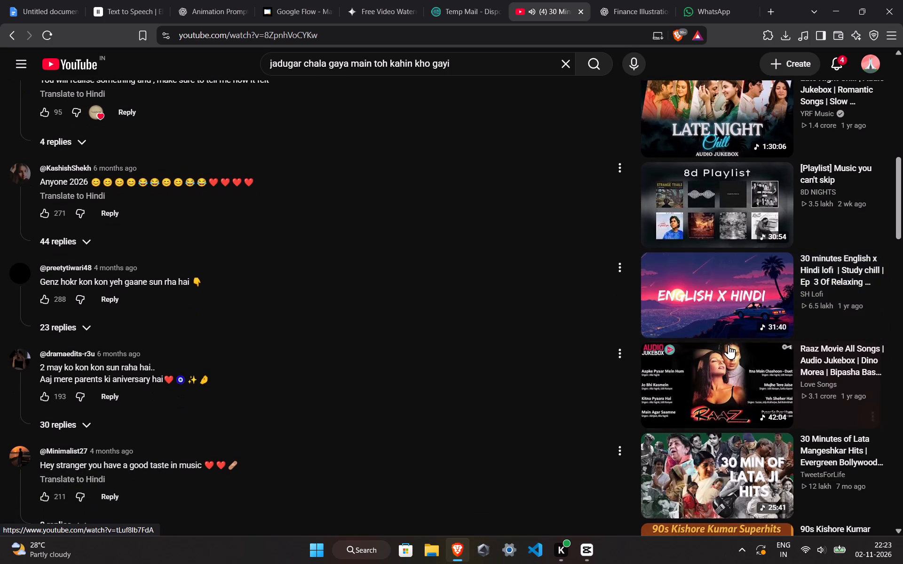
pyautogui.scroll(-1, 729, 352)
pyautogui.scroll(-2, 718, 431)
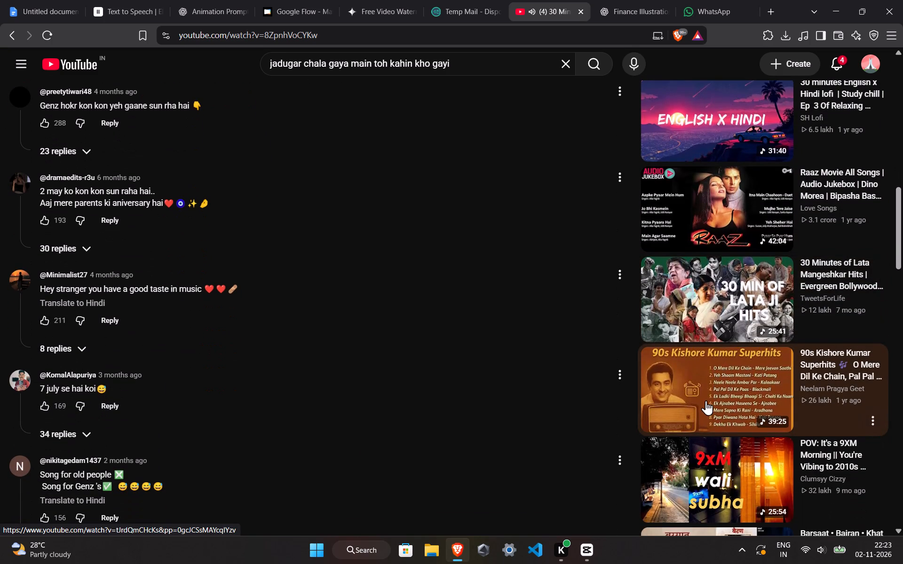
pyautogui.scroll(-3, 706, 400)
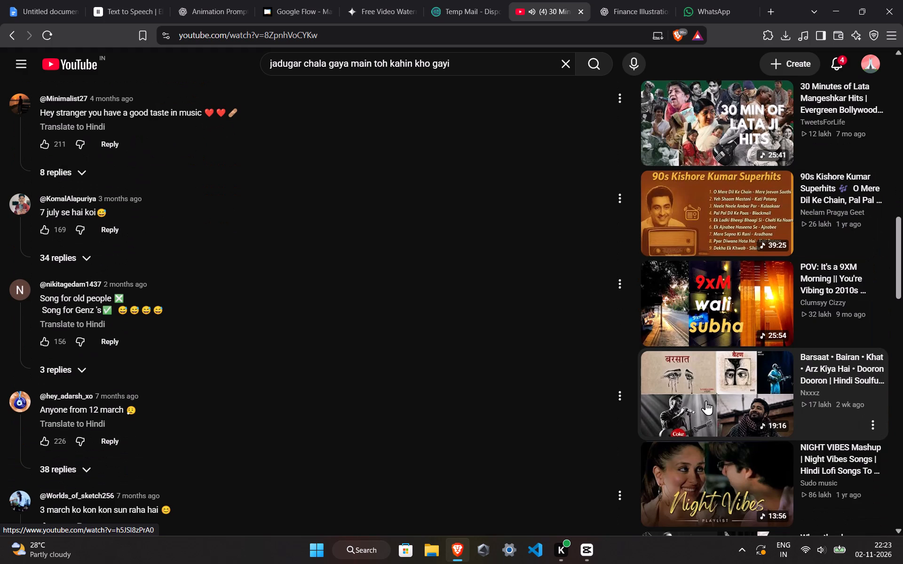
pyautogui.scroll(-3, 717, 420)
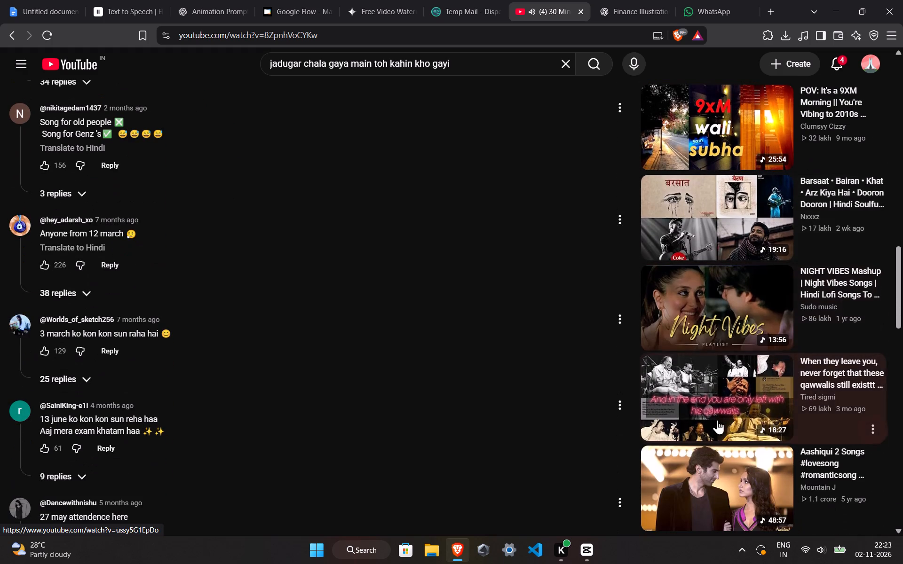
pyautogui.click(723, 322)
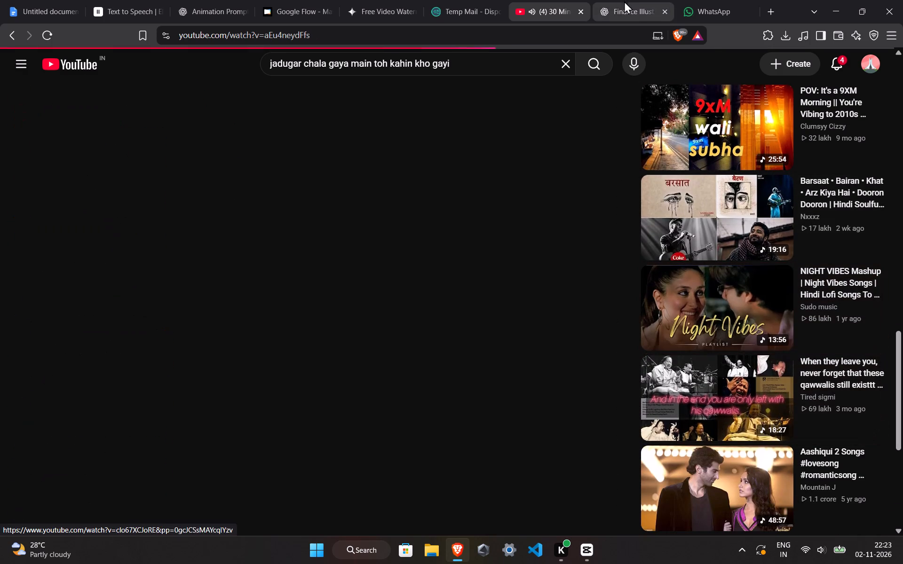
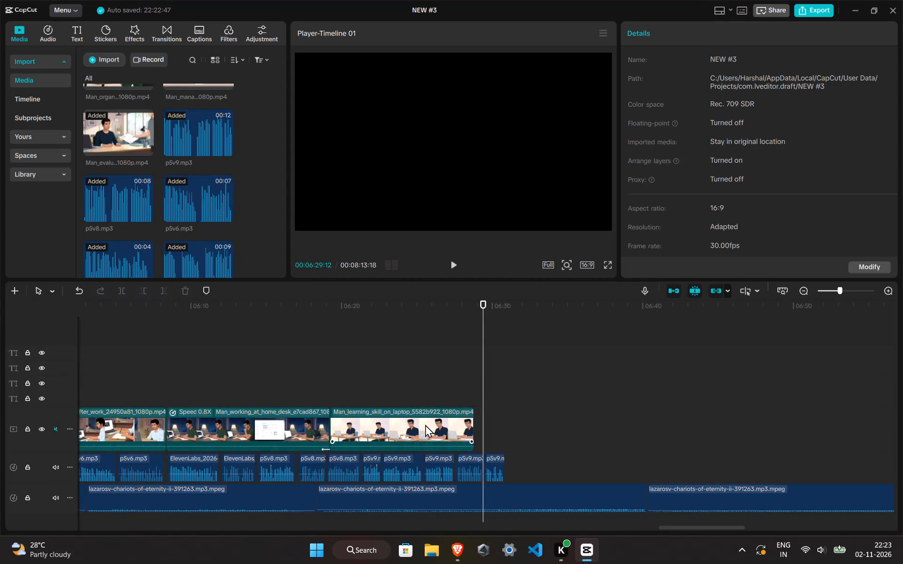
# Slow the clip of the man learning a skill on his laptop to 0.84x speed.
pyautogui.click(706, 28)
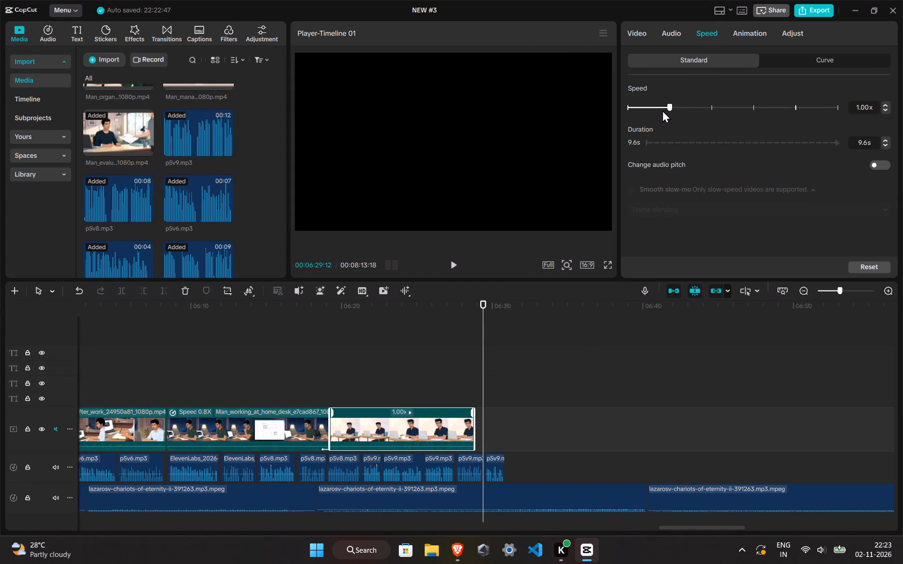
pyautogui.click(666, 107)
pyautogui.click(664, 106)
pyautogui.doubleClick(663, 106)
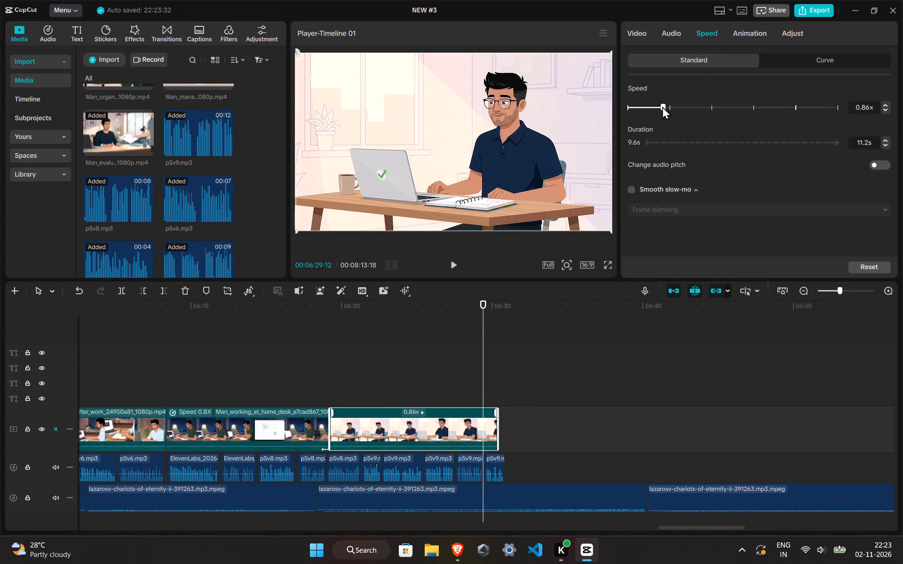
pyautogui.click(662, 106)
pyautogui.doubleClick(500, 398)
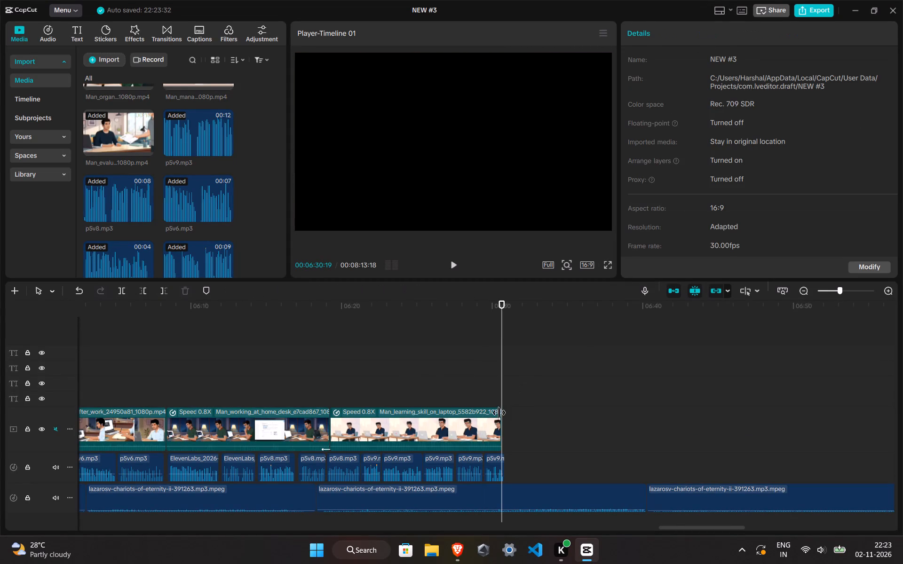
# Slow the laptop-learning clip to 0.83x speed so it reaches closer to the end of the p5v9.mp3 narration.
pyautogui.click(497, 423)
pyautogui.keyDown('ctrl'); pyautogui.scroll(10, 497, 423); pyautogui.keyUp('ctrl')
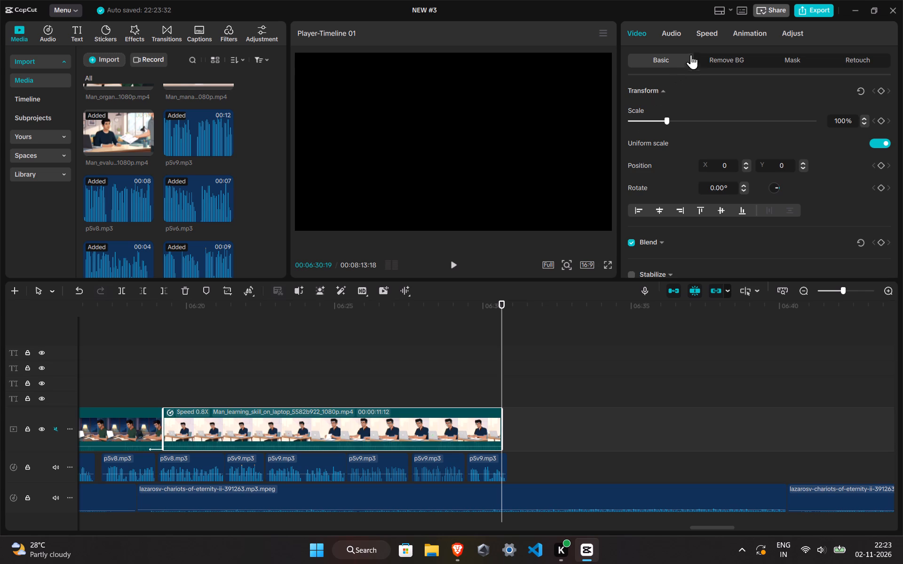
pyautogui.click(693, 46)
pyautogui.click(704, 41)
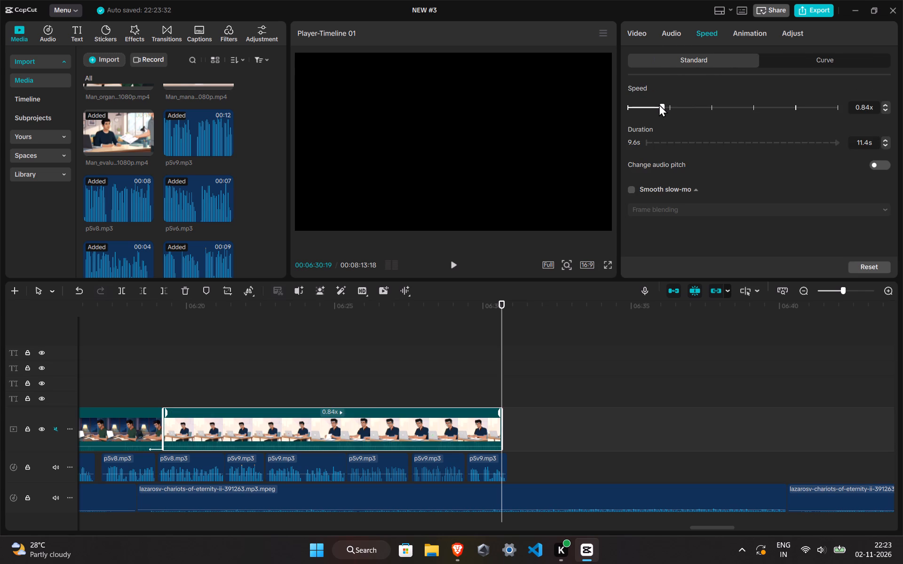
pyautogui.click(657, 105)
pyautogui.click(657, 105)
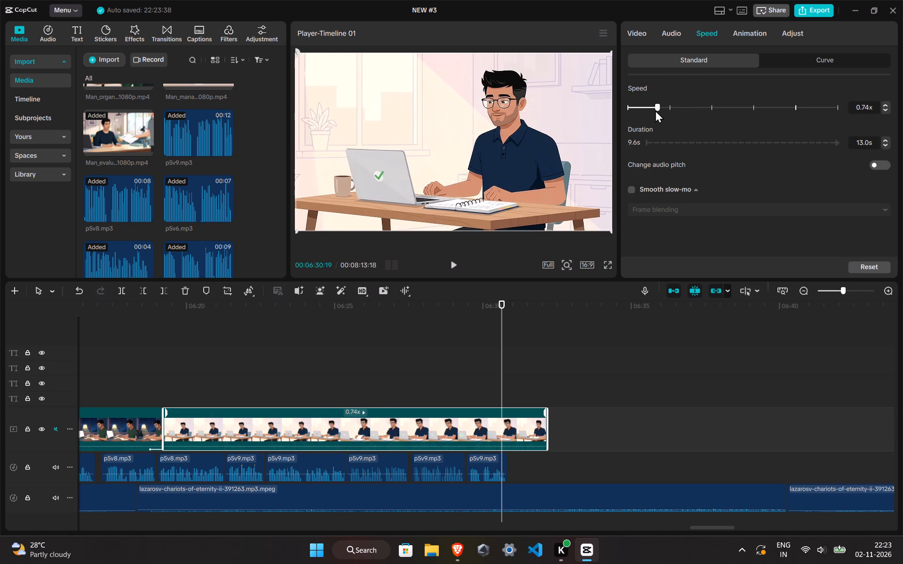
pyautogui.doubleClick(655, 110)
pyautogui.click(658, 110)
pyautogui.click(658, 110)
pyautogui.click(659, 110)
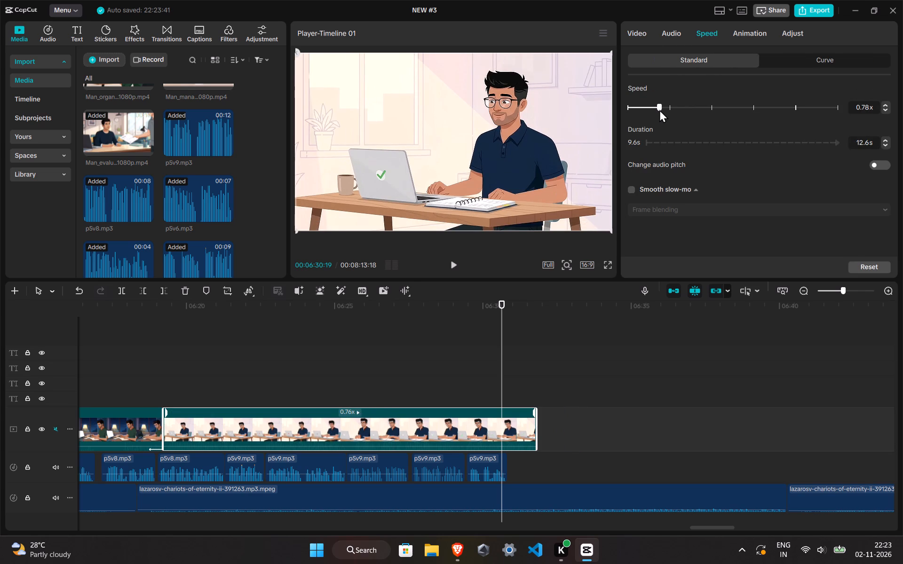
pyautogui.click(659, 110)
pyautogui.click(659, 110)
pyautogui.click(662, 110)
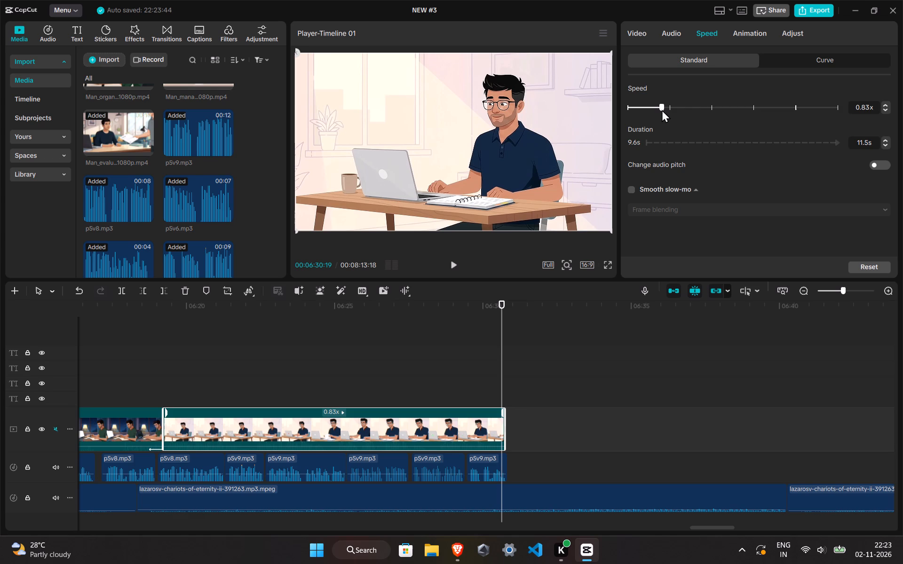
# Fine-tune the laptop-learning clip's speed to 0.82x so it covers the last p5v9.mp3 narration segment.
pyautogui.keyDown('ctrl'); pyautogui.scroll(15, 542, 340); pyautogui.keyUp('ctrl')
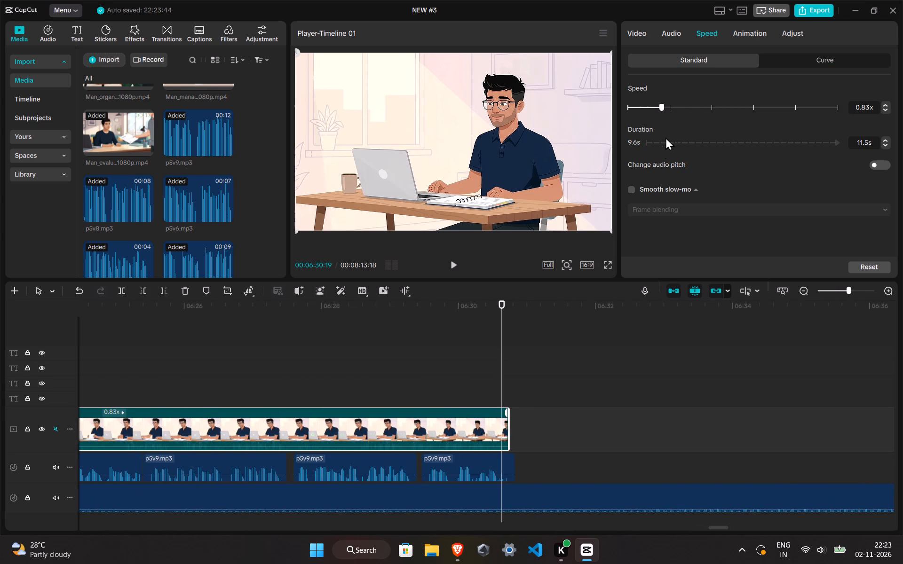
pyautogui.click(658, 108)
pyautogui.doubleClick(658, 108)
pyautogui.click(663, 107)
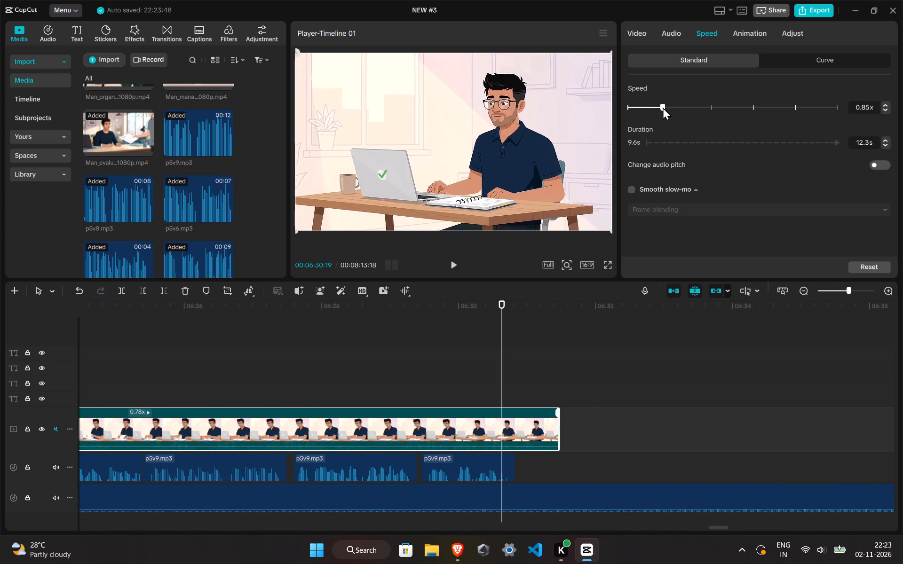
pyautogui.tripleClick(661, 106)
pyautogui.doubleClick(661, 106)
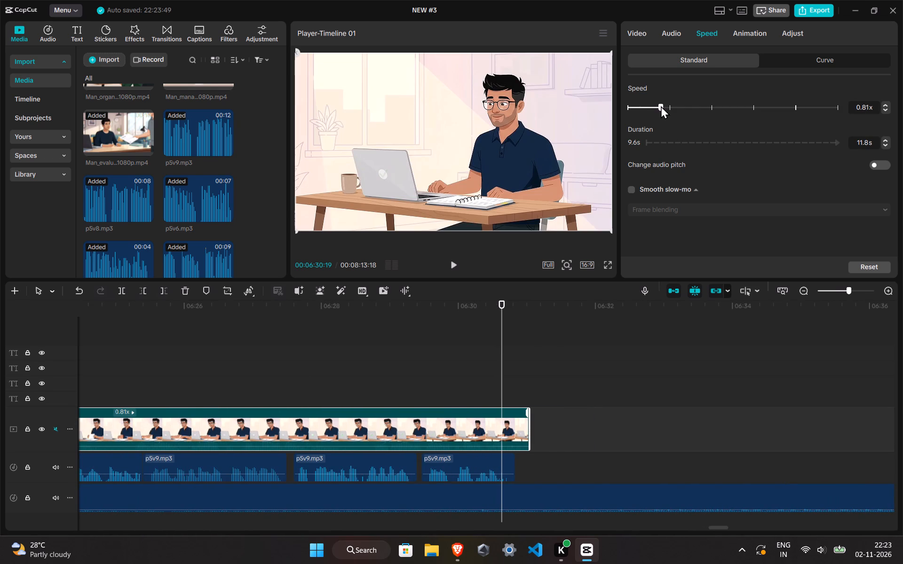
pyautogui.click(664, 106)
pyautogui.click(658, 106)
pyautogui.doubleClick(658, 106)
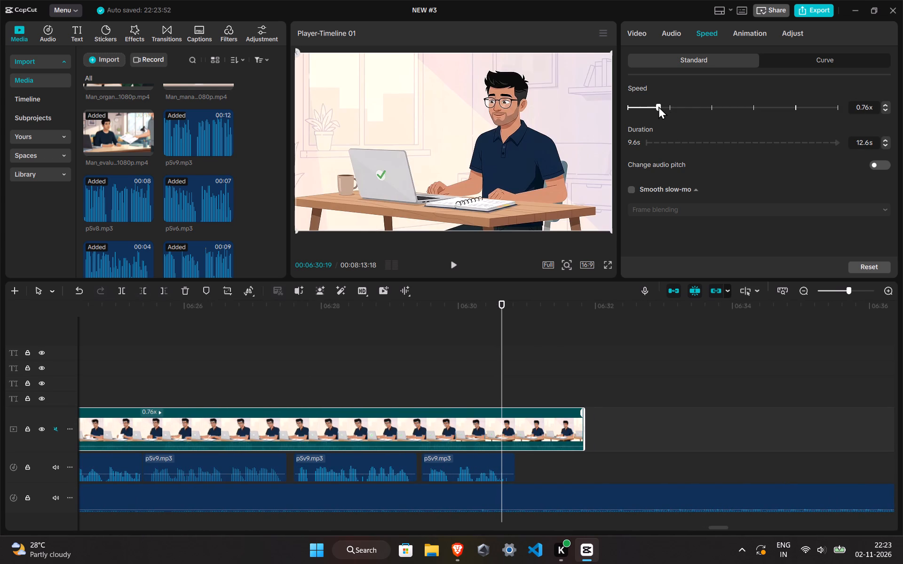
pyautogui.click(662, 106)
pyautogui.click(663, 106)
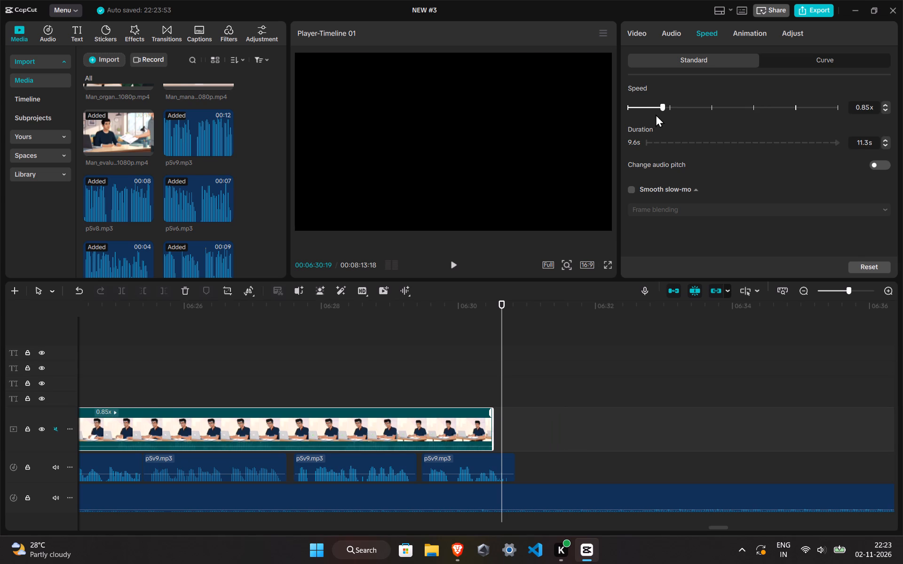
pyautogui.click(657, 107)
pyautogui.click(658, 107)
pyautogui.click(662, 107)
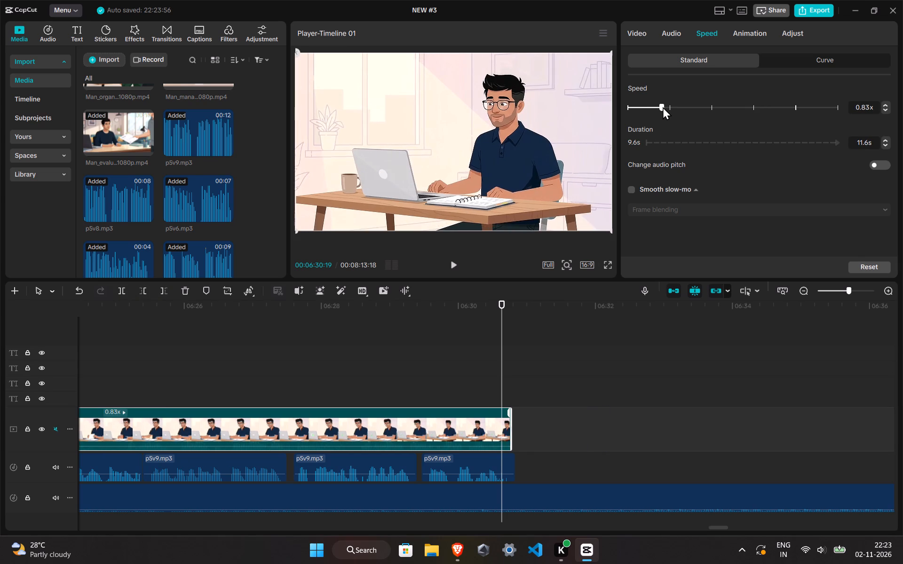
pyautogui.click(663, 107)
pyautogui.click(658, 107)
pyautogui.click(658, 107)
pyautogui.click(658, 107)
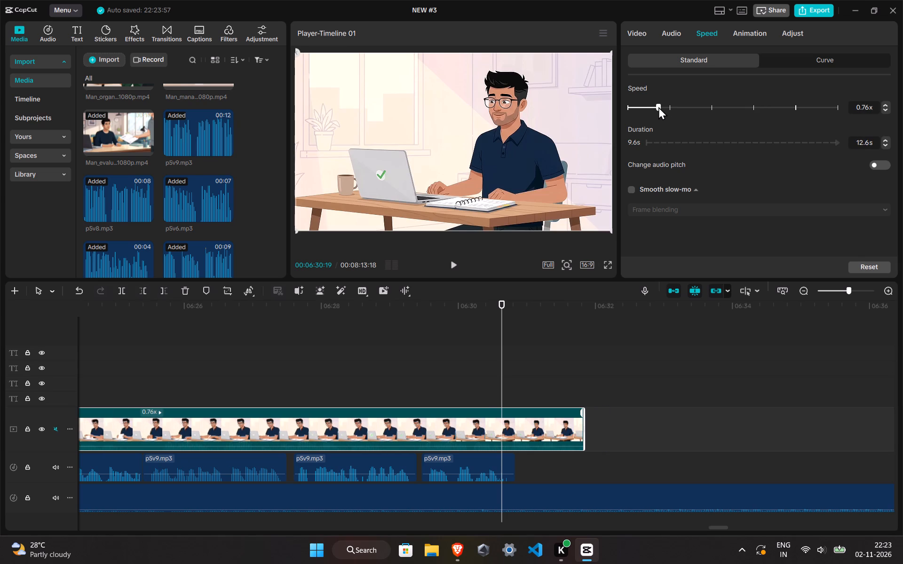
pyautogui.click(659, 107)
pyautogui.click(660, 107)
pyautogui.click(661, 107)
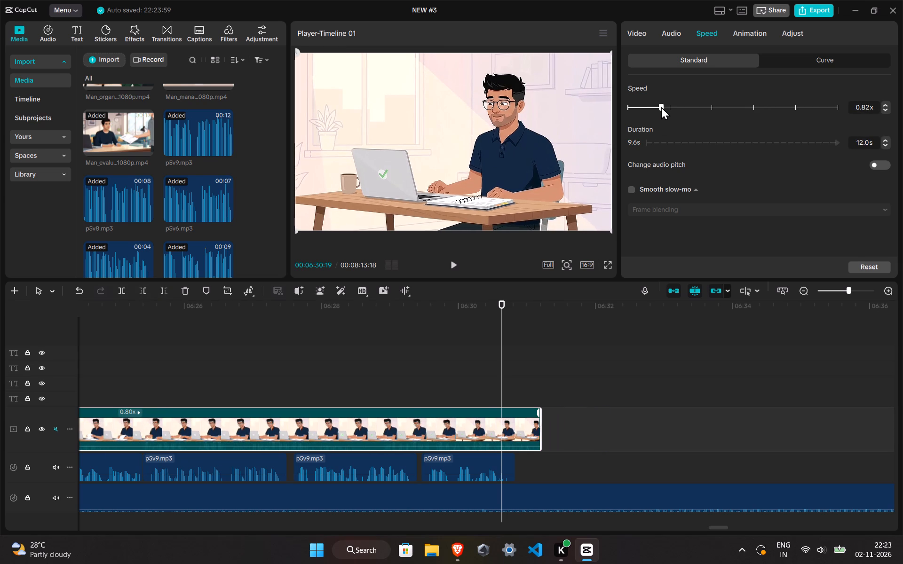
pyautogui.click(661, 107)
pyautogui.click(523, 378)
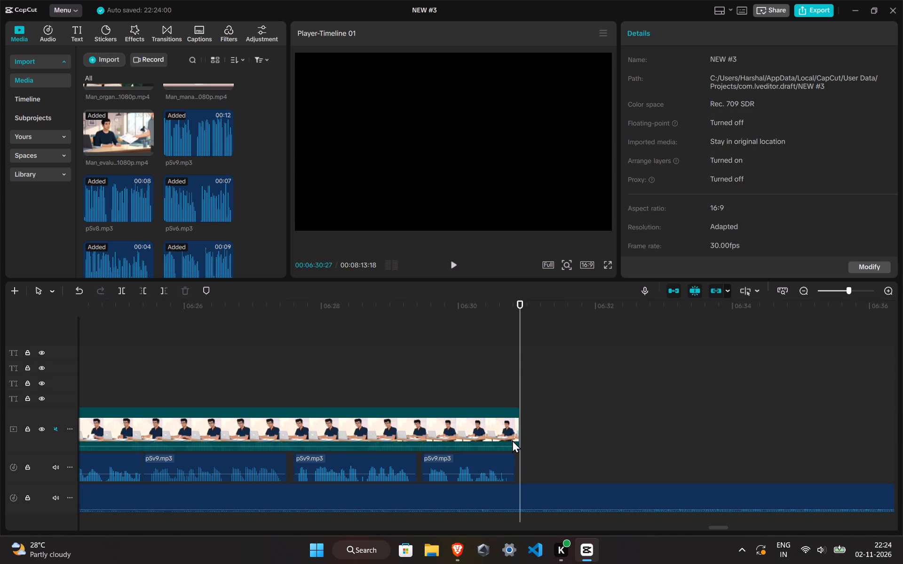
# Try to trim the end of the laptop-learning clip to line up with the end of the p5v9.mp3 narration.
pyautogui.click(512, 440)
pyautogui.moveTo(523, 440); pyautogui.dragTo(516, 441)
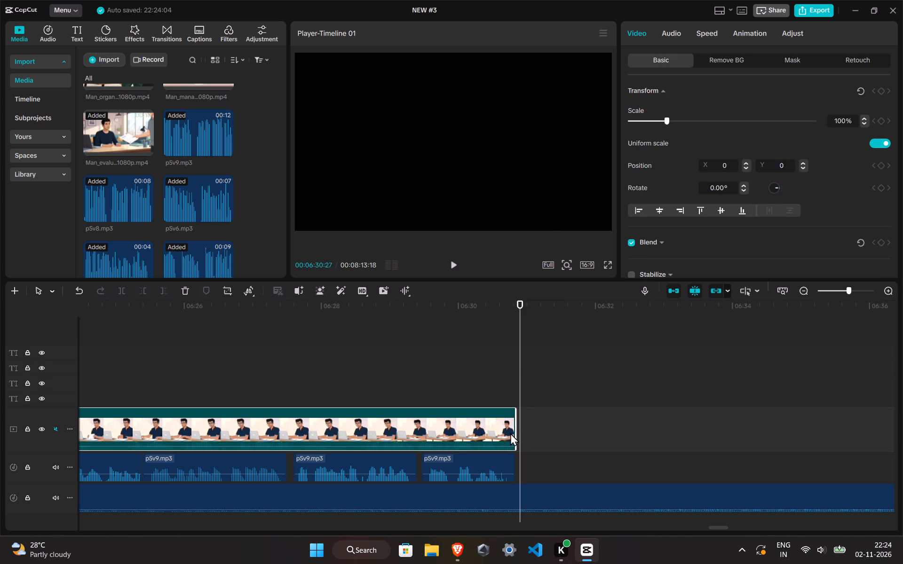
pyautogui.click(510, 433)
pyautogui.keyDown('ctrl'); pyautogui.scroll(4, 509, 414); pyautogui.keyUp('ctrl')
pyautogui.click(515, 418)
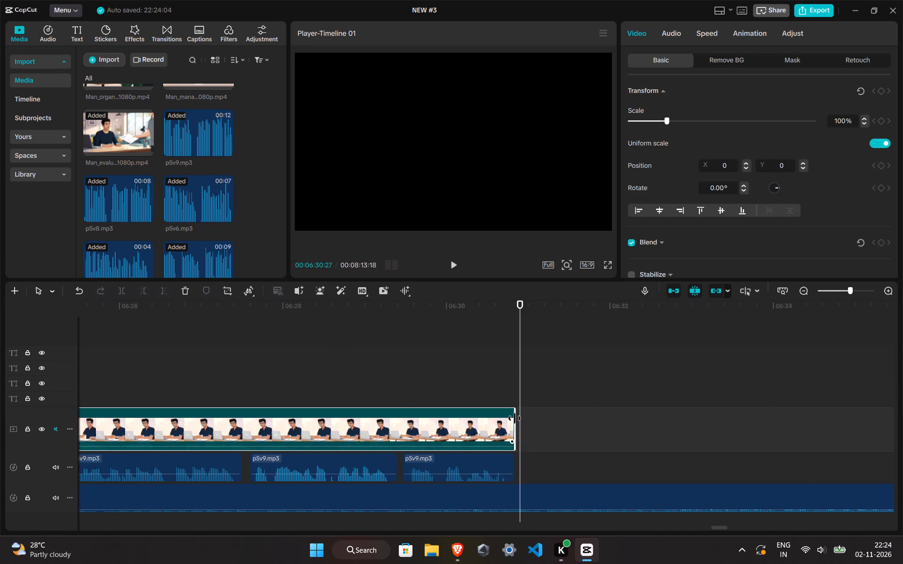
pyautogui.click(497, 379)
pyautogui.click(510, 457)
# Enable Smooth slow-mo with Frame blending for the laptop-learning clip.
pyautogui.click(504, 431)
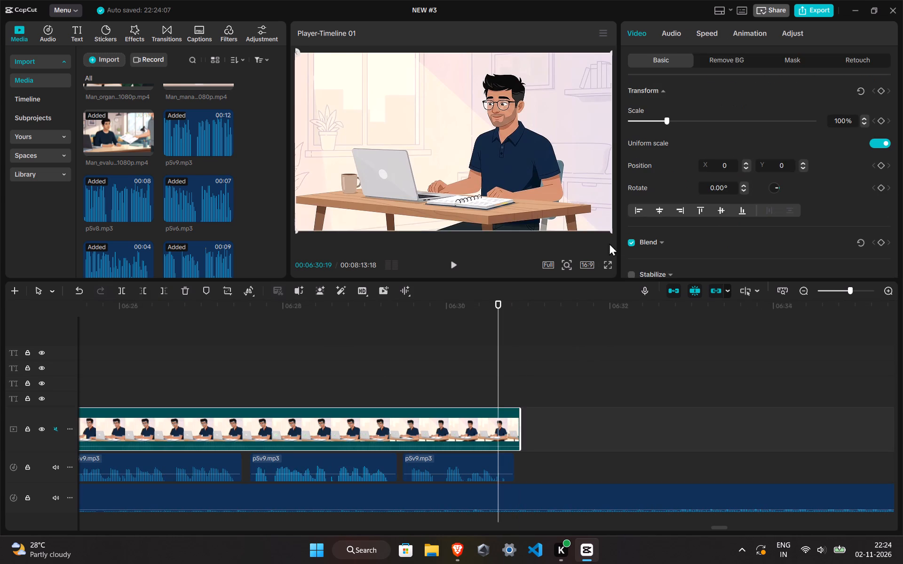
pyautogui.click(701, 38)
pyautogui.click(630, 192)
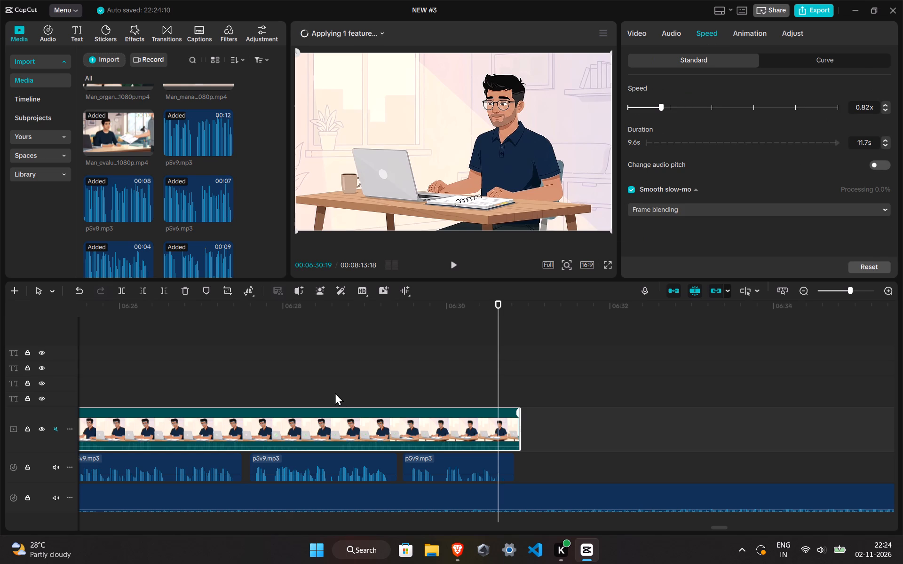
# Play the Part 5 sequence from about 5:53, in the clip of the man calculating household money.
pyautogui.keyDown('ctrl'); pyautogui.scroll(-20, 335, 392); pyautogui.keyUp('ctrl')
pyautogui.keyDown('ctrl'); pyautogui.scroll(-16, 335, 392); pyautogui.keyUp('ctrl')
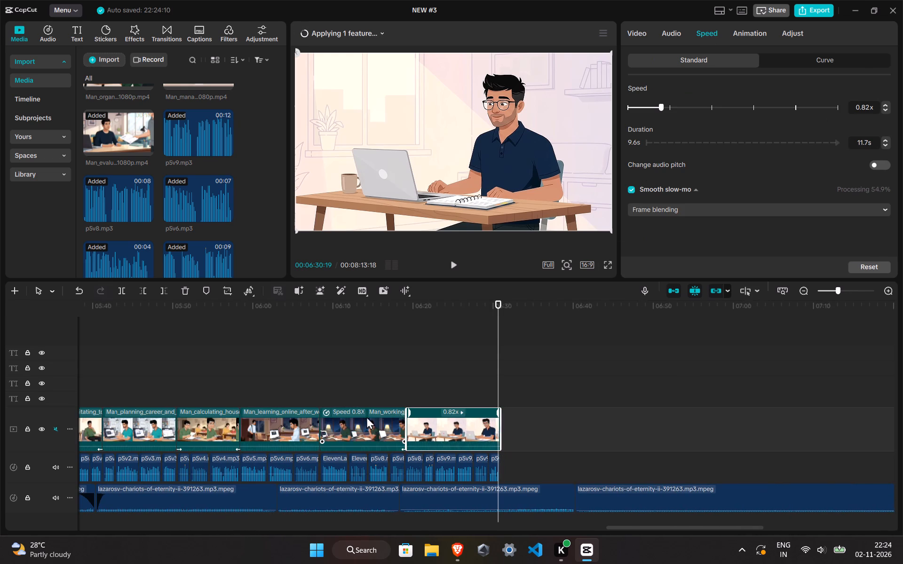
pyautogui.click(375, 431)
pyautogui.click(199, 337)
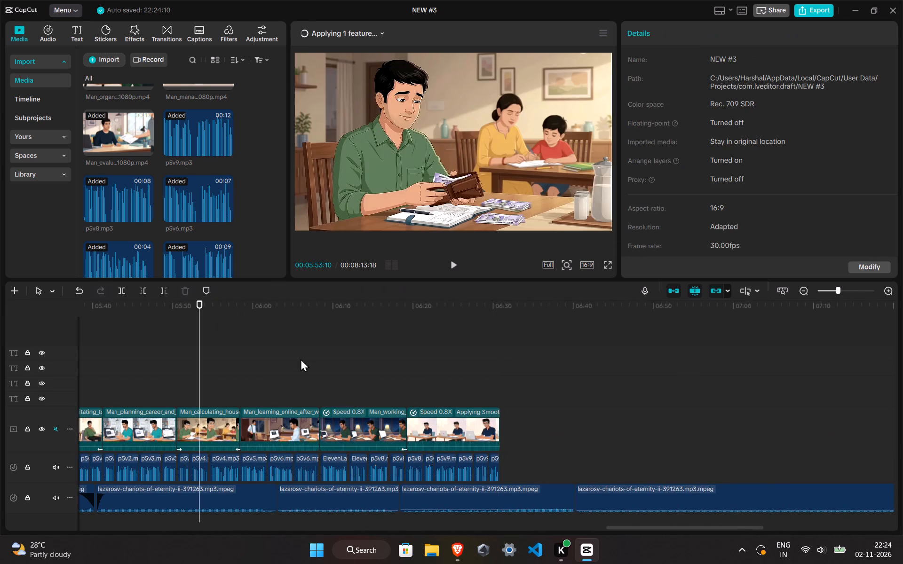
pyautogui.press('space')
pyautogui.scroll(1, 440, 392)
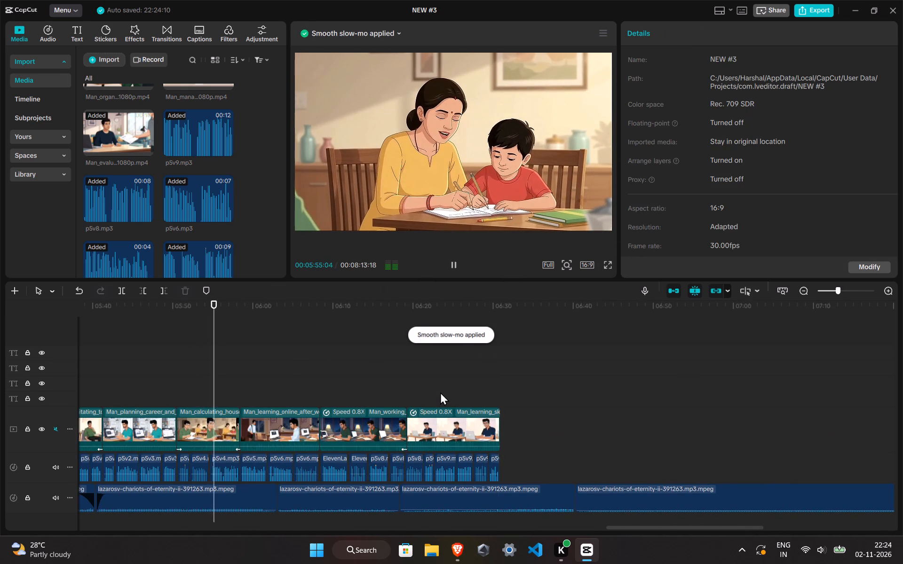
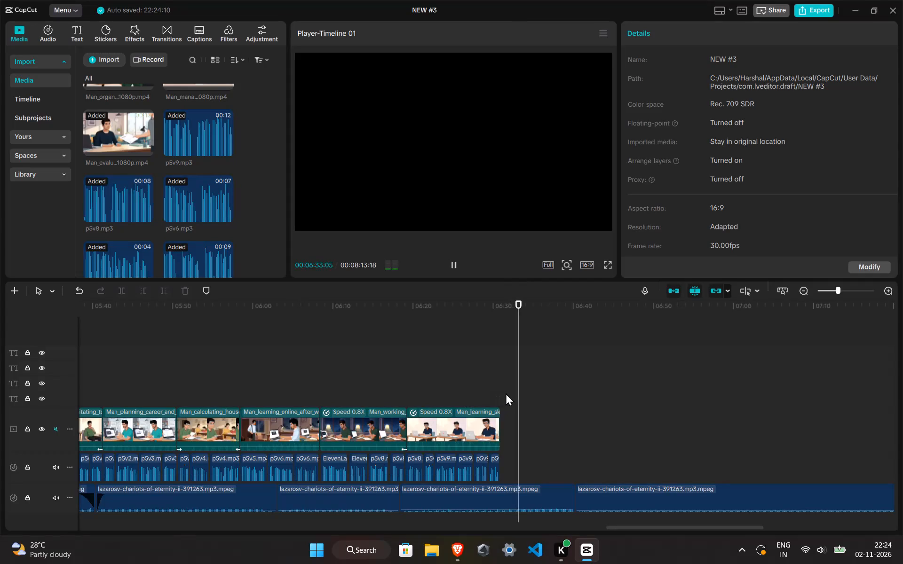
# Copy the PART-4 "FEAR AND COMFORT ZONE" title card with its background and paste it at the end of the laptop-learning clip.
pyautogui.click(503, 383)
pyautogui.keyDown('ctrl'); pyautogui.scroll(5, 292, 382); pyautogui.keyUp('ctrl')
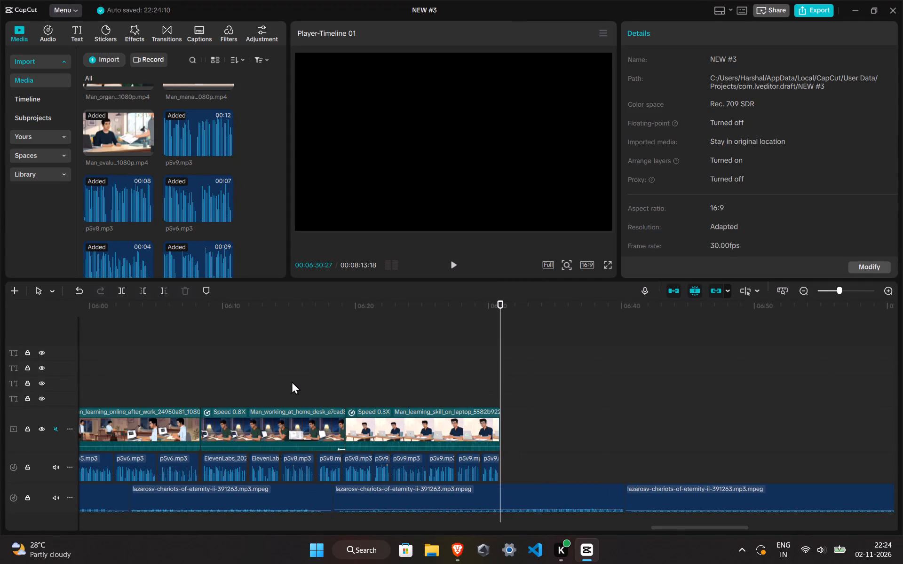
pyautogui.keyDown('ctrl'); pyautogui.scroll(-10, 292, 381); pyautogui.keyUp('ctrl')
pyautogui.click(262, 427)
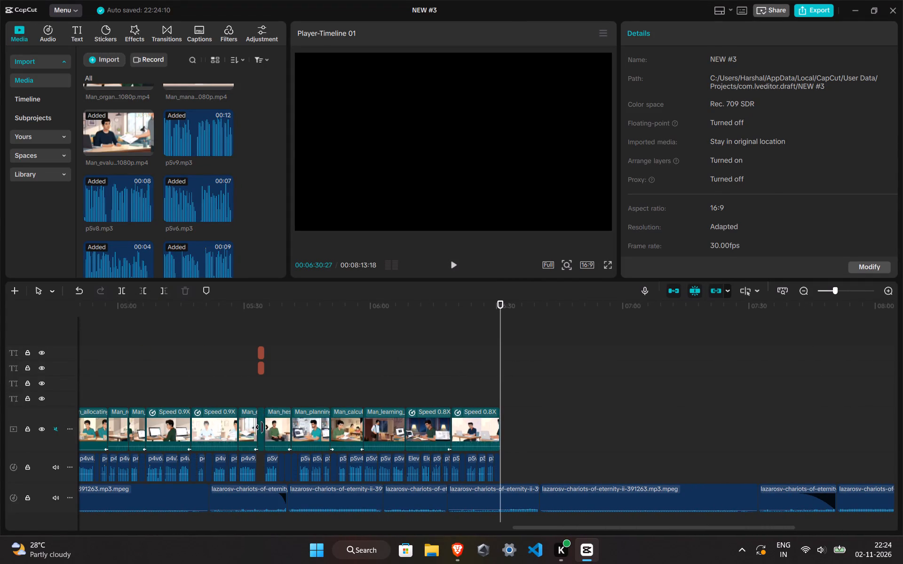
pyautogui.keyDown('ctrl'); pyautogui.click(260, 367); pyautogui.keyUp('ctrl')
pyautogui.keyDown('ctrl'); pyautogui.click(260, 359); pyautogui.keyUp('ctrl')
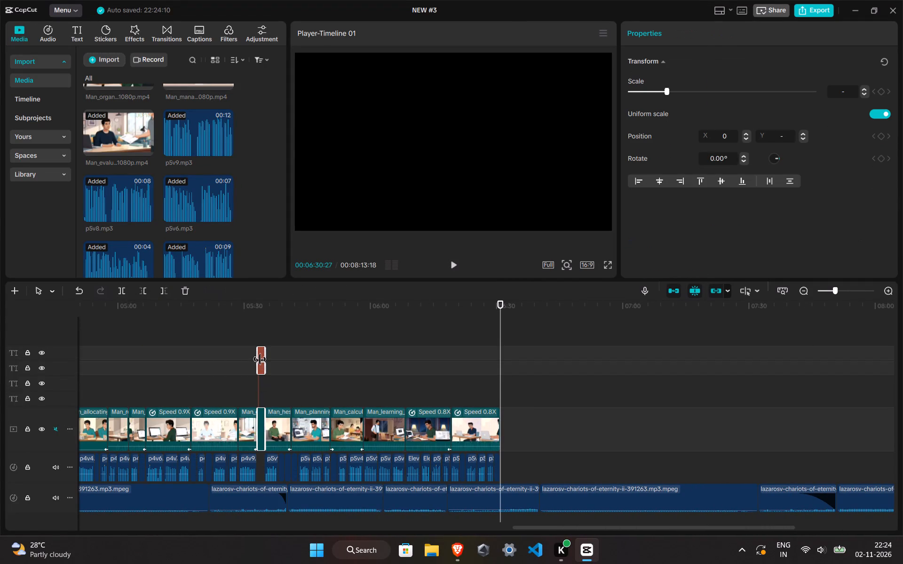
pyautogui.hotkey('ctrl', 'c')
pyautogui.hotkey('ctrl', 'v')
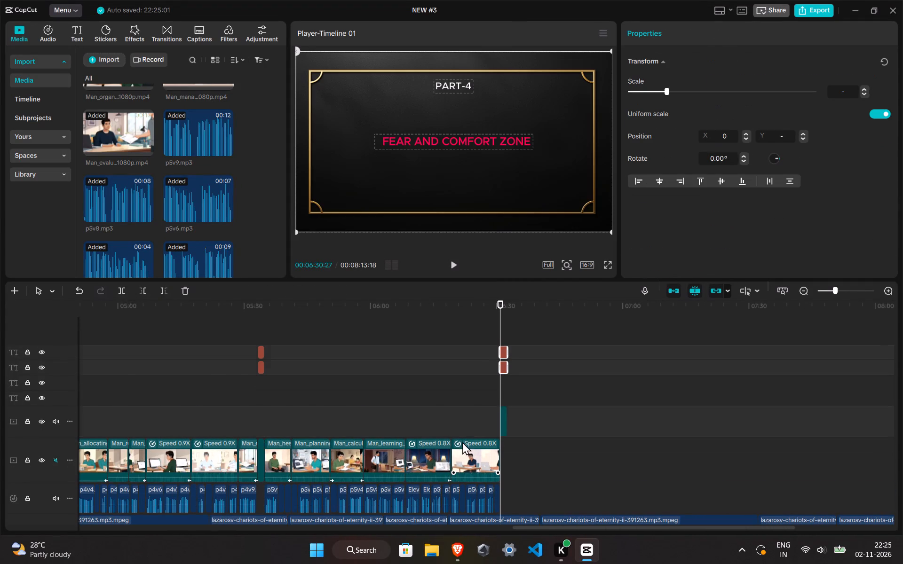
pyautogui.scroll(-5, 277, 439)
pyautogui.press('space')
# Split the background music at the start and the end of the pasted title card.
pyautogui.scroll(5, 534, 400)
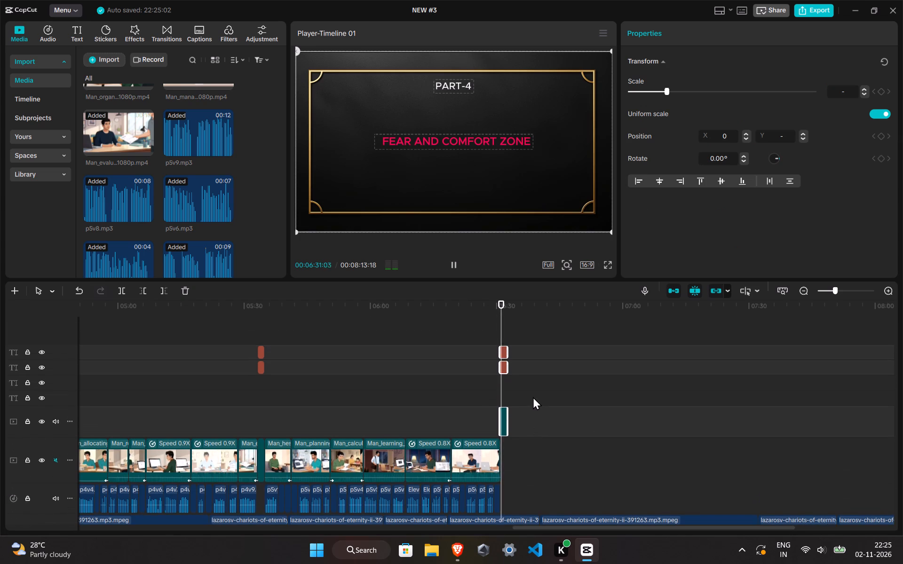
pyautogui.keyDown('ctrl'); pyautogui.scroll(18, 513, 412); pyautogui.keyUp('ctrl')
pyautogui.scroll(-6, 510, 404)
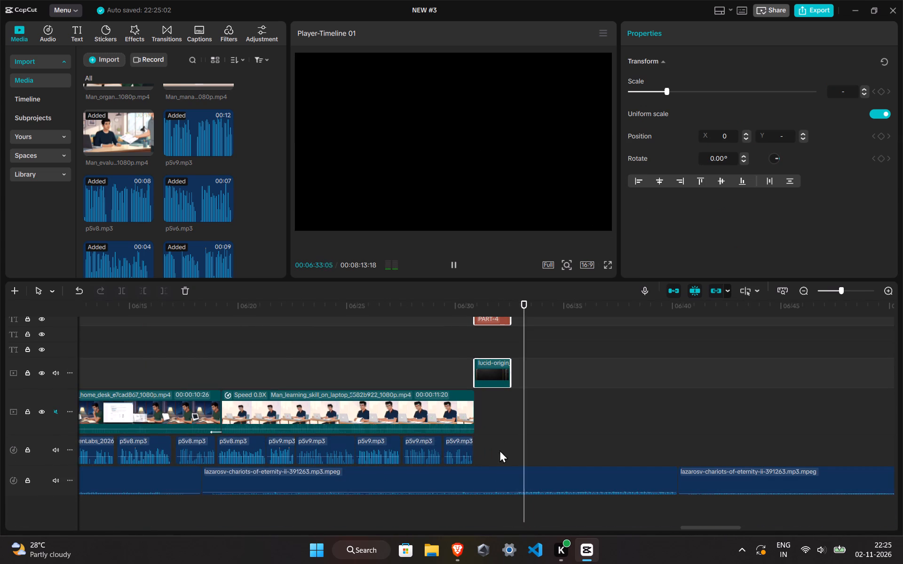
pyautogui.click(491, 488)
pyautogui.click(481, 433)
pyautogui.click(477, 433)
pyautogui.click(475, 472)
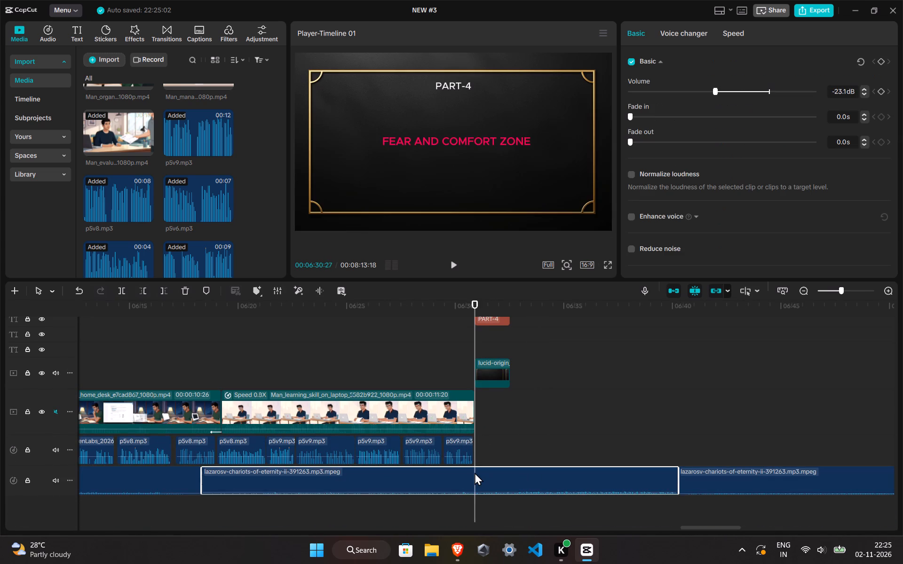
pyautogui.hotkey('ctrl', 'b')
pyautogui.click(512, 431)
pyautogui.click(505, 470)
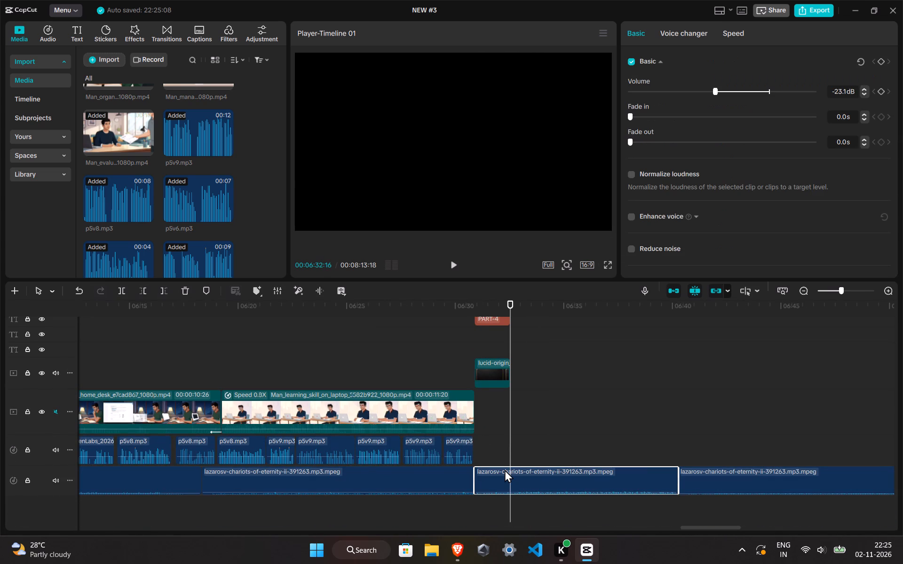
pyautogui.hotkey('ctrl', 'b')
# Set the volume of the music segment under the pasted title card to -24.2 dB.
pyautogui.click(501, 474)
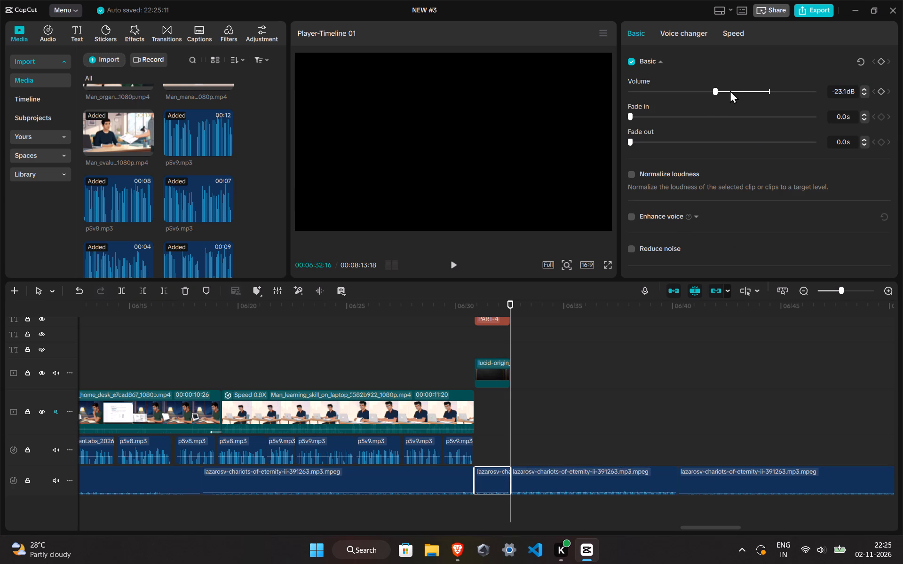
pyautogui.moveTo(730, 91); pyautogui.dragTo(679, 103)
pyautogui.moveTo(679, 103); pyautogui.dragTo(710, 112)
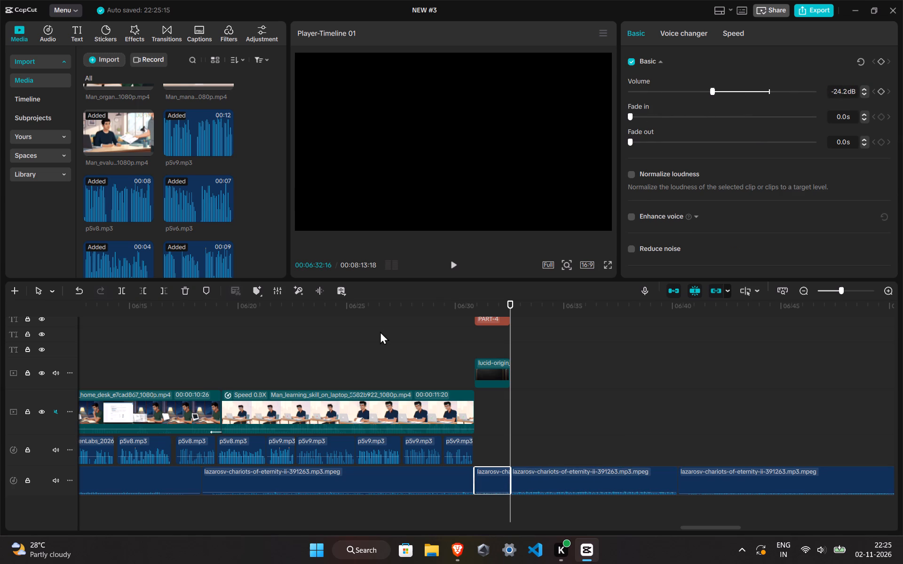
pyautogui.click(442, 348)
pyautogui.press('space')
# Add a fade-out of about 2.0 s to the music segment that ends where the pasted title card starts.
pyautogui.scroll(2, 503, 400)
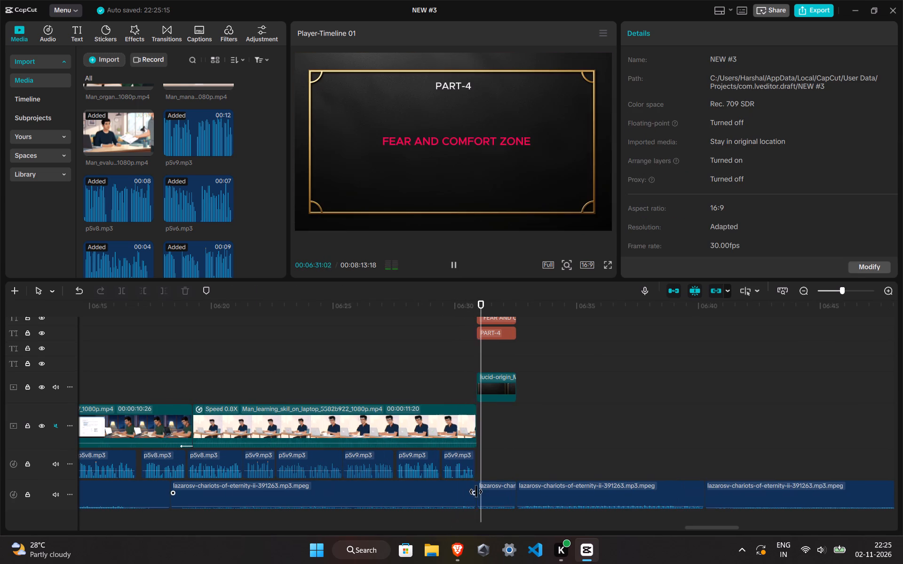
pyautogui.click(472, 492)
pyautogui.moveTo(473, 493); pyautogui.dragTo(425, 495)
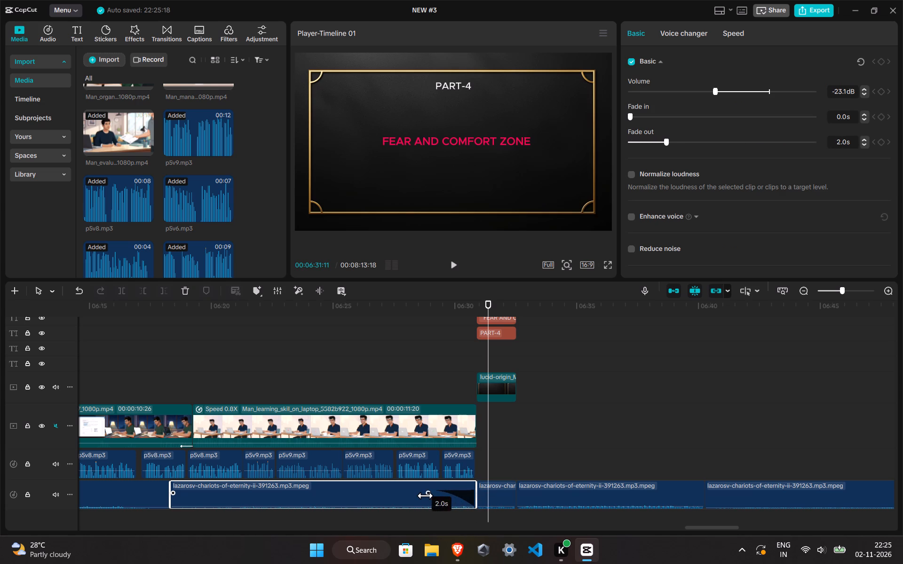
pyautogui.moveTo(425, 495); pyautogui.dragTo(424, 495)
pyautogui.press('space')
pyautogui.click(453, 364)
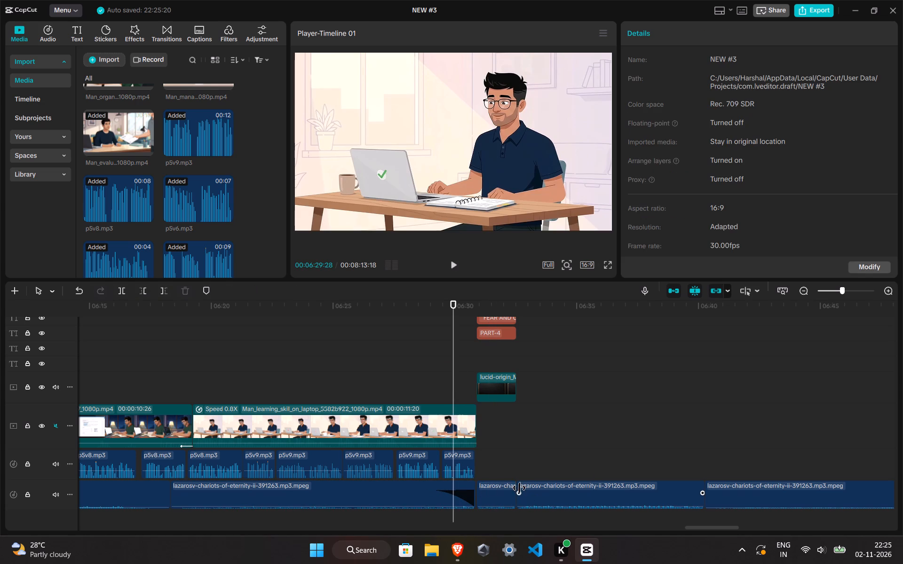
# Add a 1.6 s fade-in to the music segment that follows the pasted title card.
pyautogui.click(521, 493)
pyautogui.moveTo(521, 493); pyautogui.dragTo(561, 493)
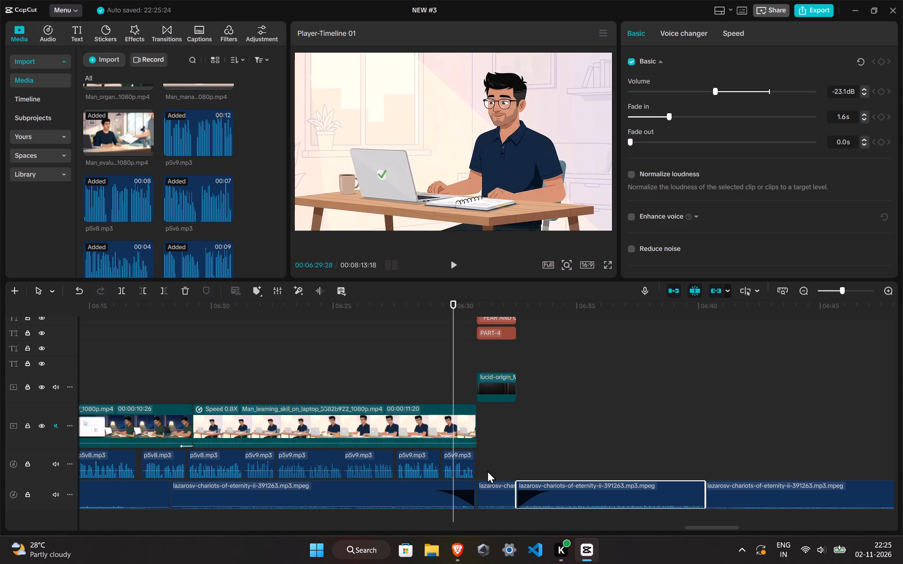
pyautogui.click(487, 470)
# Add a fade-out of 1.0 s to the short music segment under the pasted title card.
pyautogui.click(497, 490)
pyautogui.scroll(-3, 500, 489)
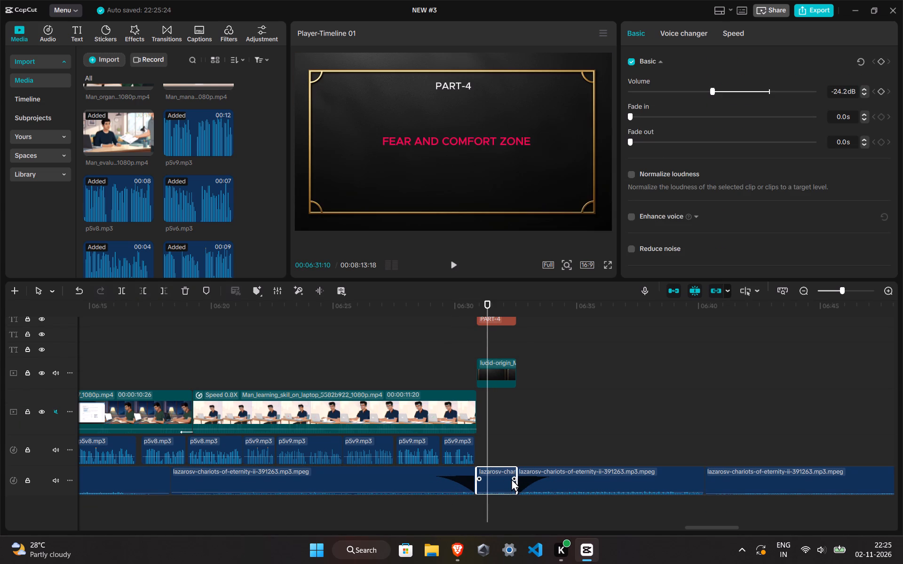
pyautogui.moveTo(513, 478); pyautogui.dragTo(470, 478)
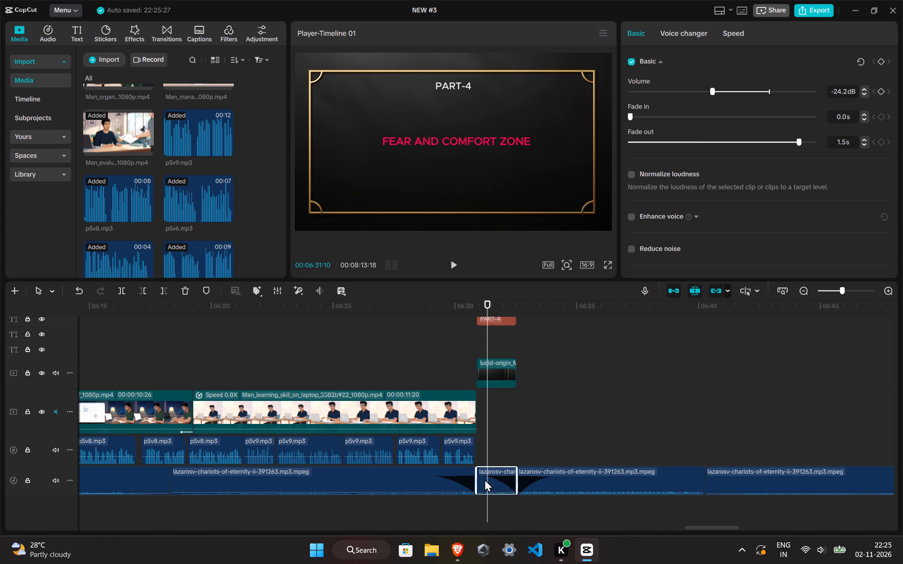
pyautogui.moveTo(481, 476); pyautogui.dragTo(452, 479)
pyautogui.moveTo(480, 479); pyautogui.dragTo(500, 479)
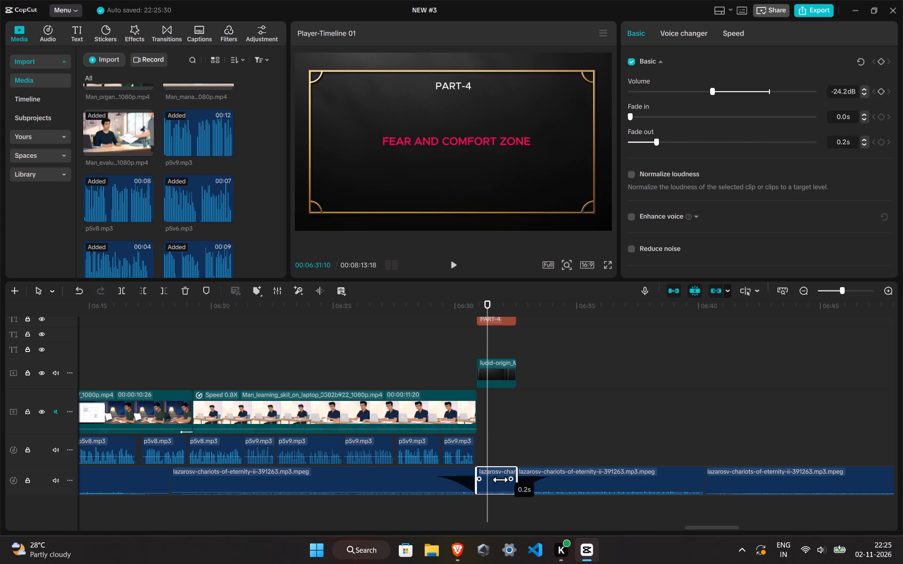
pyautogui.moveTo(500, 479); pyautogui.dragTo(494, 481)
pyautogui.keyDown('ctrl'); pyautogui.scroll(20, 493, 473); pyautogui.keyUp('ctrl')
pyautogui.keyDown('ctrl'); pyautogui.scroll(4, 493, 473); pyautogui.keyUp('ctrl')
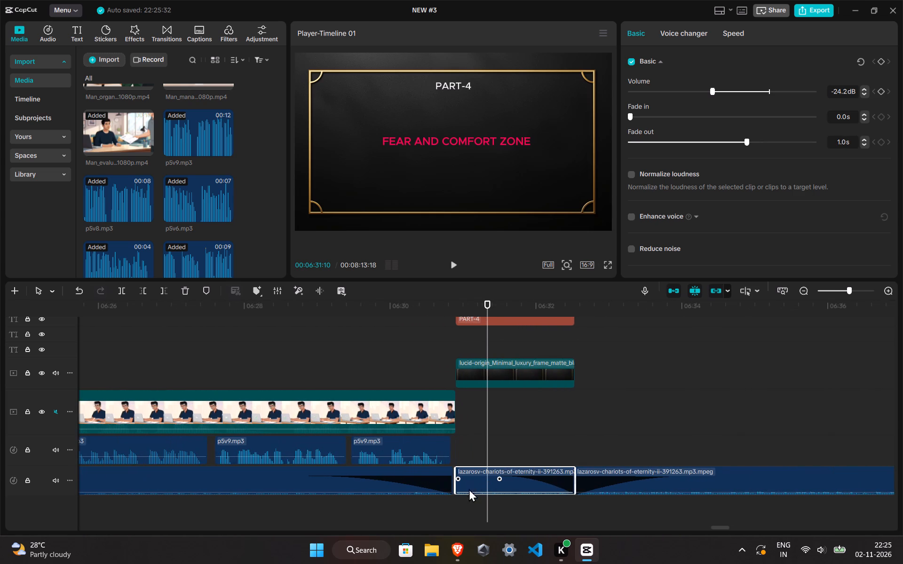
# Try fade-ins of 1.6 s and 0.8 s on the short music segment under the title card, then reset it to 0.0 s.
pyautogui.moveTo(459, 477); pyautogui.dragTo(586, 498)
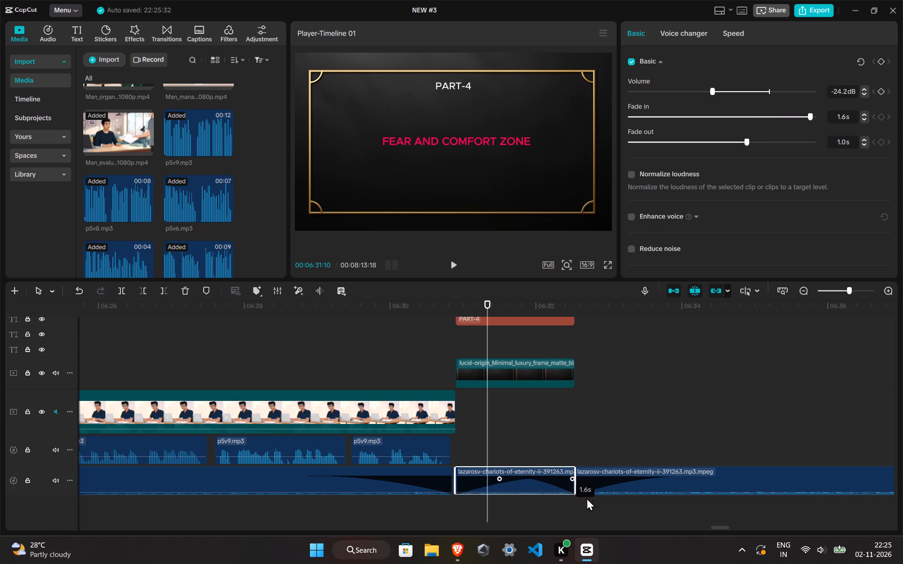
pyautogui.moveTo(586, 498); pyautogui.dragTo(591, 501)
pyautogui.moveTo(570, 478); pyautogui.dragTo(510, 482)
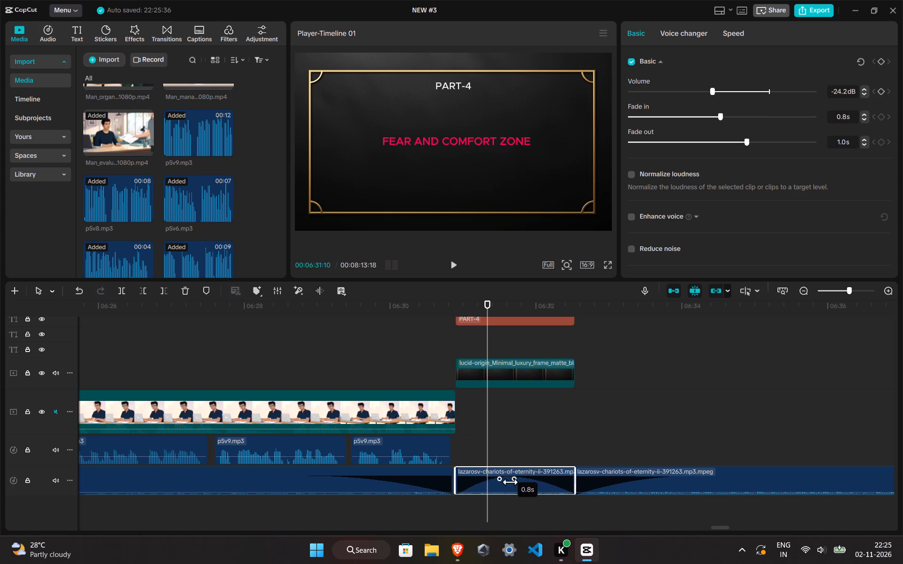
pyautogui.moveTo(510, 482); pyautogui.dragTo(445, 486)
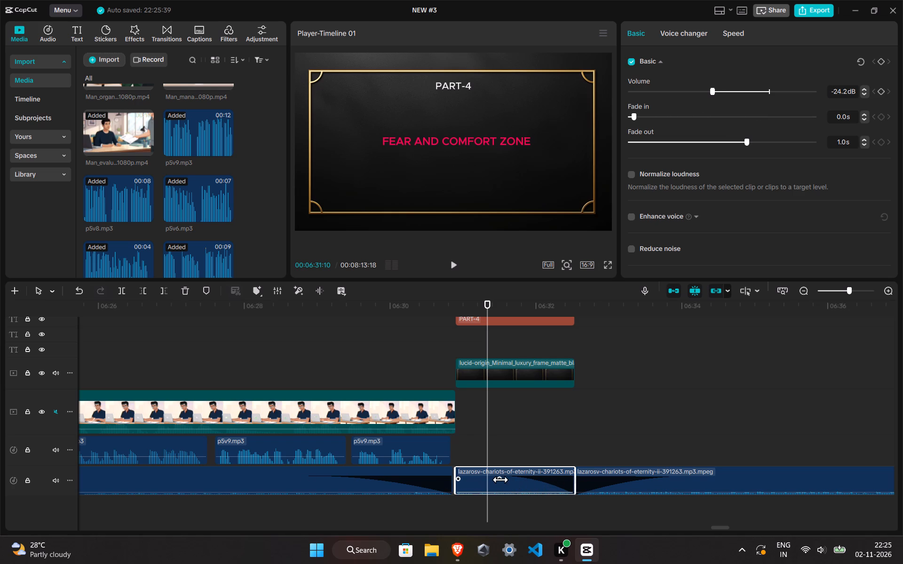
# Set the short music segment under the title card to a 1.6 s fade-in and a 1.5 s fade-out.
pyautogui.moveTo(499, 479); pyautogui.dragTo(413, 479)
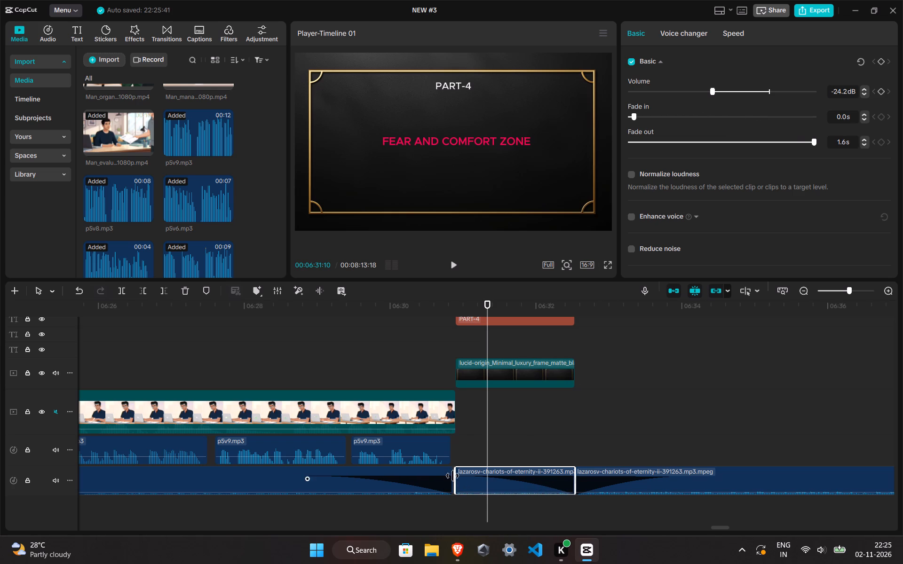
pyautogui.keyDown('ctrl'); pyautogui.scroll(12, 452, 476); pyautogui.keyUp('ctrl')
pyautogui.keyDown('ctrl'); pyautogui.middleClick(452, 476); pyautogui.keyUp('ctrl')
pyautogui.moveTo(421, 481); pyautogui.dragTo(413, 505)
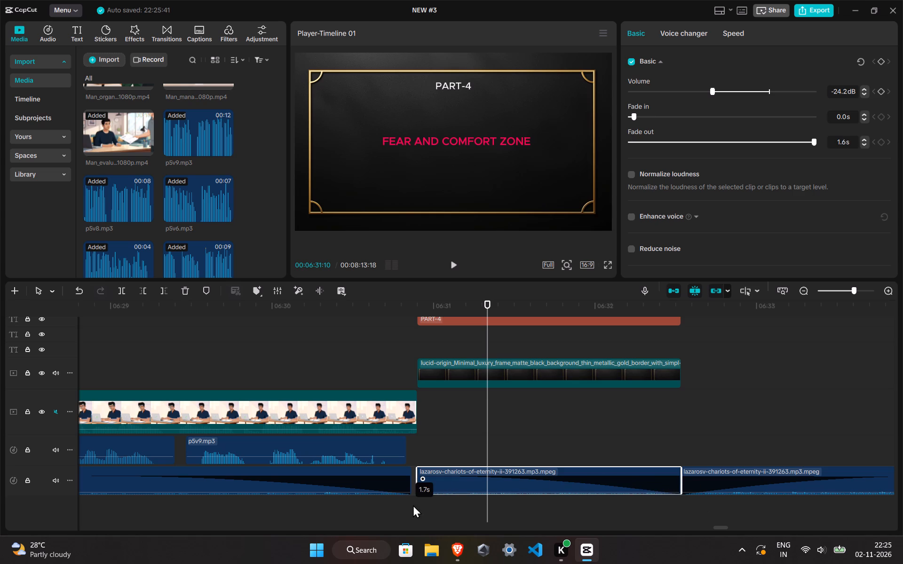
pyautogui.moveTo(413, 505); pyautogui.dragTo(445, 505)
pyautogui.moveTo(423, 478); pyautogui.dragTo(453, 484)
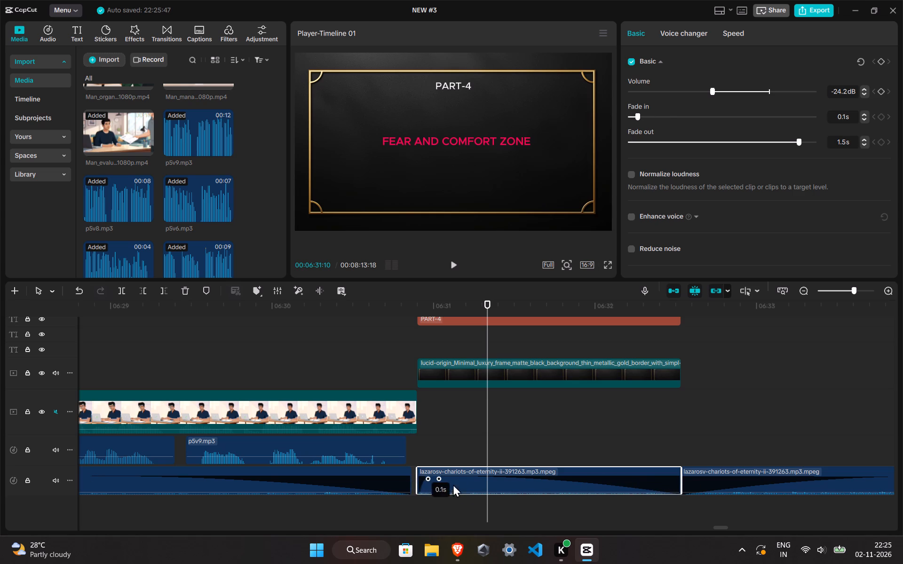
pyautogui.moveTo(453, 484); pyautogui.dragTo(745, 539)
pyautogui.keyDown('ctrl'); pyautogui.scroll(-12, 324, 423); pyautogui.keyUp('ctrl')
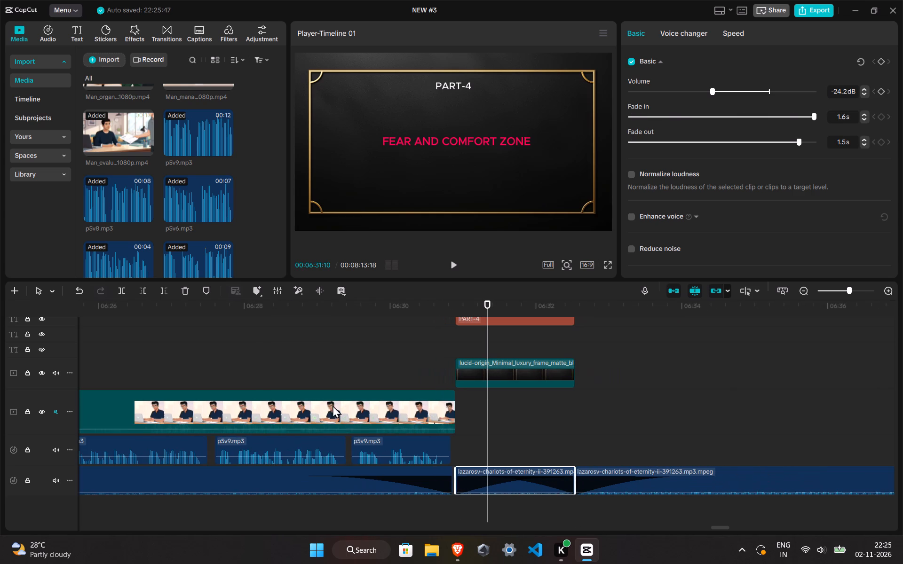
# Lower the volume of the short music segment under the title card to -33.2 dB.
pyautogui.click(329, 335)
pyautogui.press('space')
pyautogui.keyDown('ctrl'); pyautogui.scroll(-9, 391, 393); pyautogui.keyUp('ctrl')
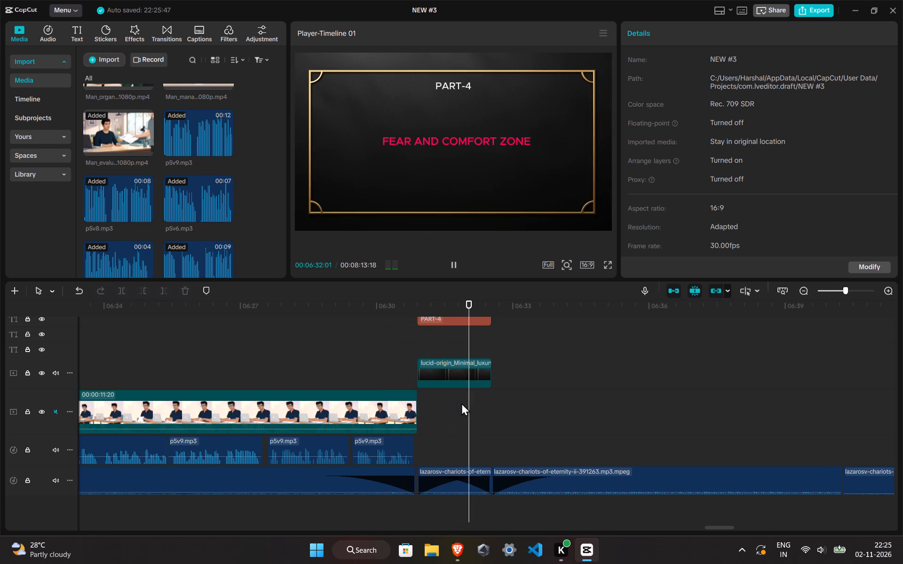
pyautogui.scroll(5, 487, 407)
pyautogui.scroll(-6, 482, 422)
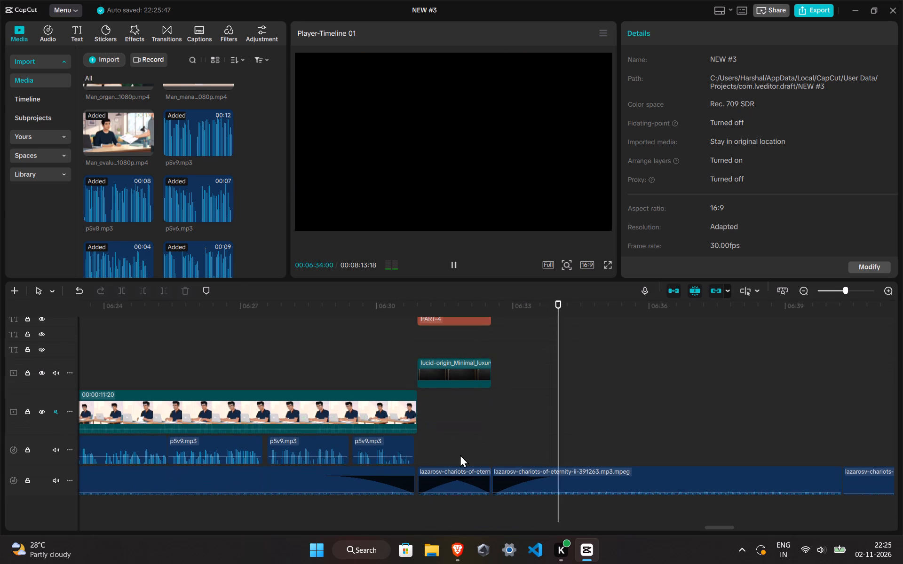
pyautogui.click(456, 501)
pyautogui.click(457, 484)
pyautogui.click(689, 92)
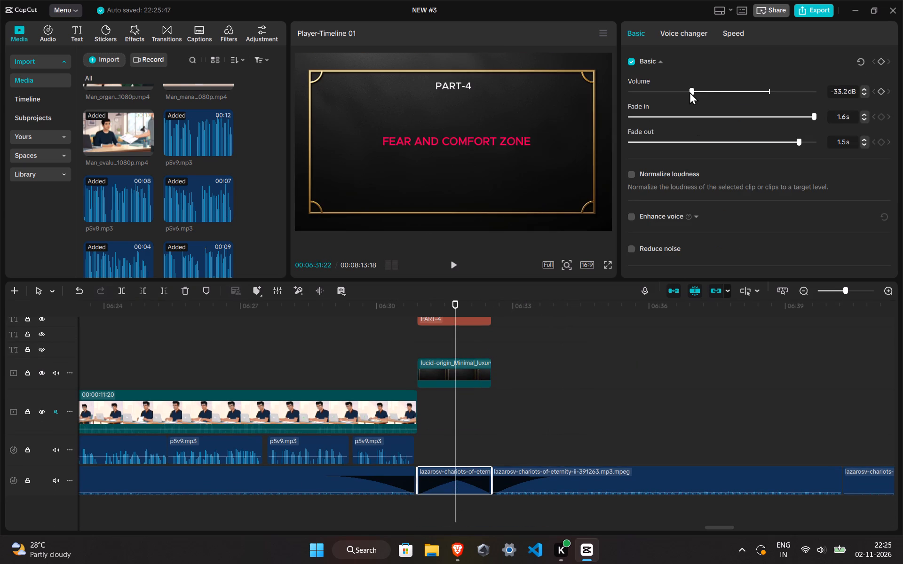
pyautogui.click(401, 338)
pyautogui.press('space')
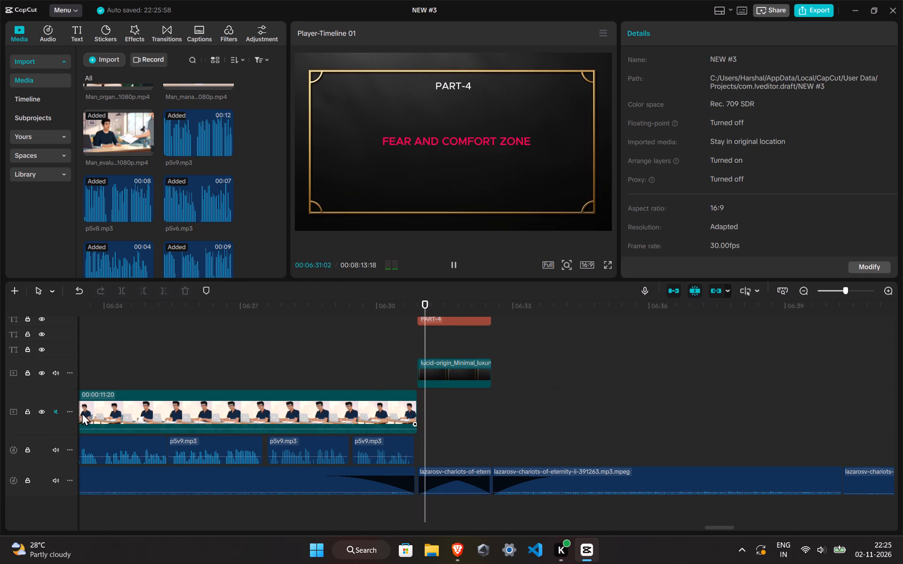
# Lower the volume of the music segment following the title card to -26.7 dB and replay from just before the card.
pyautogui.scroll(1, 356, 414)
pyautogui.scroll(2, 452, 390)
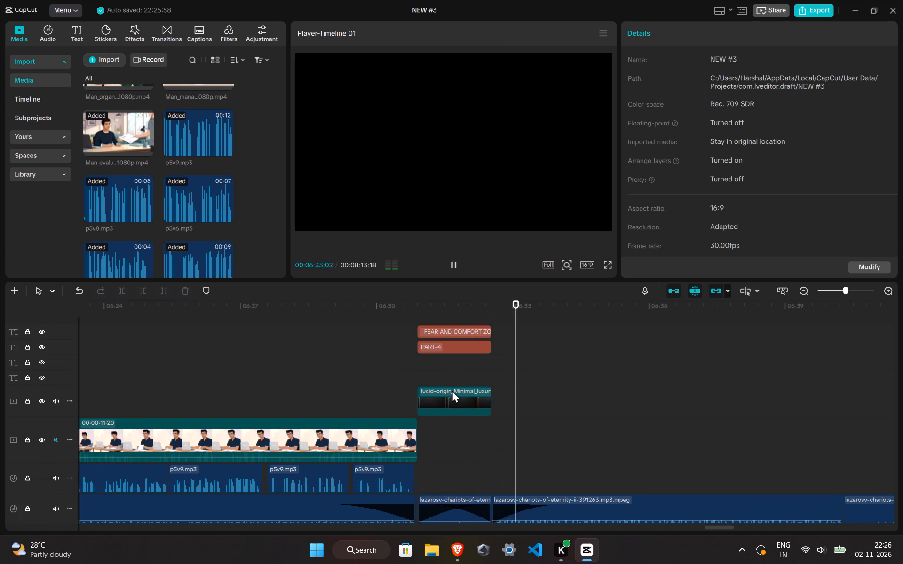
pyautogui.scroll(1, 452, 390)
pyautogui.keyDown('ctrl'); pyautogui.scroll(-10, 458, 392); pyautogui.keyUp('ctrl')
pyautogui.scroll(-5, 579, 504)
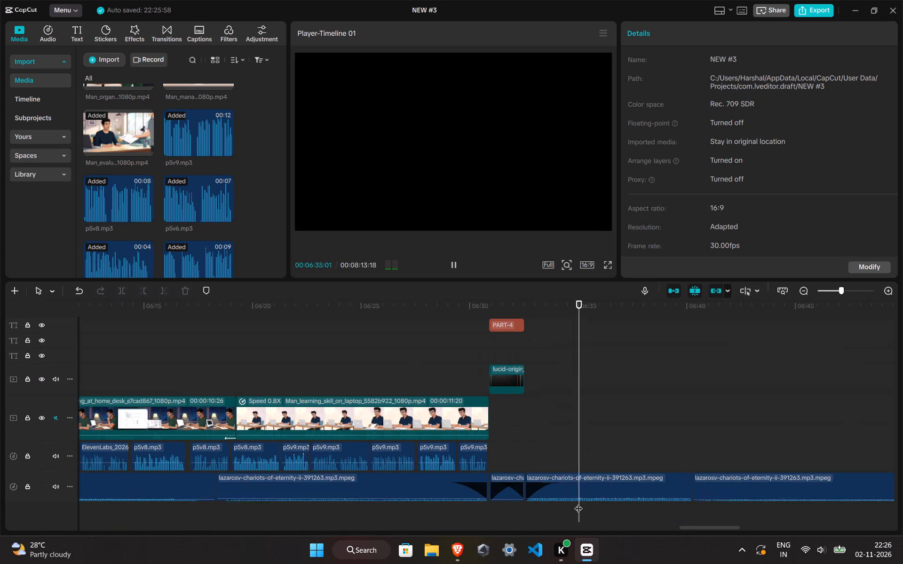
pyautogui.click(591, 480)
pyautogui.doubleClick(705, 92)
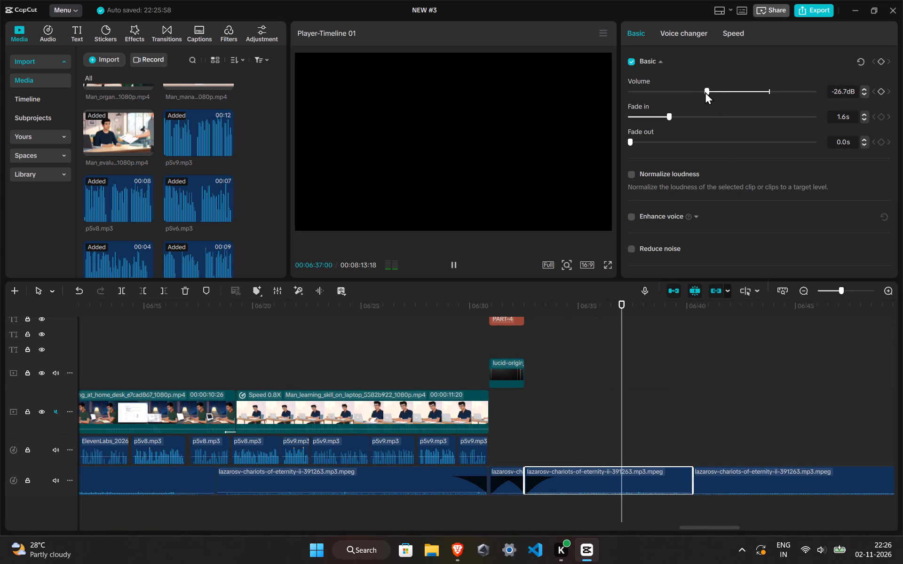
pyautogui.click(477, 357)
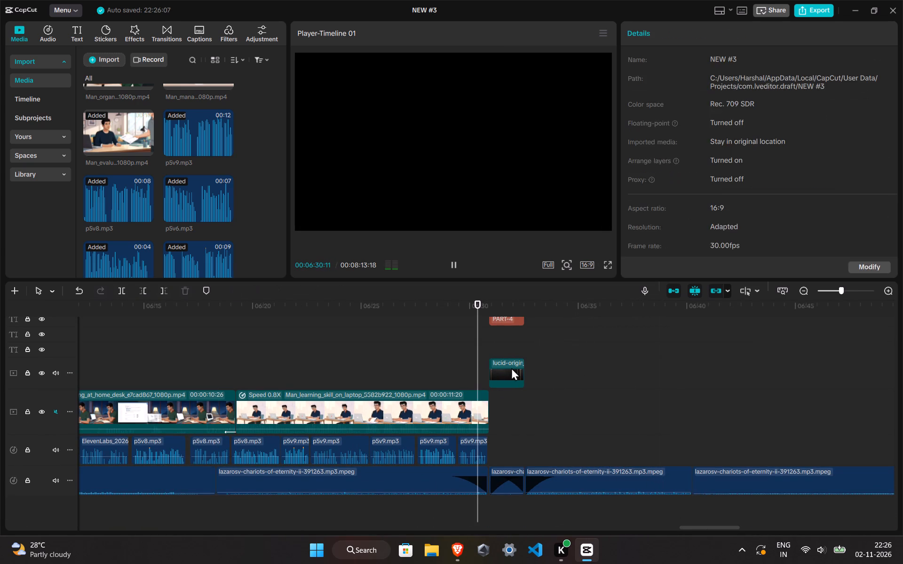
# Change the title card's part label to PART-5.
pyautogui.click(511, 368)
pyautogui.click(483, 348)
pyautogui.scroll(3, 484, 353)
pyautogui.click(499, 362)
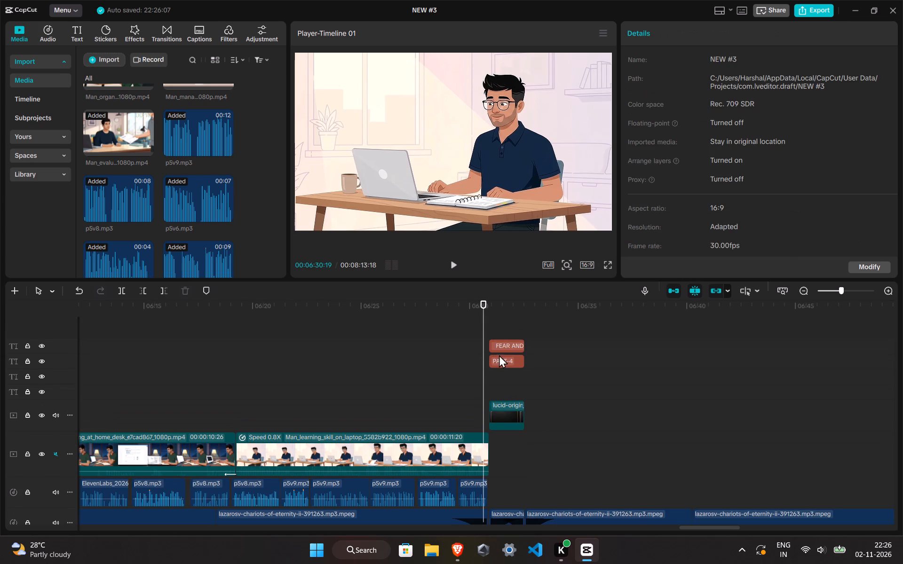
pyautogui.click(652, 103)
pyautogui.click(663, 94)
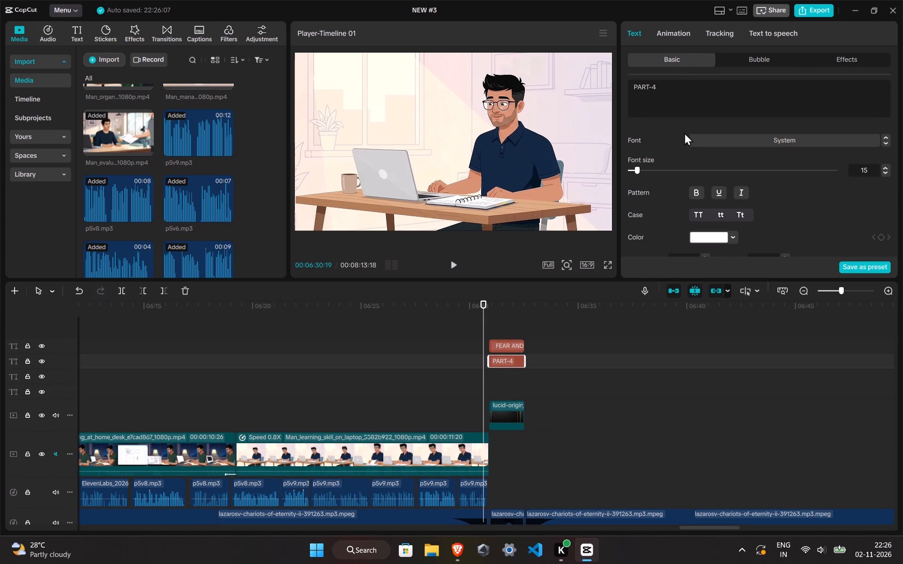
pyautogui.press('BackSpace')
pyautogui.press('5')
# Replace the title card's FEAR AND COMFORT ZONE text with "Time VS Money TRAp", checking the Part 6 heading in the script document.
pyautogui.click(505, 350)
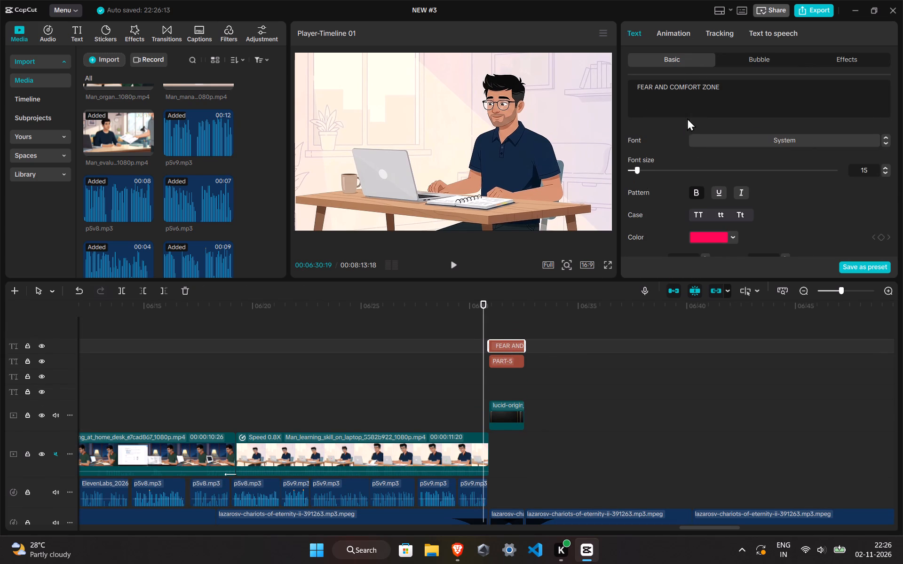
pyautogui.moveTo(795, 70); pyautogui.dragTo(712, 86)
pyautogui.moveTo(761, 89); pyautogui.dragTo(606, 98)
pyautogui.press('BackSpace')
pyautogui.press('BackSpace')
pyautogui.press('BackSpace')
pyautogui.press('BackSpace')
pyautogui.press('BackSpace')
pyautogui.press('BackSpace')
pyautogui.press('BackSpace')
pyautogui.press('BackSpace')
pyautogui.press('BackSpace')
pyautogui.press('BackSpace')
pyautogui.press('BackSpace')
pyautogui.press('BackSpace')
pyautogui.press('BackSpace')
pyautogui.press('BackSpace')
pyautogui.press('BackSpace')
pyautogui.press('BackSpace')
pyautogui.press('BackSpace')
pyautogui.press('BackSpace')
pyautogui.press('BackSpace')
pyautogui.press('BackSpace')
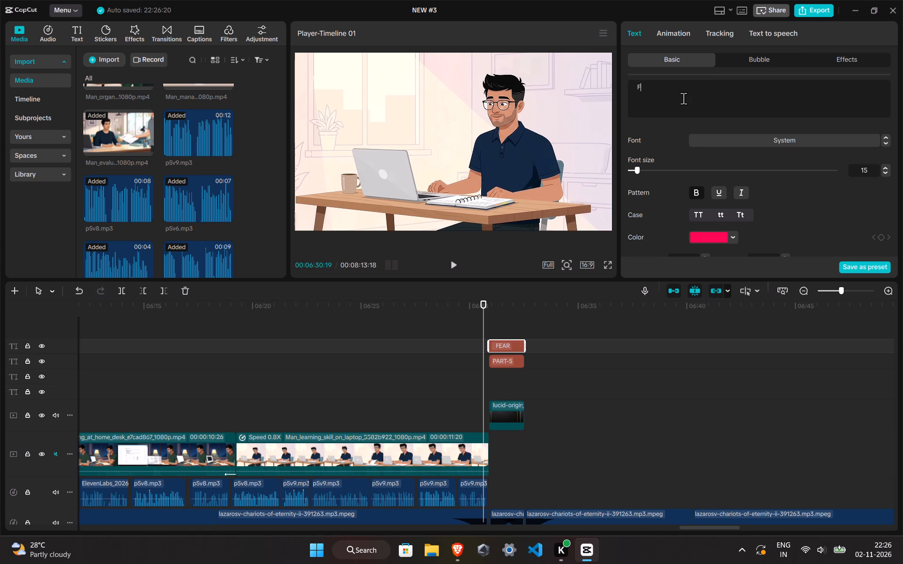
pyautogui.click(454, 541)
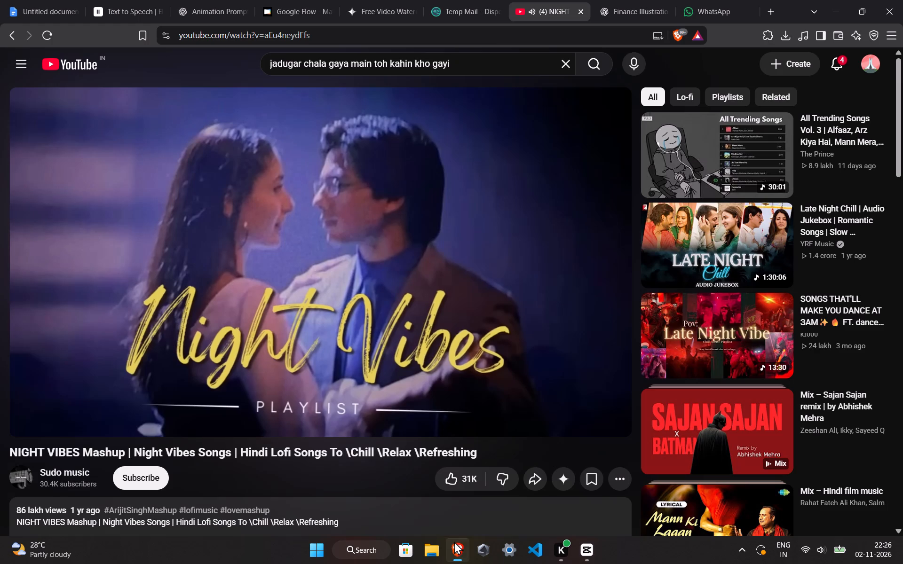
pyautogui.click(0, 0)
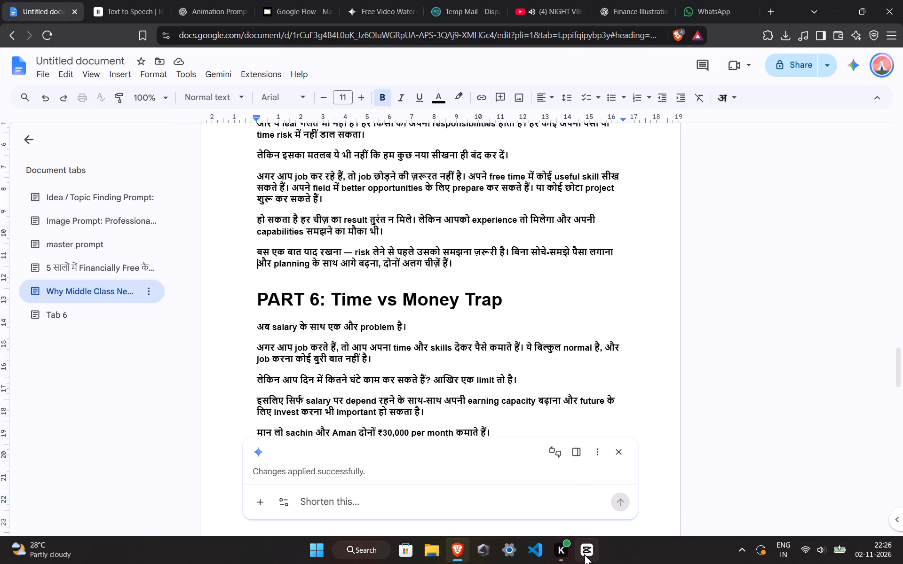
pyautogui.click(584, 554)
pyautogui.write('Time')
pyautogui.press('space')
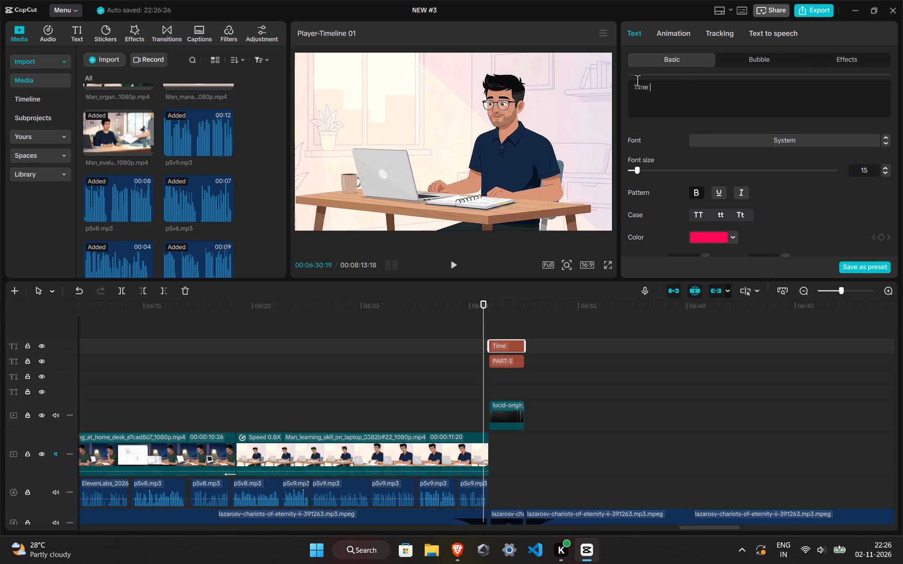
pyautogui.write('VS')
pyautogui.press('space')
pyautogui.write('MO')
pyautogui.press('BackSpace')
pyautogui.write('oen')
pyautogui.press('BackSpace')
pyautogui.press('BackSpace')
pyautogui.write('ney')
pyautogui.press('space')
pyautogui.write('TRAO')
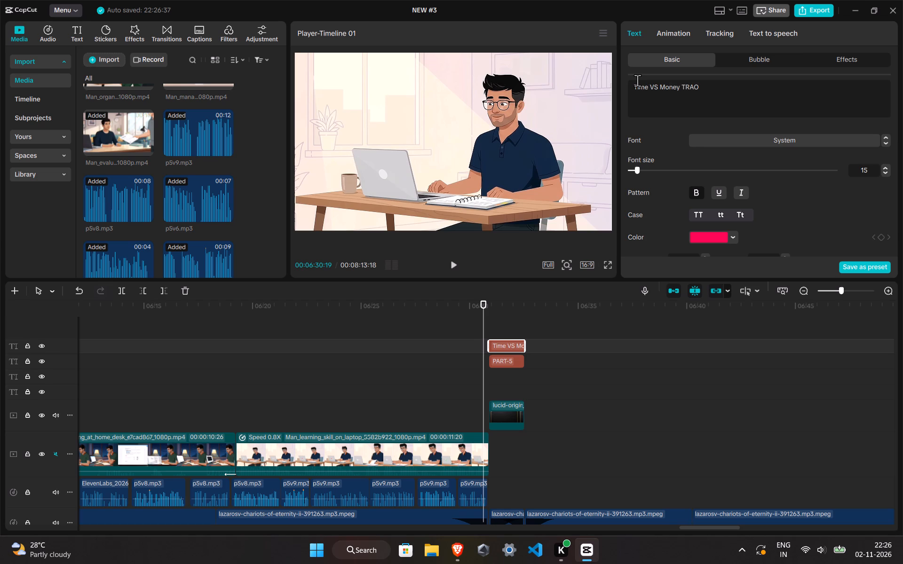
pyautogui.press('BackSpace')
pyautogui.press('p')
# Set the case of the title card's heading to all uppercase and play back the card.
pyautogui.click(680, 227)
pyautogui.click(694, 213)
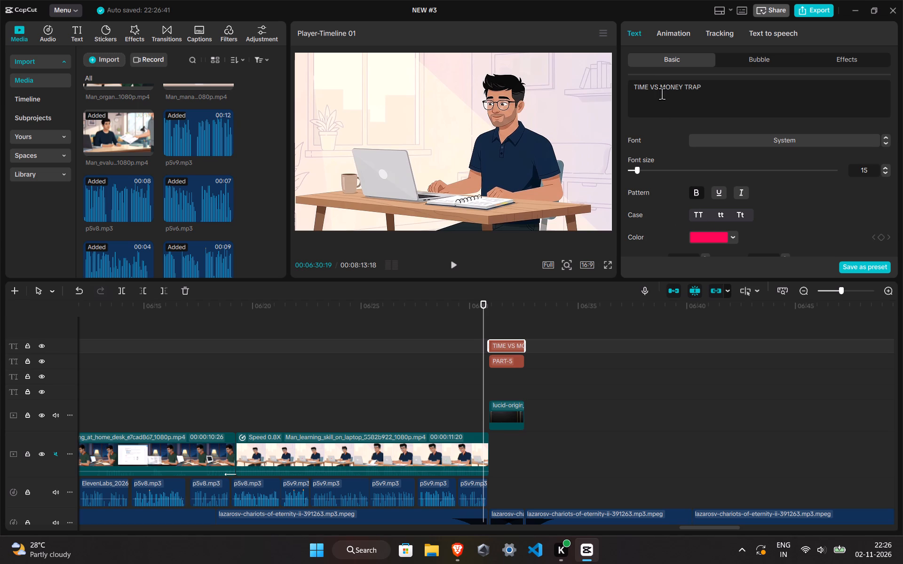
pyautogui.click(462, 355)
pyautogui.press('space')
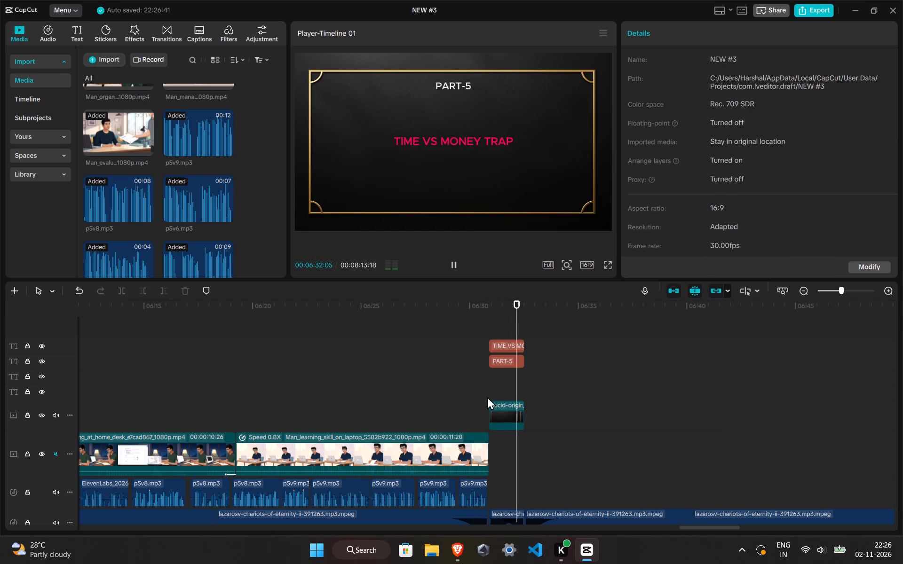
# Apply a slightly shortened Fade Out animation to the Man_learning_skill_on_laptop clip before the title card and replay the transition.
pyautogui.click(487, 403)
pyautogui.click(470, 445)
pyautogui.click(744, 40)
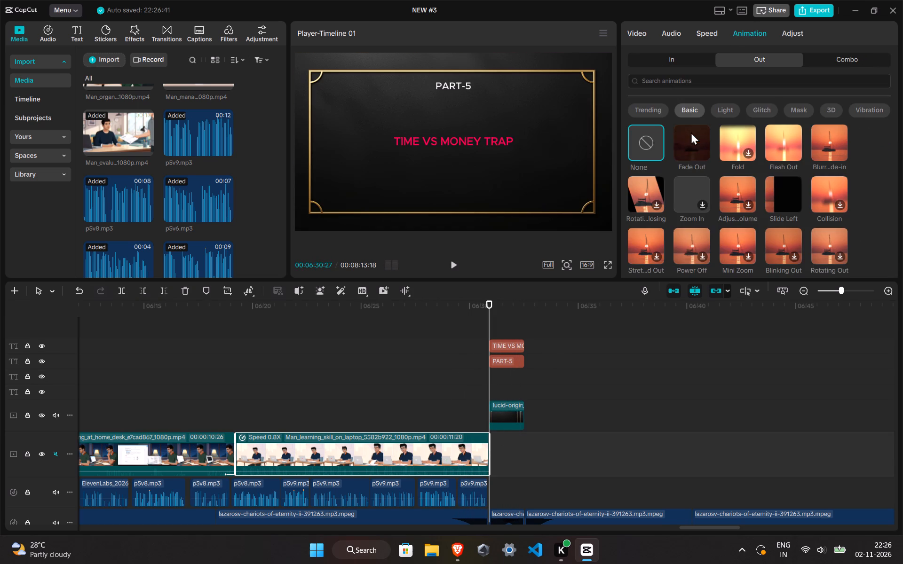
pyautogui.click(691, 132)
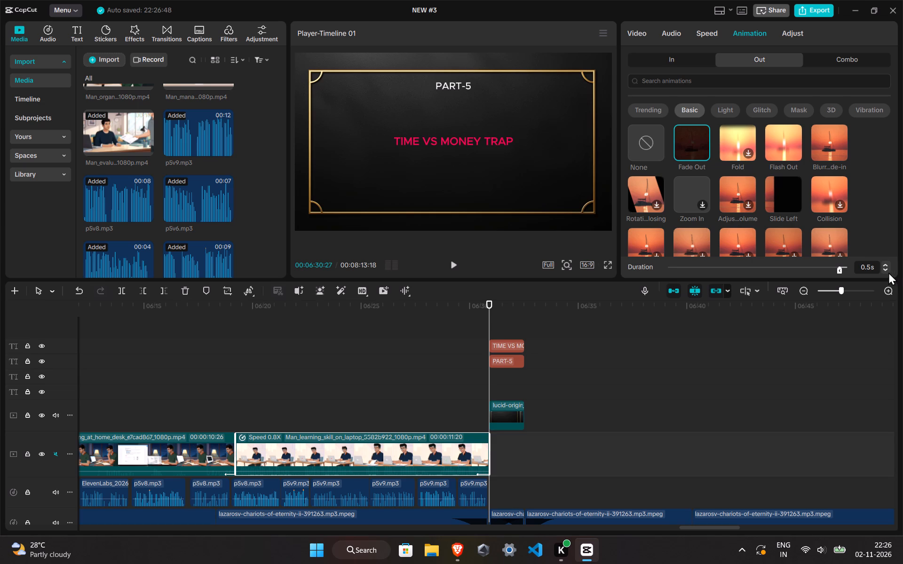
pyautogui.click(885, 270)
pyautogui.click(388, 334)
pyautogui.press('space')
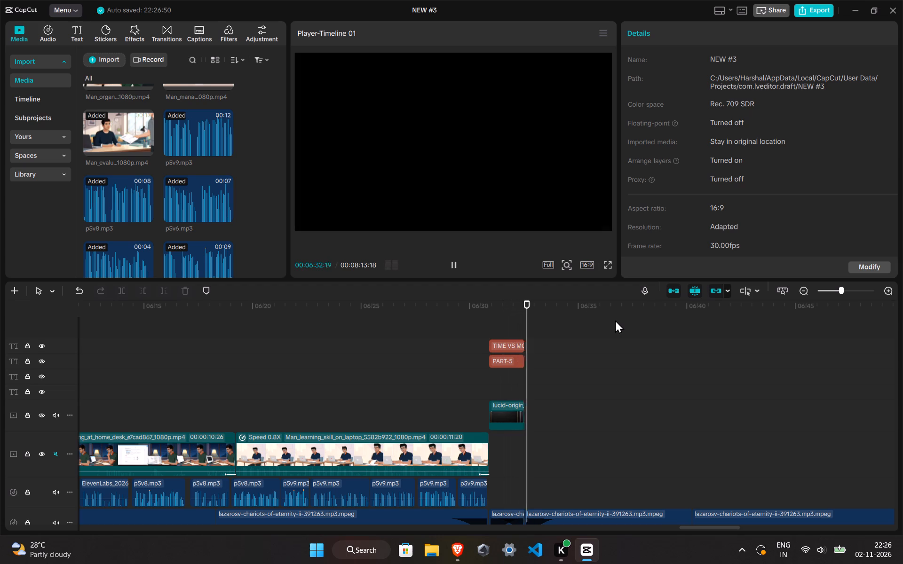
pyautogui.click(522, 334)
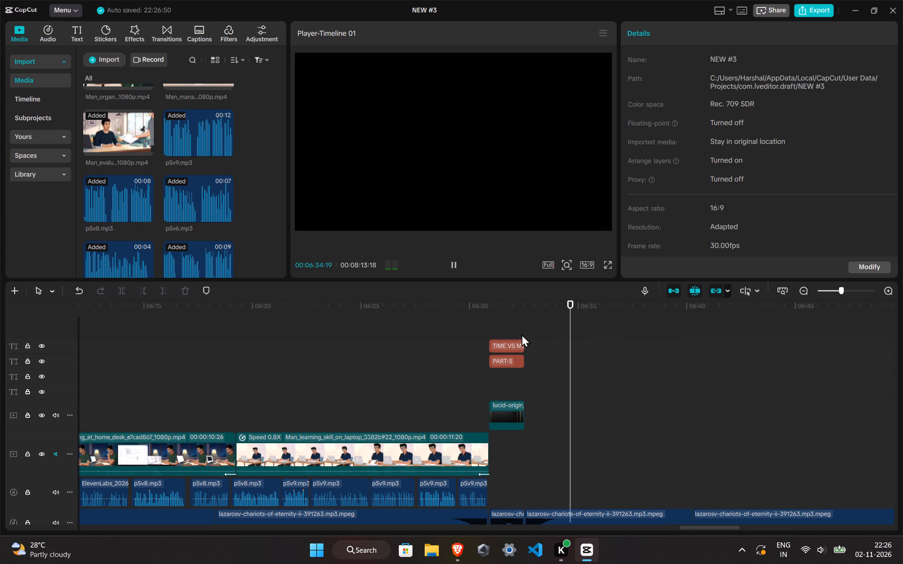
# Switch to File Explorer, open the VOICE folder in Downloads > NEW VID, and listen to p6v9.mp3.
pyautogui.click(449, 556)
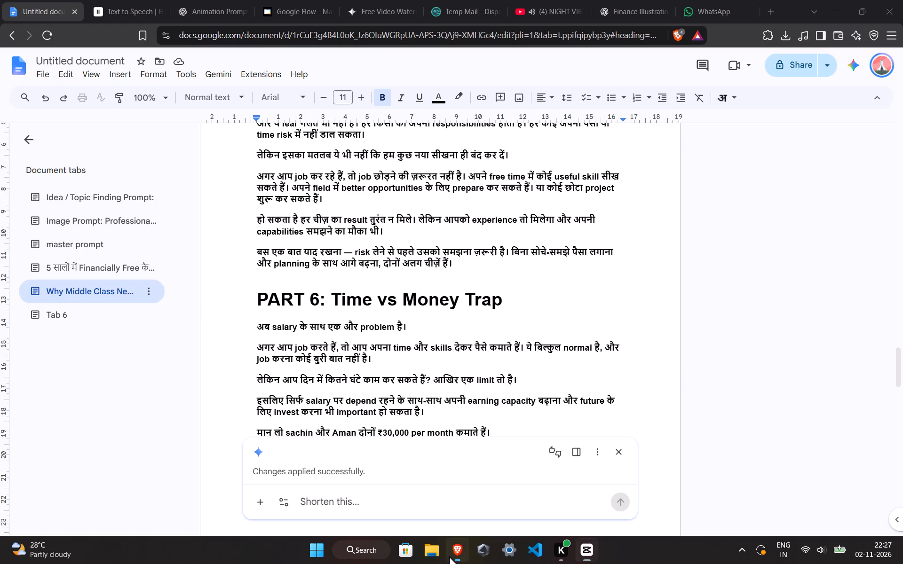
pyautogui.click(425, 556)
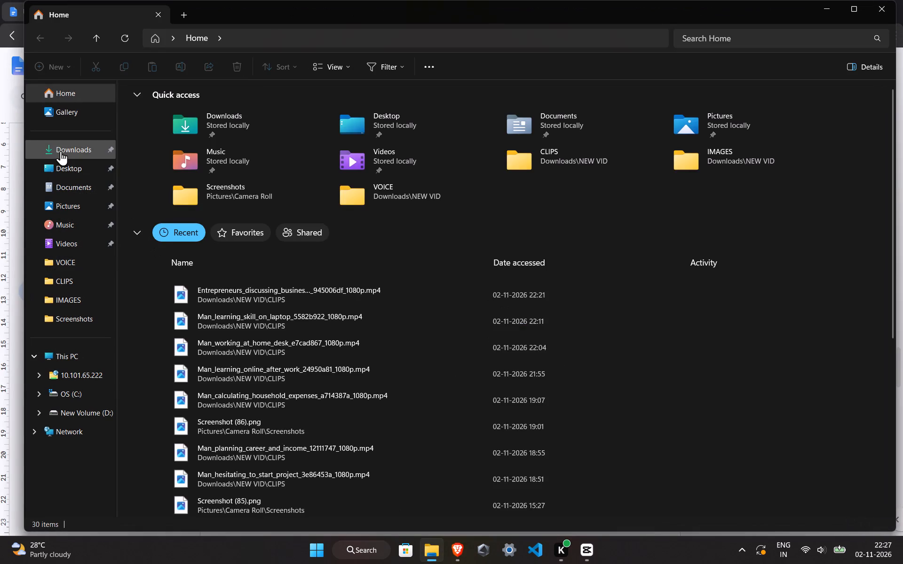
pyautogui.doubleClick(61, 151)
pyautogui.doubleClick(188, 125)
pyautogui.doubleClick(188, 141)
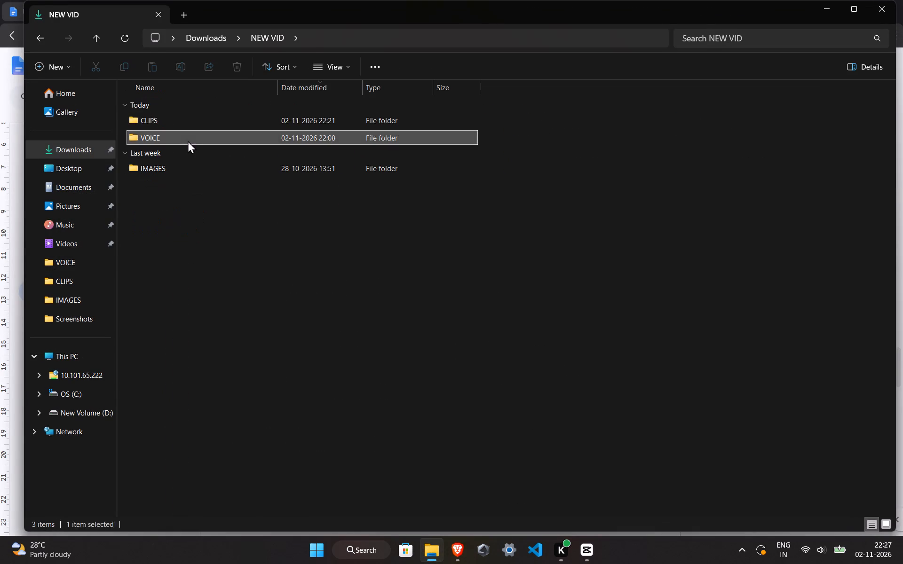
pyautogui.doubleClick(126, 34)
pyautogui.doubleClick(199, 123)
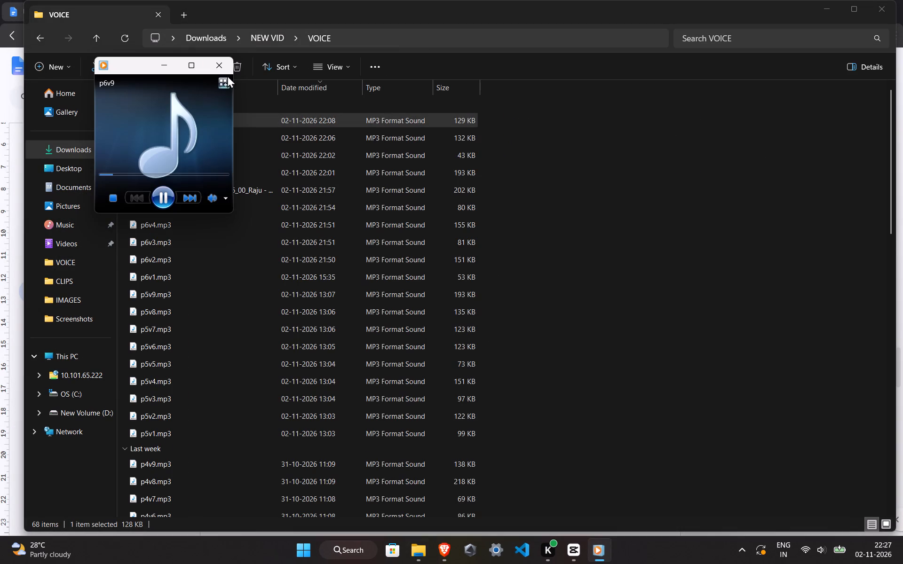
pyautogui.click(227, 67)
pyautogui.click(457, 554)
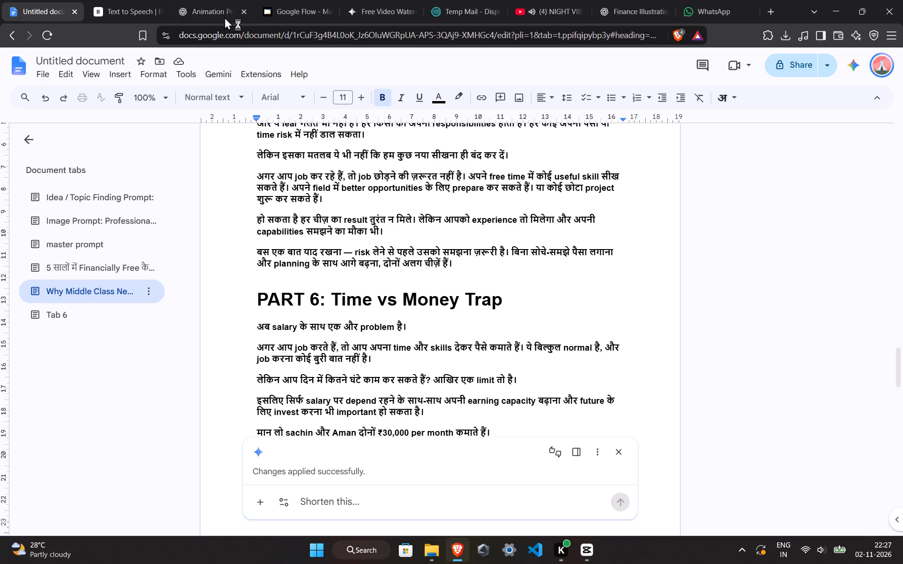
pyautogui.click(139, 0)
pyautogui.click(0, 0)
pyautogui.scroll(3, 278, 206)
pyautogui.scroll(-6, 285, 236)
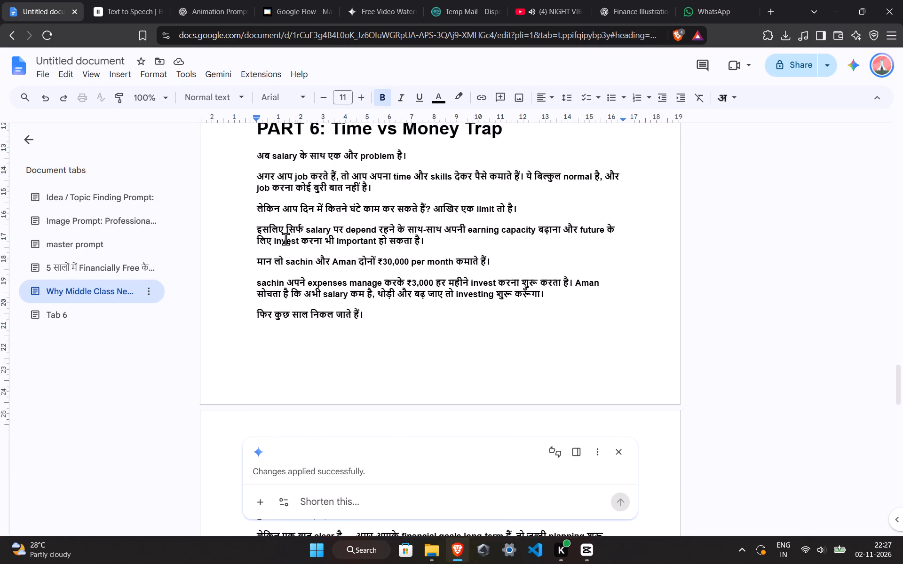
pyautogui.scroll(-6, 277, 264)
pyautogui.scroll(1, 256, 213)
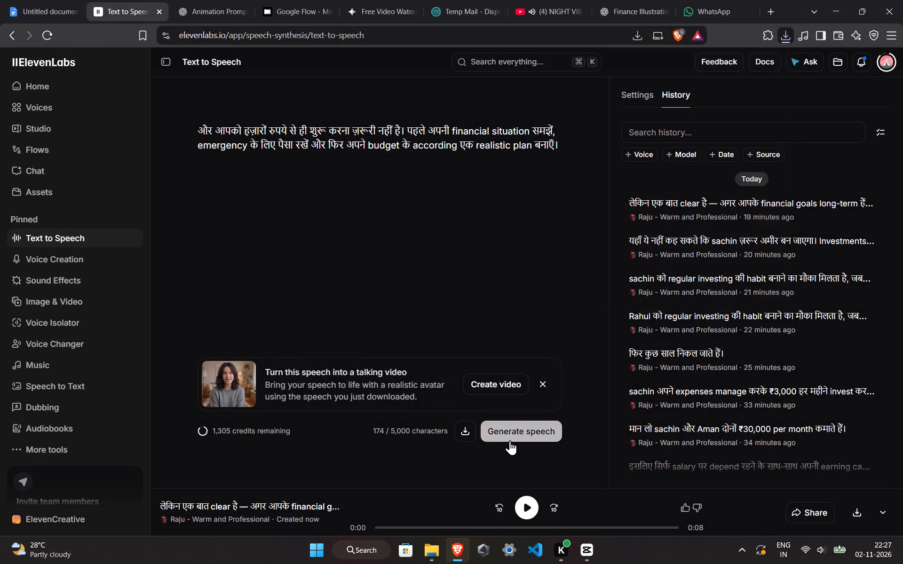
pyautogui.click(0, 0)
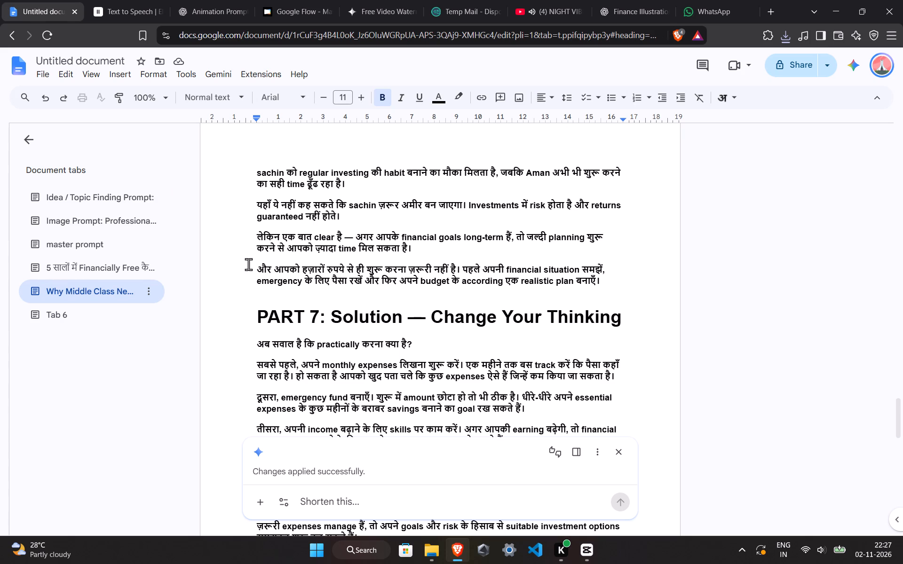
pyautogui.click(248, 264)
pyautogui.click(123, 0)
pyautogui.click(0, 0)
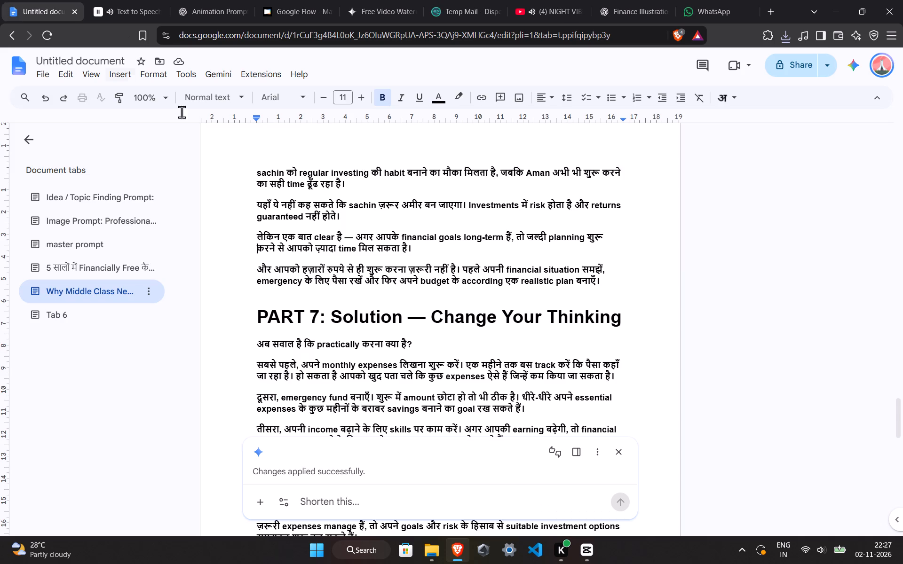
# Read through the Part 7 script, then go back over the earlier parts up to the introduction before Part 2.
pyautogui.scroll(-2, 354, 247)
pyautogui.scroll(-2, 295, 249)
pyautogui.scroll(1, 268, 250)
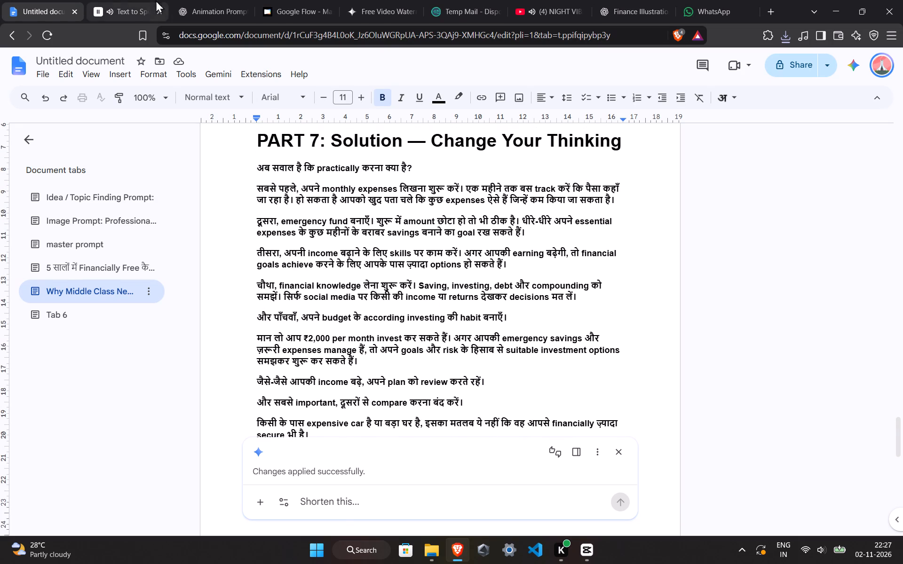
pyautogui.scroll(2, 209, 354)
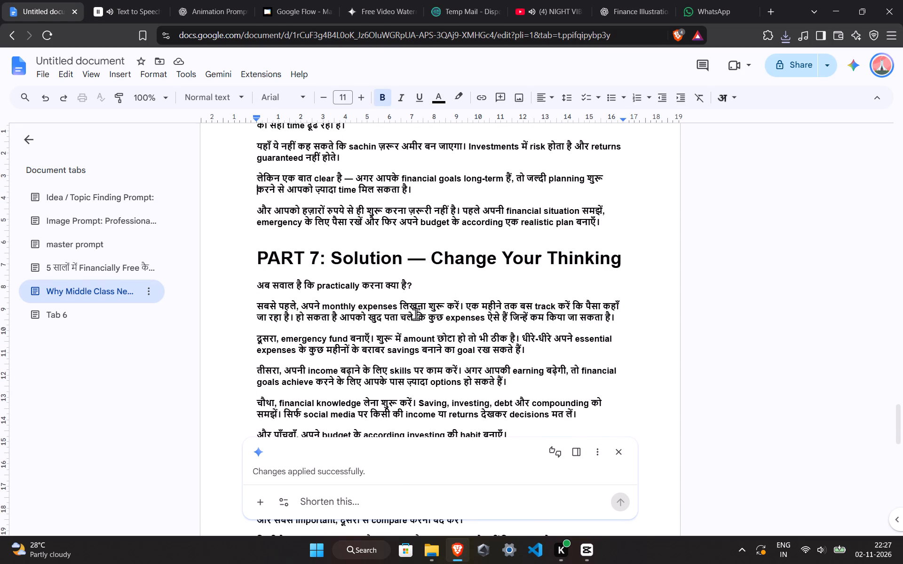
pyautogui.scroll(-1, 377, 332)
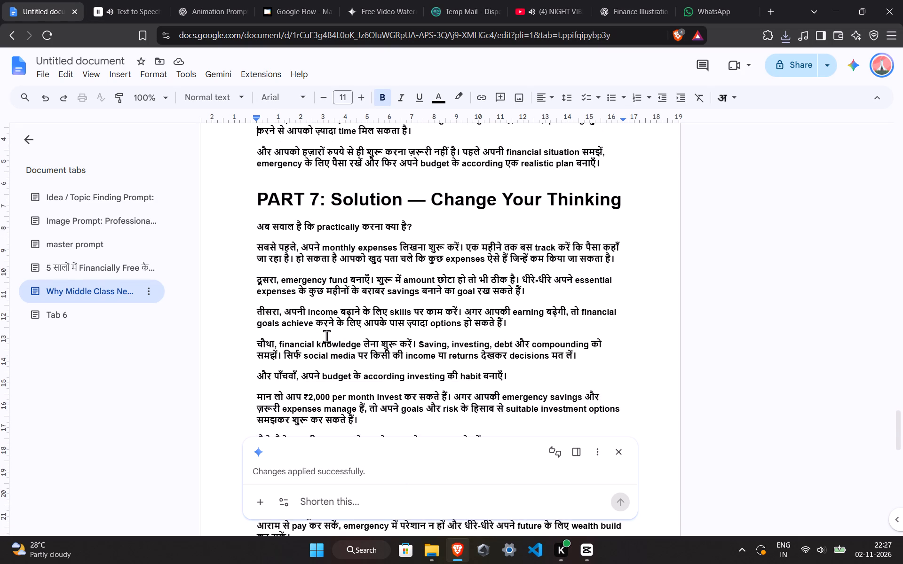
pyautogui.scroll(1, 299, 316)
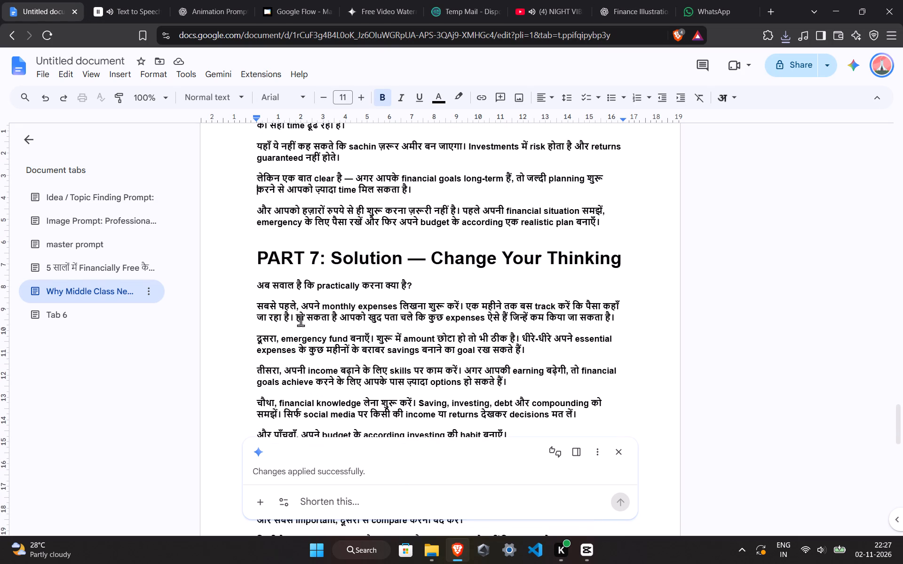
pyautogui.moveTo(238, 286); pyautogui.dragTo(254, 296)
pyautogui.scroll(1, 245, 286)
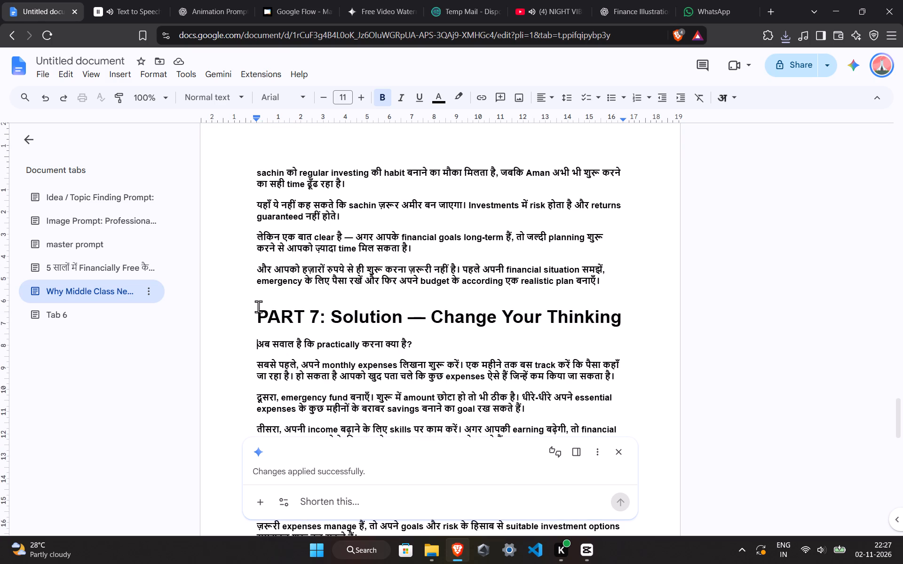
pyautogui.scroll(3, 263, 320)
pyautogui.scroll(20, 263, 320)
pyautogui.scroll(1, 263, 320)
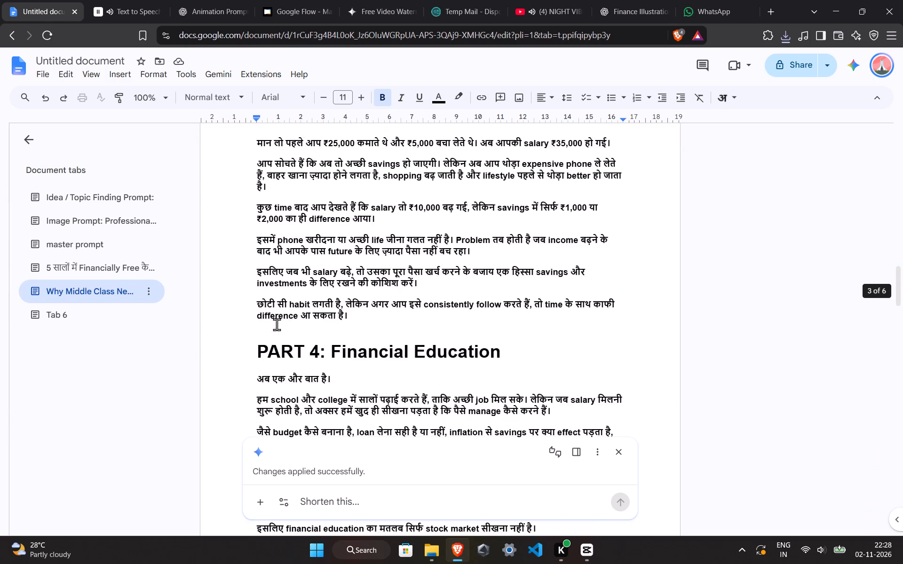
pyautogui.scroll(20, 277, 324)
pyautogui.scroll(10, 277, 324)
pyautogui.scroll(-8, 276, 345)
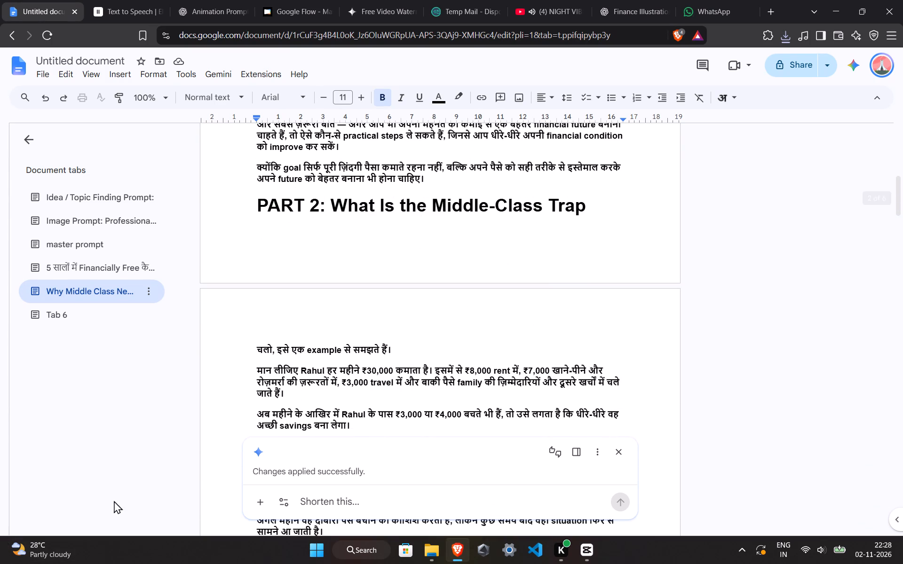
pyautogui.scroll(3, 352, 399)
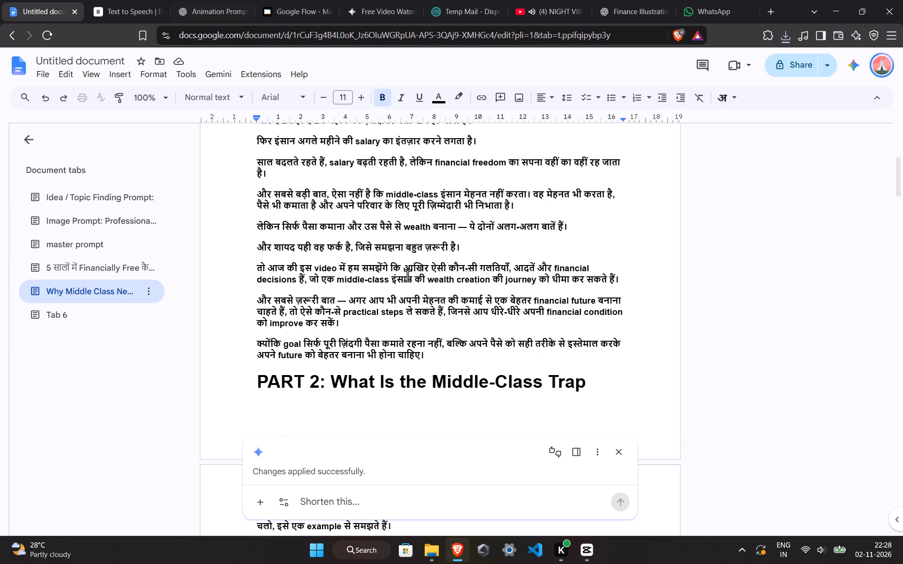
pyautogui.scroll(2, 384, 288)
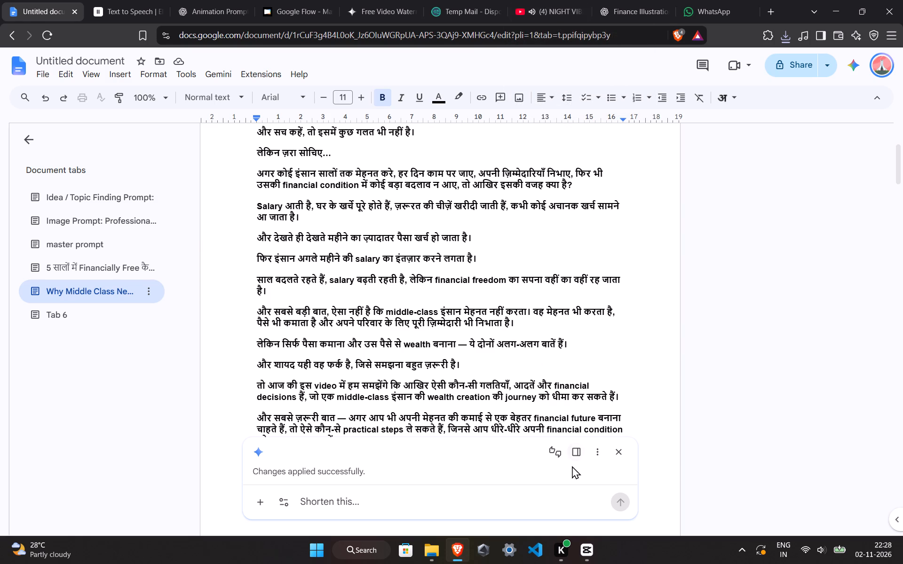
# Switch to CapCut and briefly play the timeline from the end of the Time VS Money Trap title card.
pyautogui.click(585, 537)
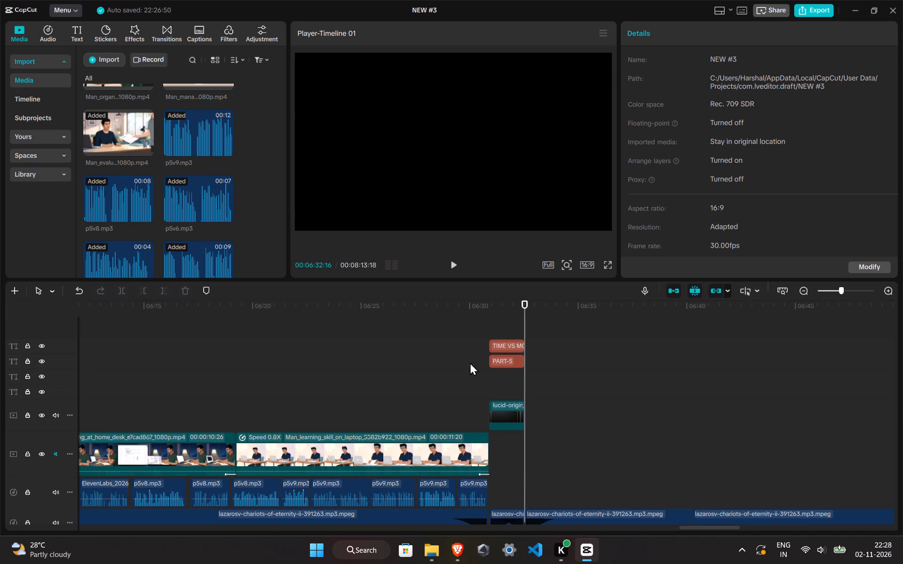
pyautogui.click(470, 362)
pyautogui.press('space')
pyautogui.press('space')
pyautogui.press('space')
pyautogui.keyDown('ctrl'); pyautogui.scroll(-8, 510, 380); pyautogui.keyUp('ctrl')
pyautogui.keyDown('ctrl'); pyautogui.scroll(8, 511, 381); pyautogui.keyUp('ctrl')
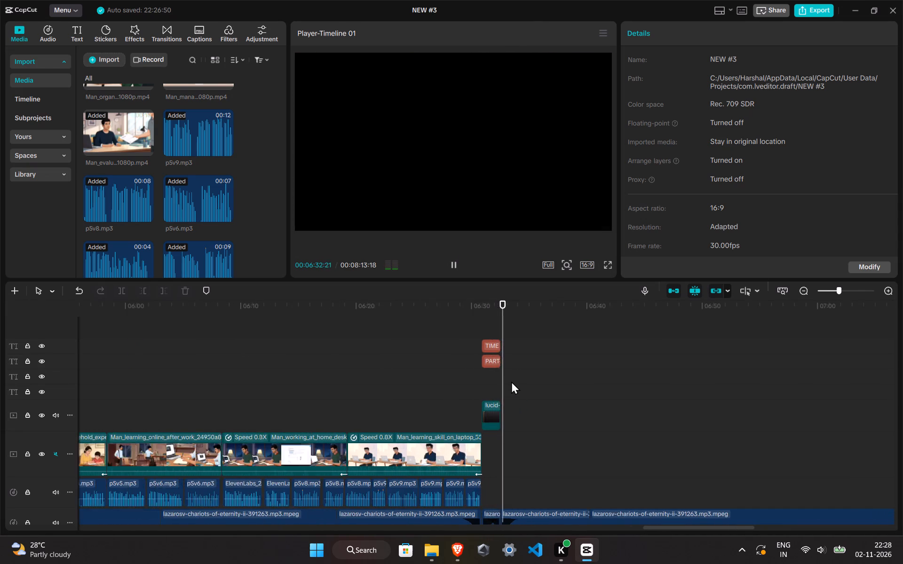
pyautogui.keyDown('ctrl'); pyautogui.scroll(2, 511, 381); pyautogui.keyUp('ctrl')
pyautogui.click(501, 374)
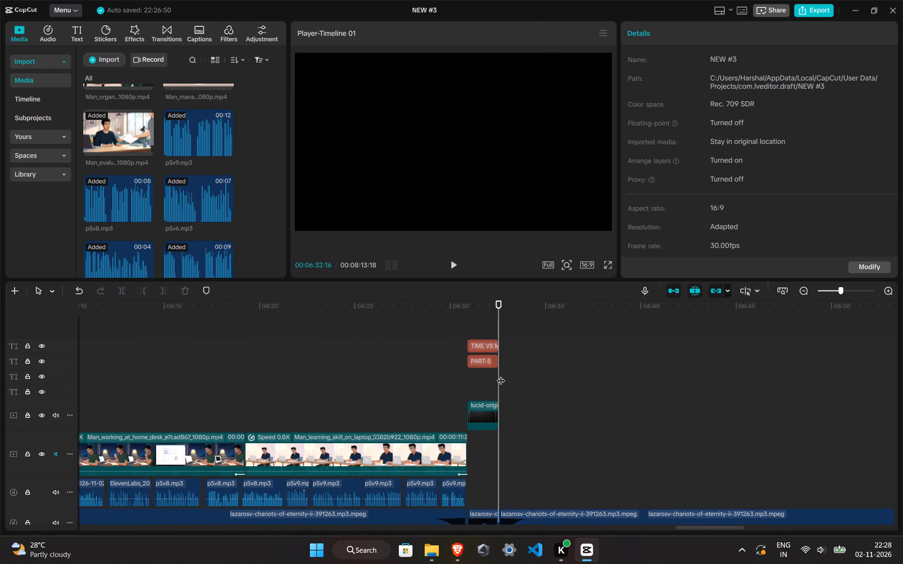
# Turn on loudness normalization and noise reduction for the short background music segment beneath the title card.
pyautogui.scroll(-2, 517, 478)
pyautogui.click(483, 503)
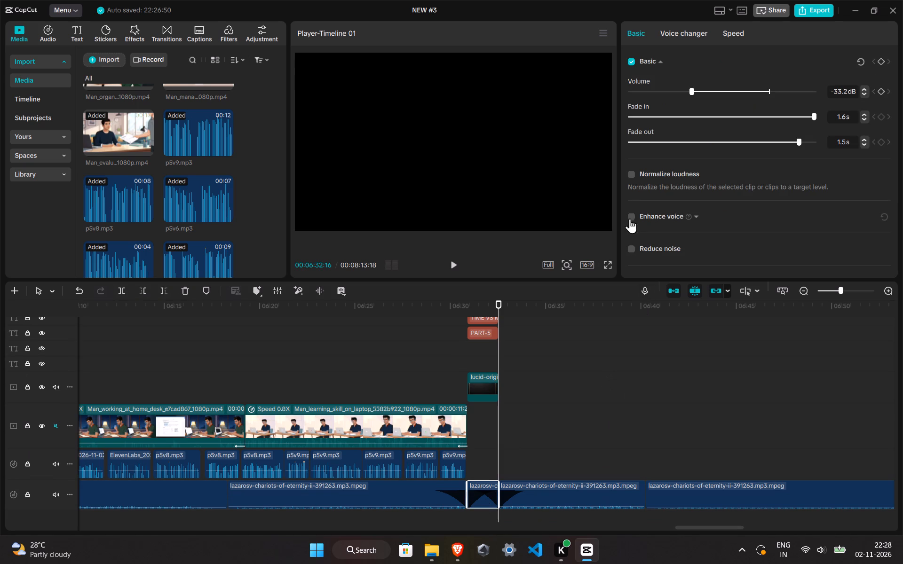
pyautogui.click(633, 176)
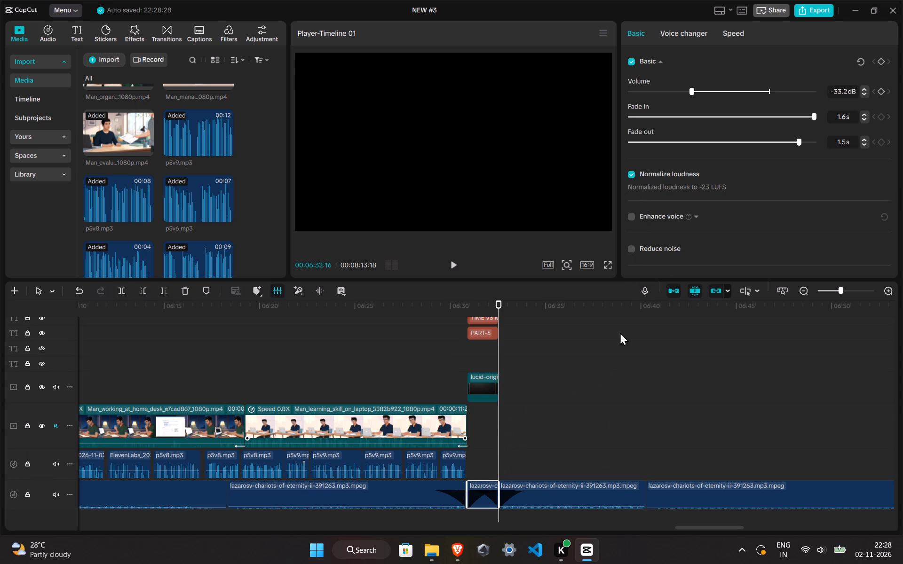
pyautogui.scroll(-1, 618, 271)
pyautogui.click(634, 244)
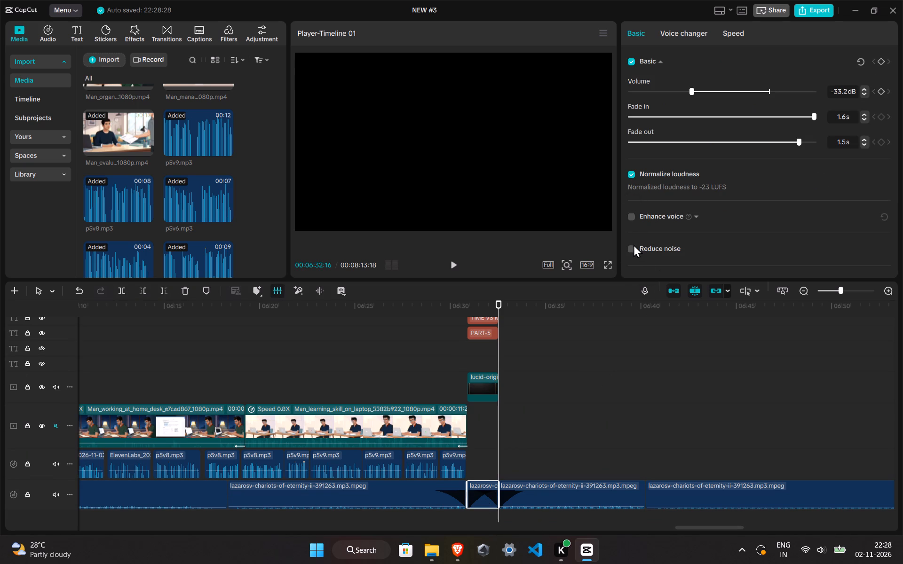
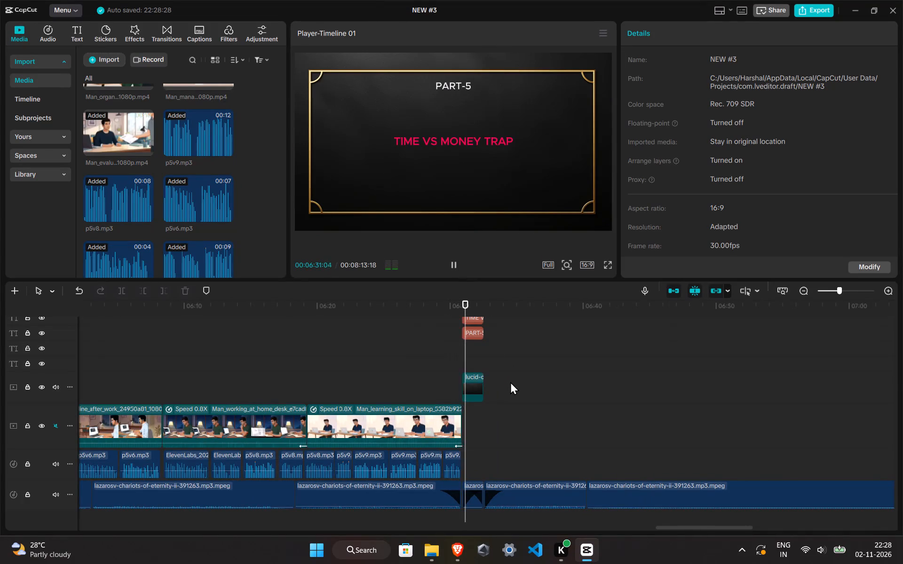
# Stop playback and park the playhead at the end of the Time VS Money Trap title card, at 00:06:32:16.
pyautogui.keyDown('ctrl'); pyautogui.scroll(-2, 505, 384); pyautogui.keyUp('ctrl')
pyautogui.scroll(7, 498, 388)
pyautogui.keyDown('ctrl'); pyautogui.scroll(1, 475, 369); pyautogui.keyUp('ctrl')
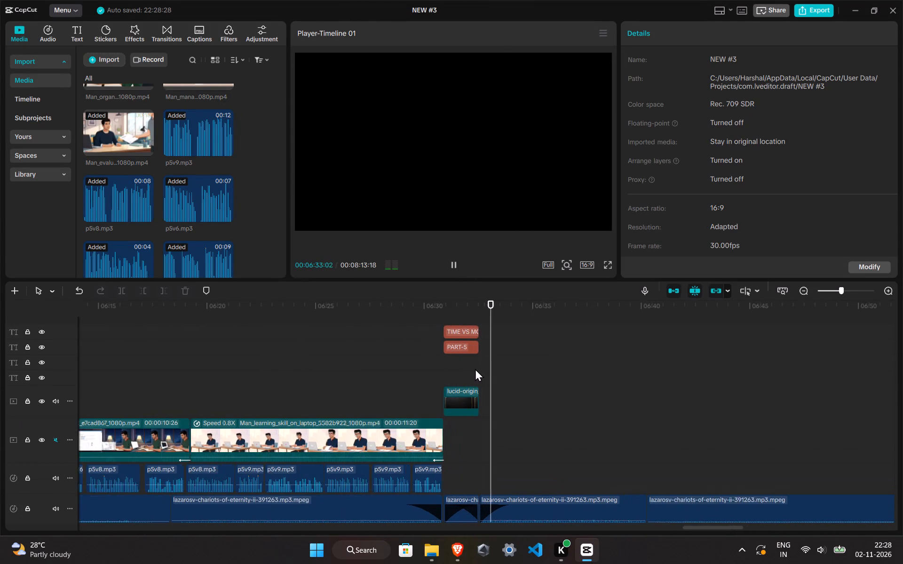
pyautogui.click(475, 368)
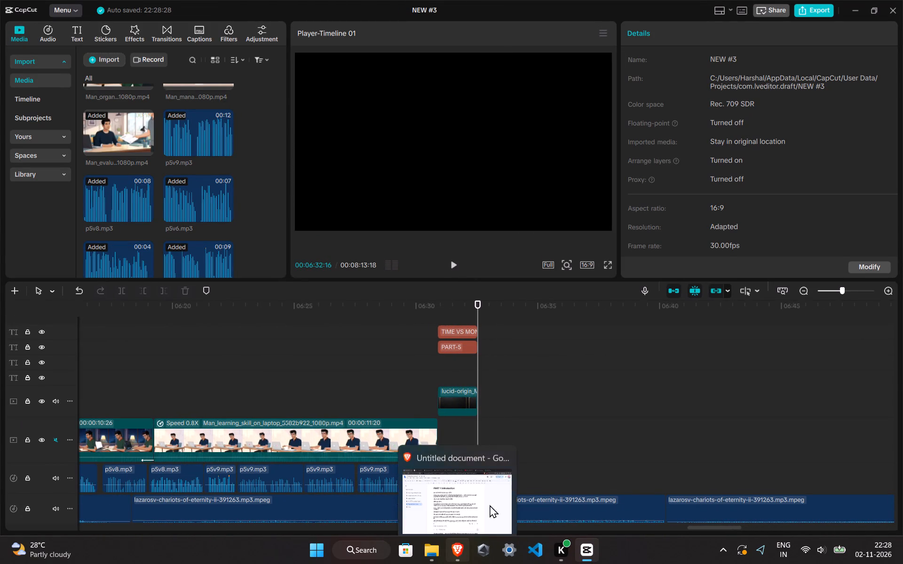
pyautogui.keyDown('ctrl'); pyautogui.scroll(4, 491, 469); pyautogui.keyUp('ctrl')
pyautogui.keyDown('ctrl'); pyautogui.scroll(7, 586, 454); pyautogui.keyUp('ctrl')
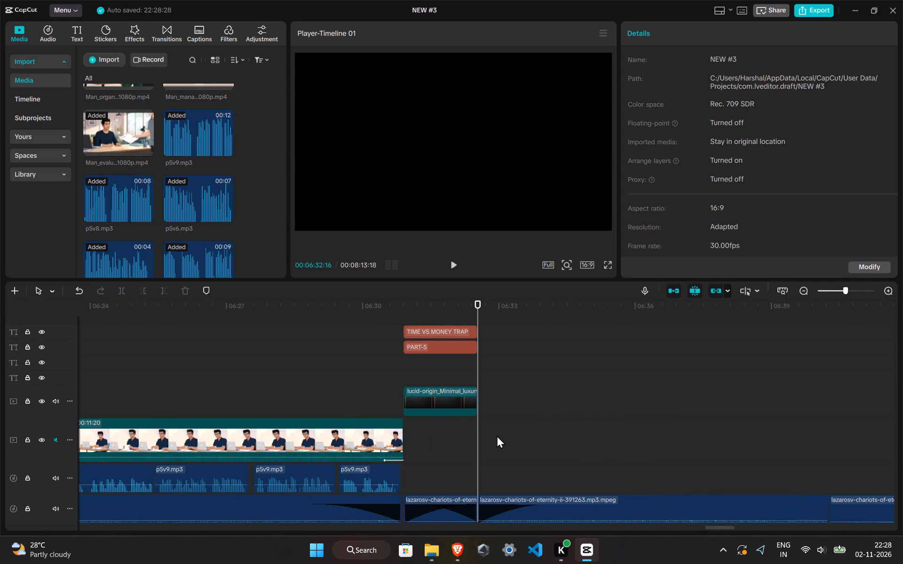
pyautogui.click(385, 398)
pyautogui.moveTo(384, 397); pyautogui.dragTo(465, 395)
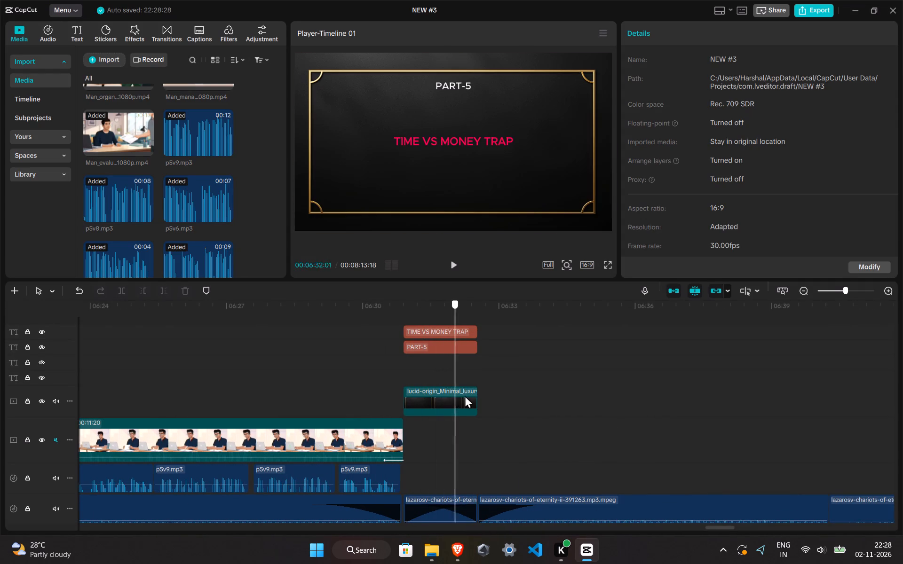
pyautogui.moveTo(465, 395); pyautogui.dragTo(480, 406)
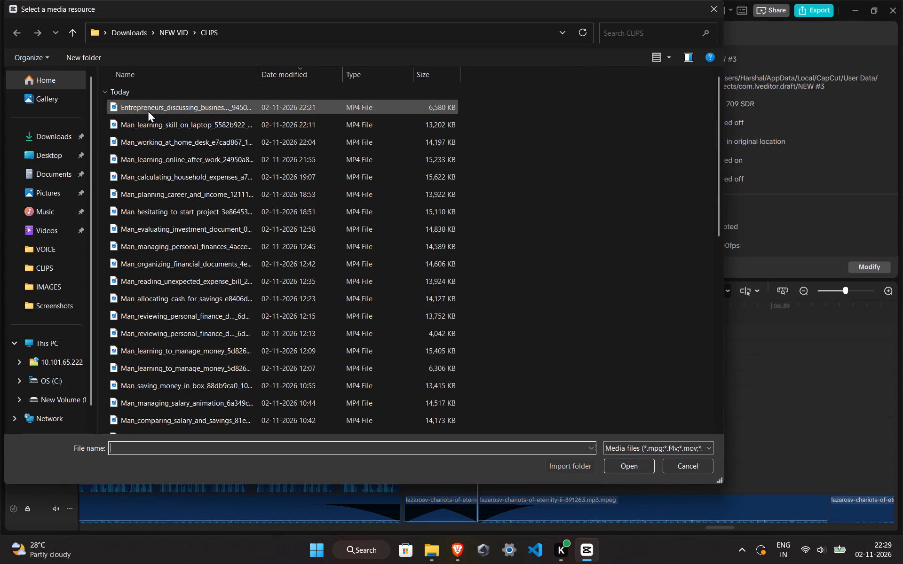
pyautogui.click(62, 121)
pyautogui.doubleClick(71, 129)
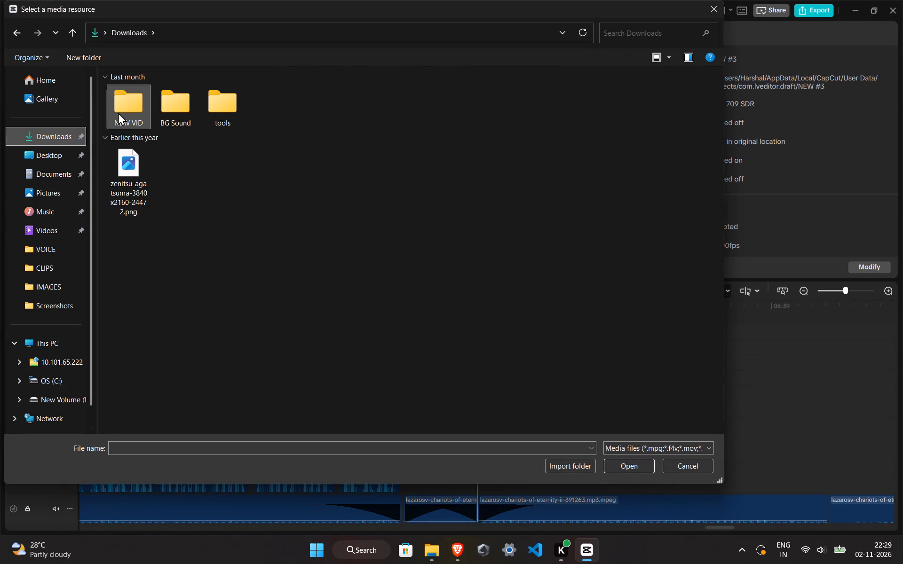
pyautogui.doubleClick(118, 112)
pyautogui.doubleClick(144, 110)
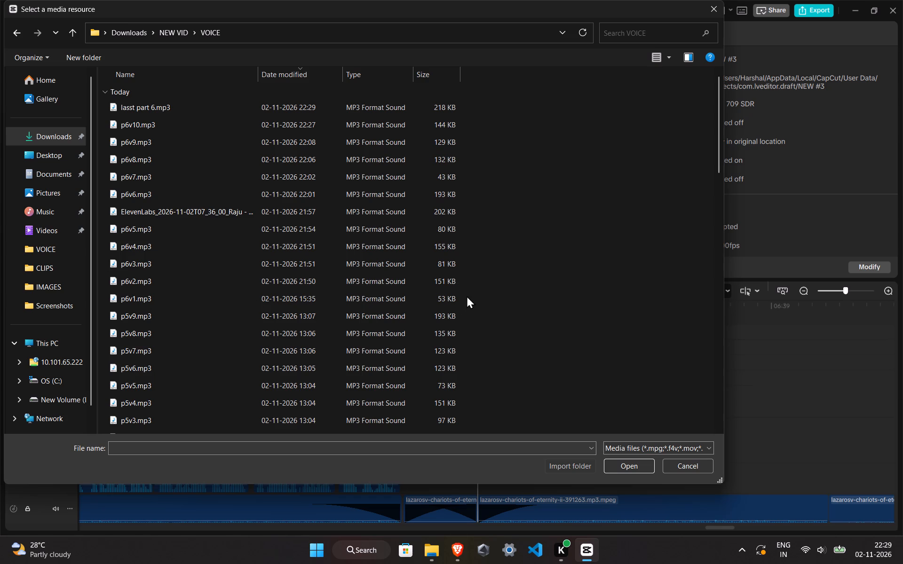
pyautogui.keyDown('ctrl'); pyautogui.moveTo(467, 296); pyautogui.dragTo(432, 225); pyautogui.keyUp('ctrl')
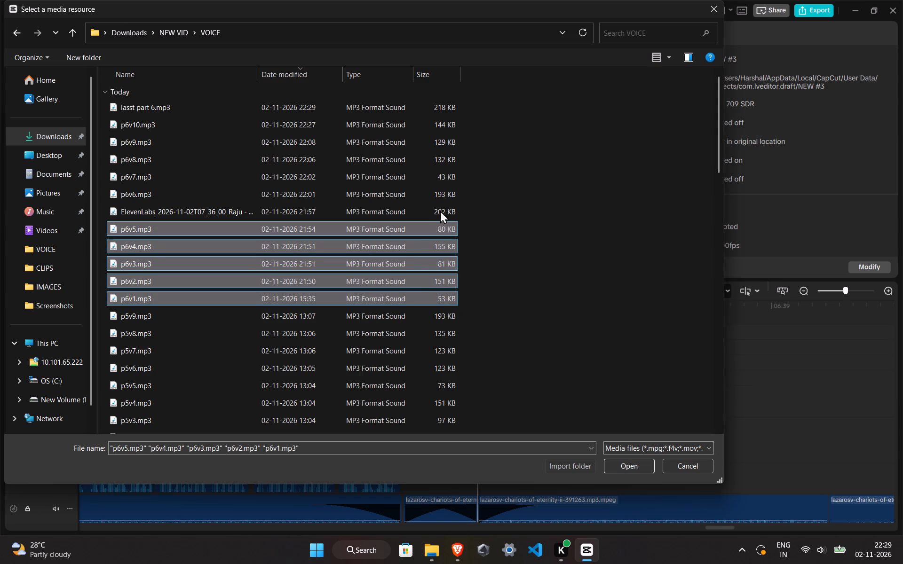
pyautogui.hotkey('ctrl', 'c')
pyautogui.click(460, 200)
pyautogui.moveTo(457, 194); pyautogui.dragTo(438, 156)
pyautogui.click(474, 246)
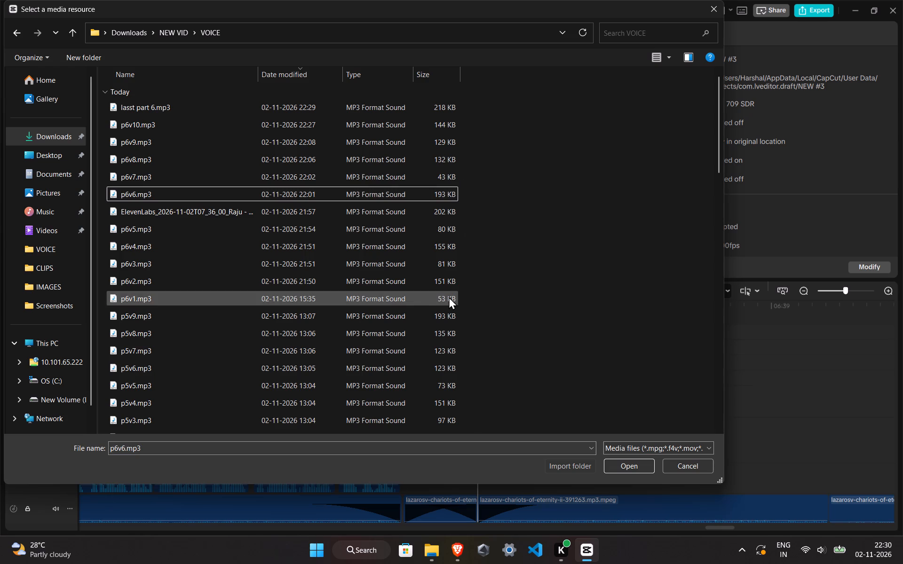
pyautogui.keyDown('ctrl'); pyautogui.moveTo(469, 299); pyautogui.dragTo(455, 278); pyautogui.keyUp('ctrl')
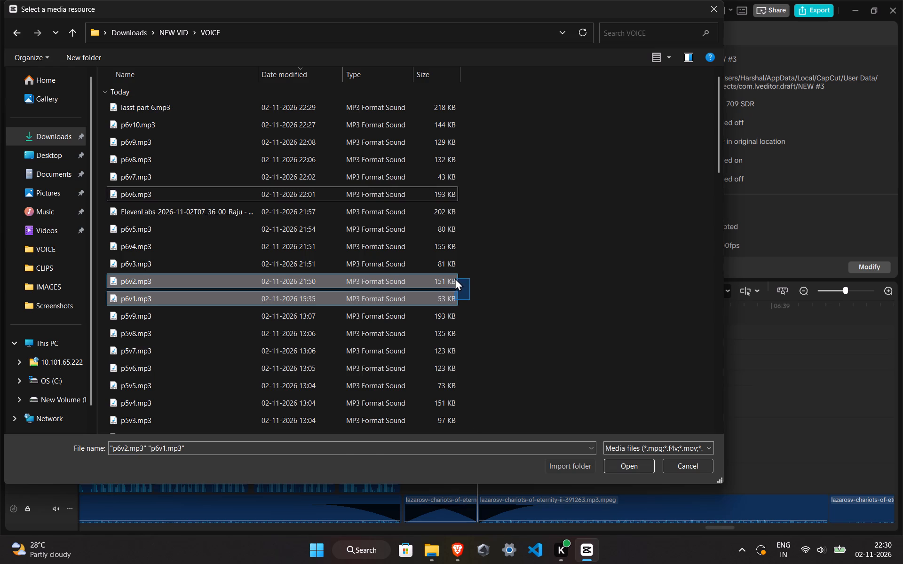
pyautogui.keyDown('ctrl'); pyautogui.moveTo(455, 278); pyautogui.dragTo(449, 106); pyautogui.keyUp('ctrl')
pyautogui.click(612, 462)
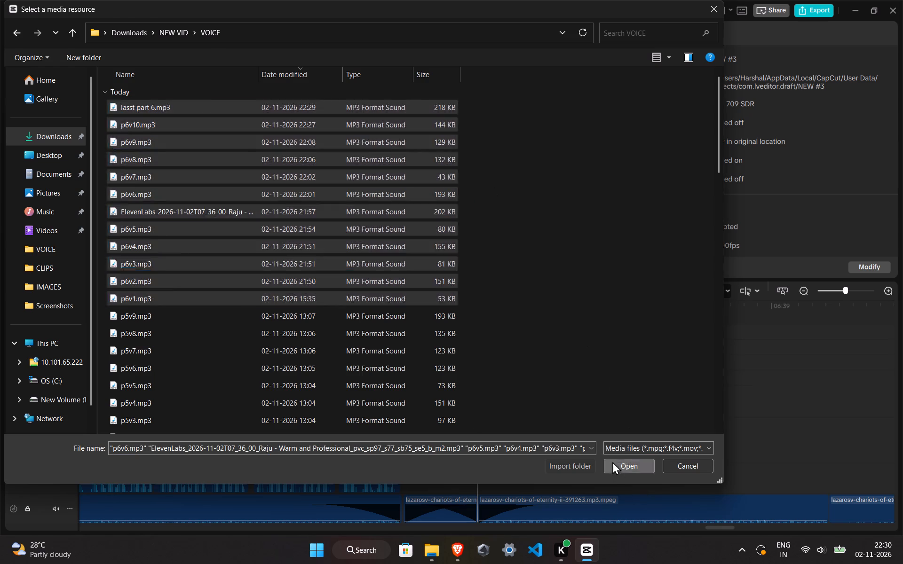
# Place p6v1.mp3 on the voice-over track starting at the end of the Time VS Money Trap title card.
pyautogui.scroll(4, 167, 105)
pyautogui.scroll(-2, 193, 157)
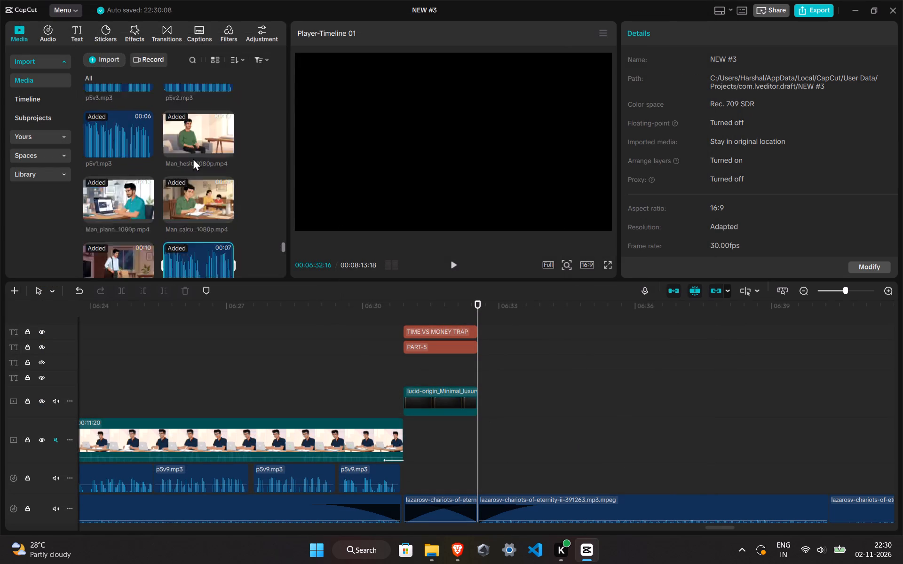
pyautogui.scroll(-14, 193, 158)
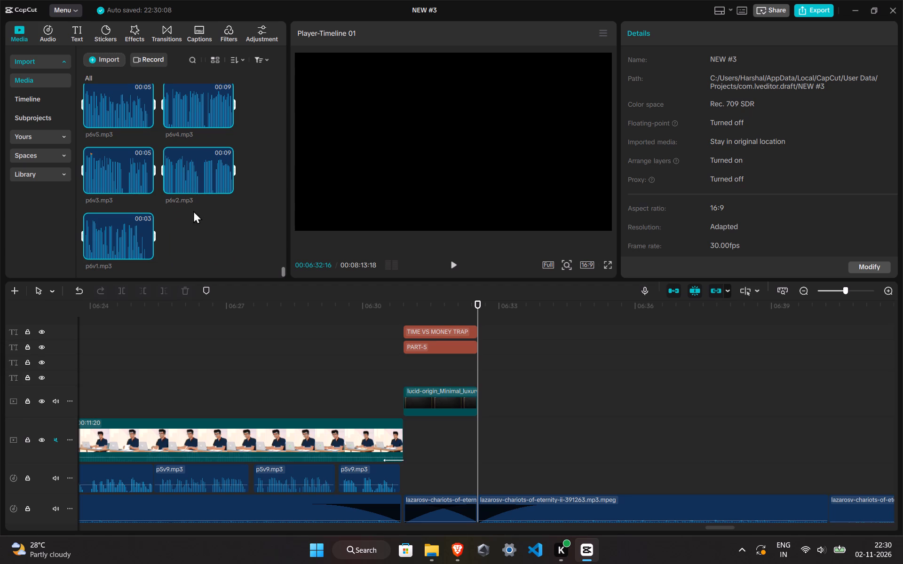
pyautogui.click(189, 217)
pyautogui.scroll(1, 181, 231)
pyautogui.scroll(-3, 182, 243)
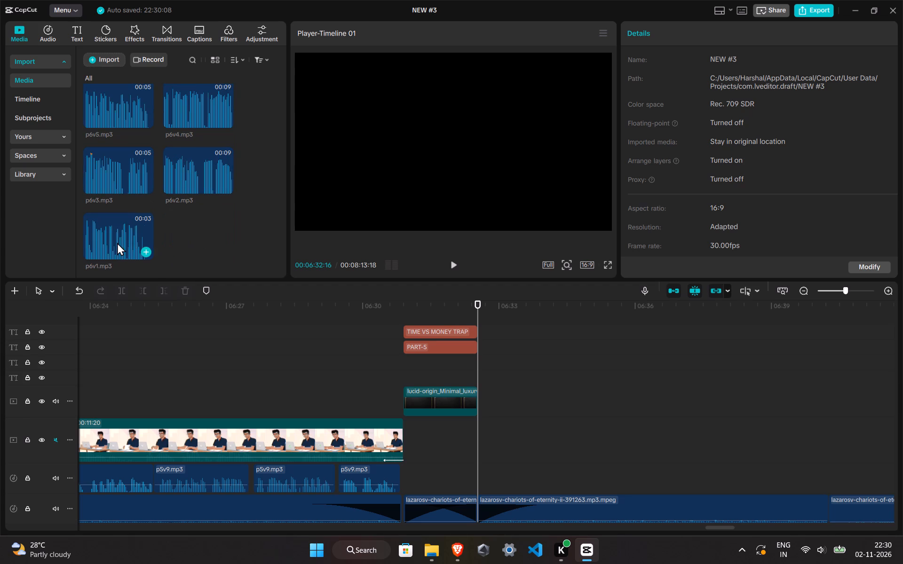
pyautogui.moveTo(117, 243); pyautogui.dragTo(476, 472)
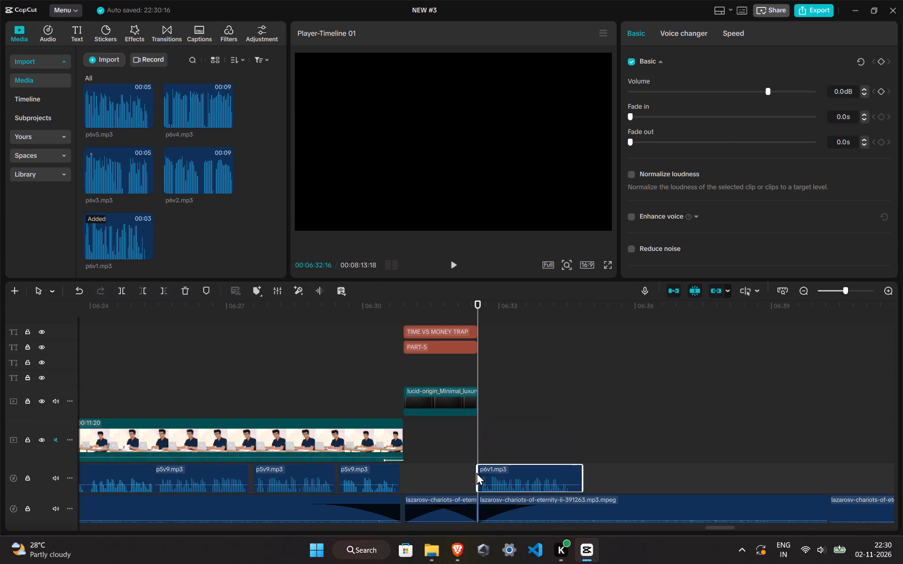
# Switch to YouTube in the browser and lower the volume of the playing Night Vibes mashup.
pyautogui.click(457, 538)
pyautogui.click(527, 13)
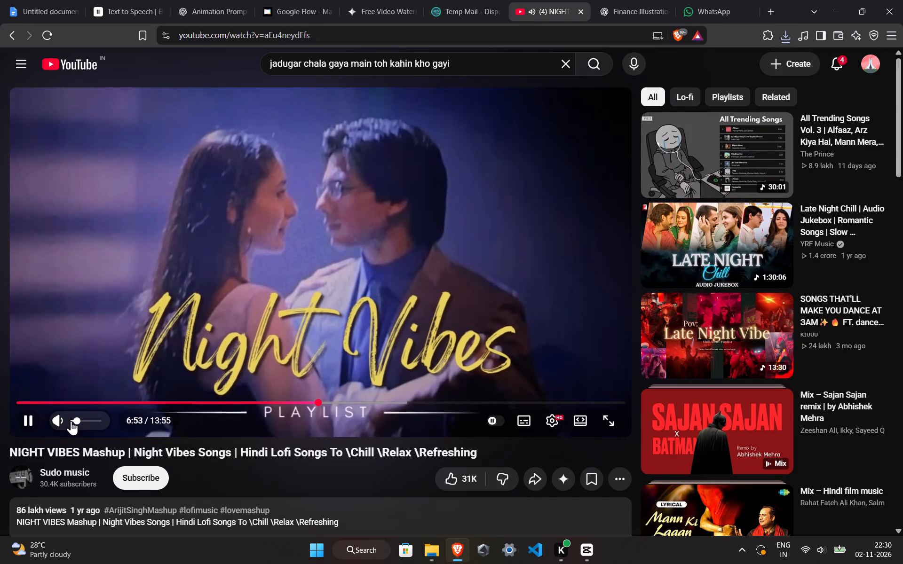
pyautogui.press('Down')
pyautogui.press('Down')
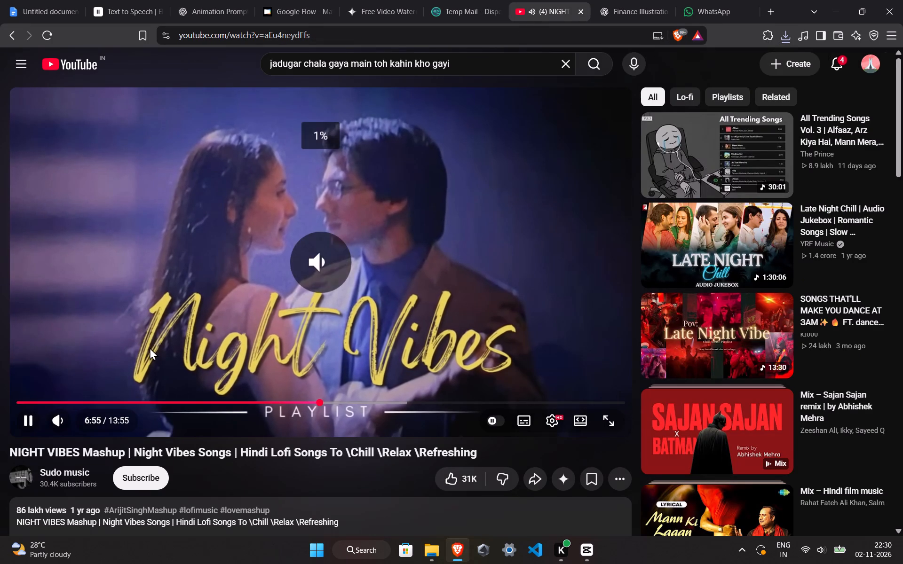
pyautogui.press('Up')
# Return to CapCut and play the timeline from near the end of the title card into the p6v1.mp3 voice-over.
pyautogui.click(586, 549)
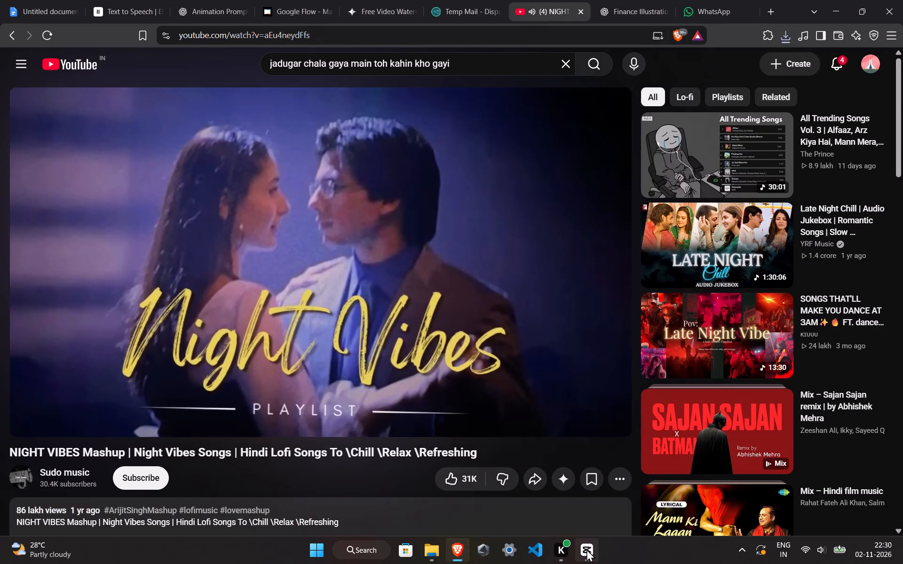
pyautogui.press('space')
pyautogui.click(464, 433)
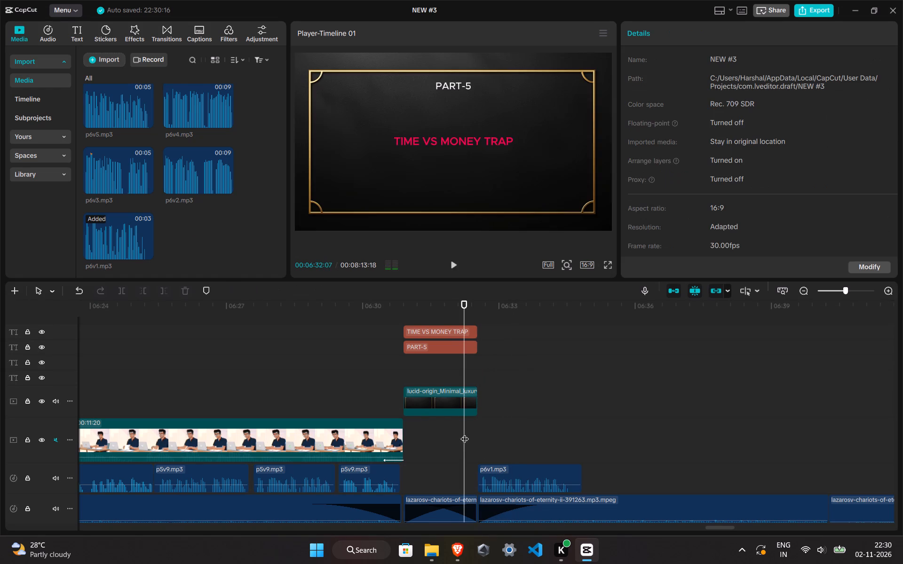
pyautogui.press('space')
pyautogui.keyDown('ctrl'); pyautogui.scroll(9, 525, 439); pyautogui.keyUp('ctrl')
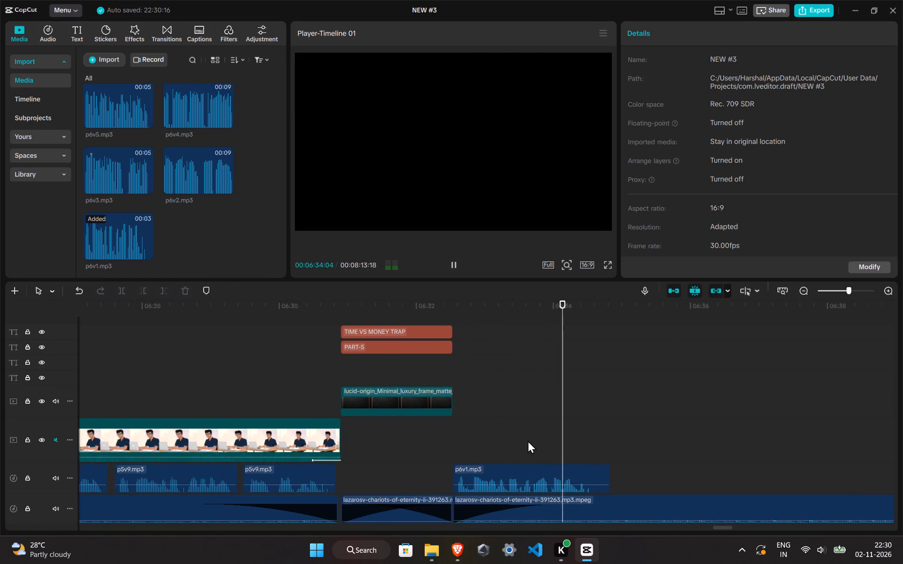
# Split p6v1.mp3 at 00:06:34:19, where the speech ends, and delete its silent tail.
pyautogui.keyDown('ctrl'); pyautogui.scroll(4, 528, 440); pyautogui.keyUp('ctrl')
pyautogui.click(609, 453)
pyautogui.click(617, 492)
pyautogui.hotkey('ctrl', 'b')
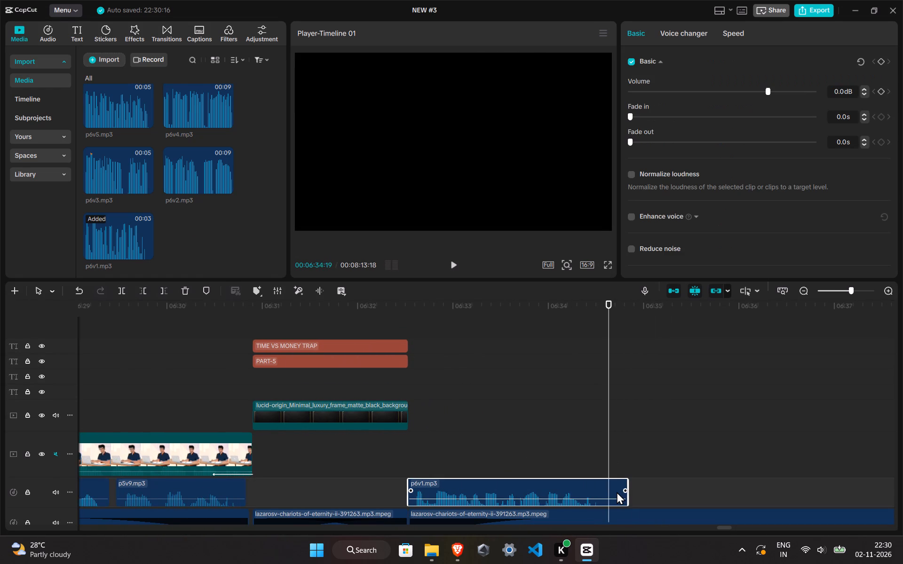
pyautogui.click(189, 292)
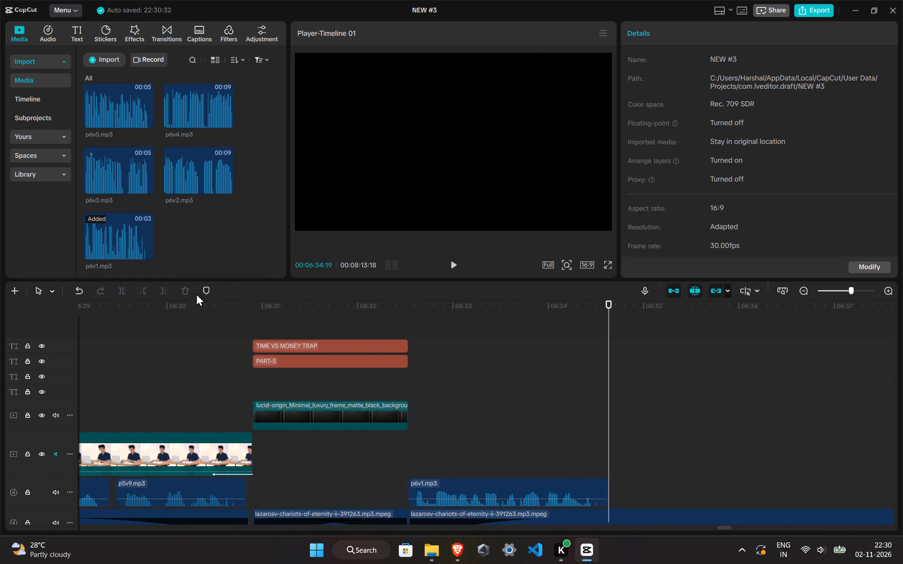
# Place p6v2.mp3 on the voice-over track directly after p6v1.mp3 and play across the join.
pyautogui.keyDown('ctrl'); pyautogui.scroll(4, 197, 293); pyautogui.keyUp('ctrl')
pyautogui.keyDown('ctrl'); pyautogui.scroll(3, 501, 441); pyautogui.keyUp('ctrl')
pyautogui.moveTo(186, 172); pyautogui.dragTo(575, 435)
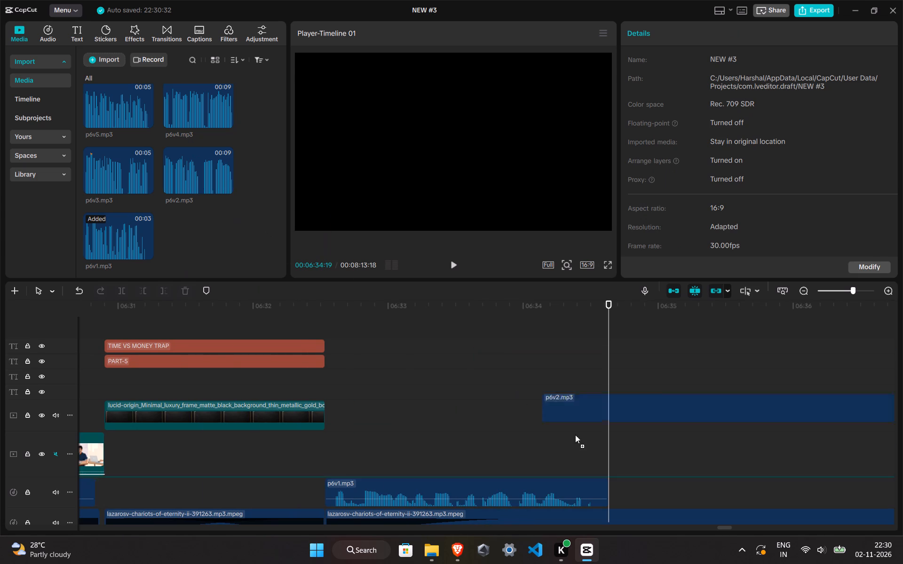
pyautogui.moveTo(575, 435); pyautogui.dragTo(610, 489)
pyautogui.click(575, 456)
pyautogui.press('space')
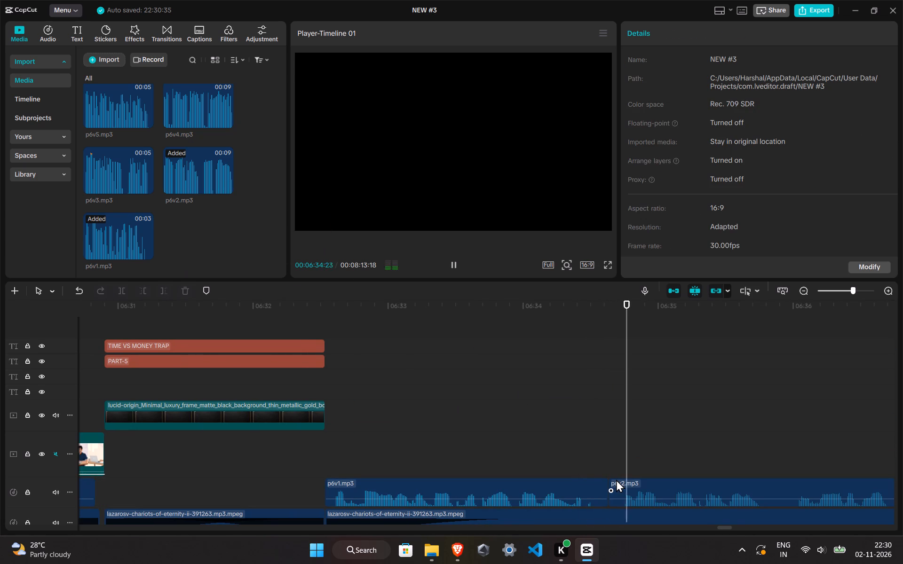
pyautogui.keyDown('ctrl'); pyautogui.scroll(-9, 617, 480); pyautogui.keyUp('ctrl')
pyautogui.scroll(7, 671, 488)
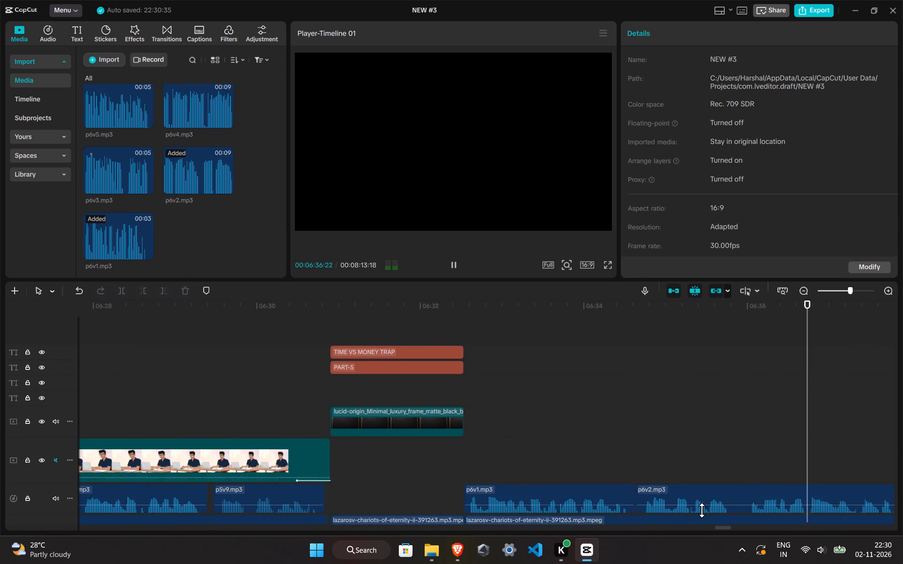
pyautogui.moveTo(722, 524); pyautogui.dragTo(728, 524)
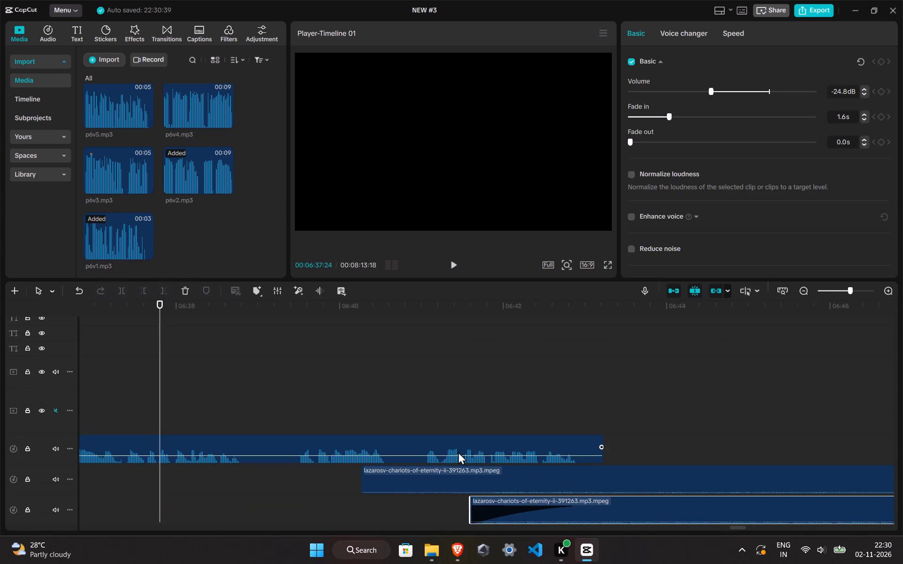
pyautogui.hotkey('ctrl', 'z')
# Split p6v2.mp3 at 00:06:38:27, at the start of the pause in its speech.
pyautogui.scroll(-4, 435, 441)
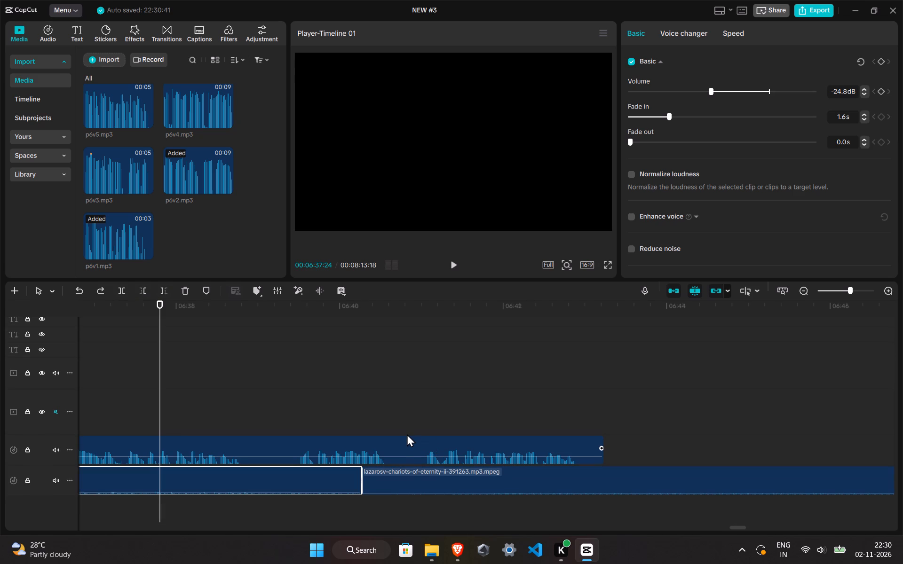
pyautogui.scroll(-5, 407, 434)
pyautogui.scroll(-16, 405, 432)
pyautogui.keyDown('ctrl'); pyautogui.scroll(-2, 404, 436); pyautogui.keyUp('ctrl')
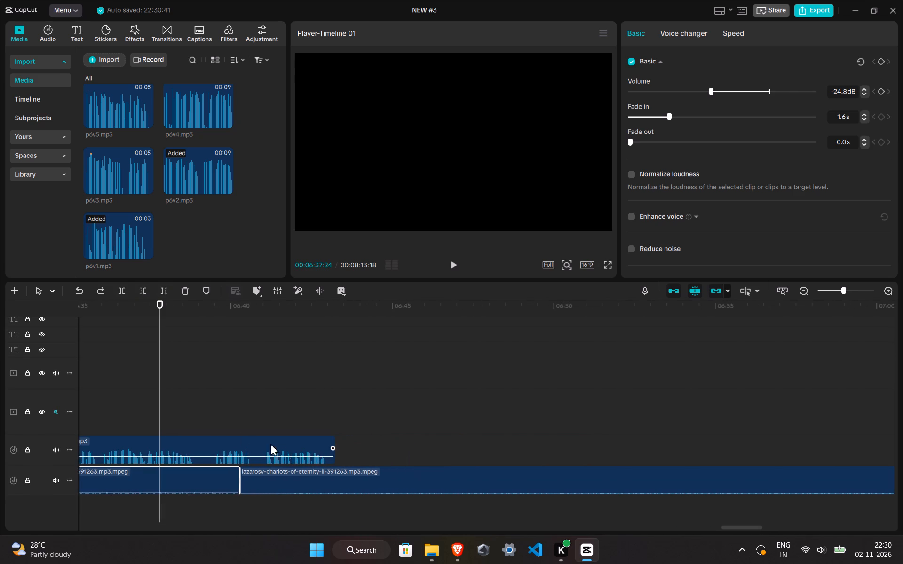
pyautogui.click(192, 417)
pyautogui.click(195, 417)
pyautogui.click(200, 444)
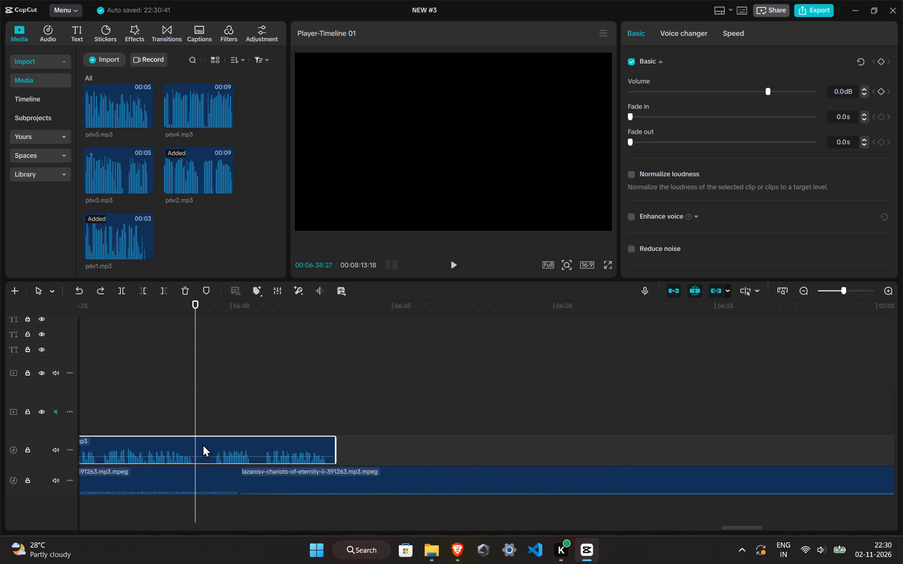
pyautogui.hotkey('ctrl', 'v')
pyautogui.hotkey('ctrl', 'z')
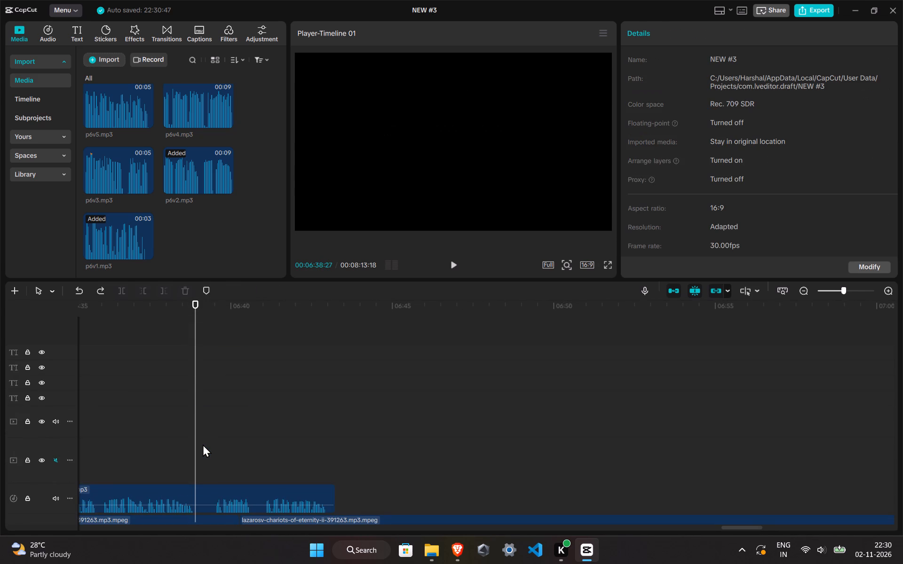
pyautogui.keyDown('ctrl'); pyautogui.scroll(-3, 203, 444); pyautogui.keyUp('ctrl')
pyautogui.keyDown('ctrl'); pyautogui.scroll(18, 205, 470); pyautogui.keyUp('ctrl')
pyautogui.click(210, 489)
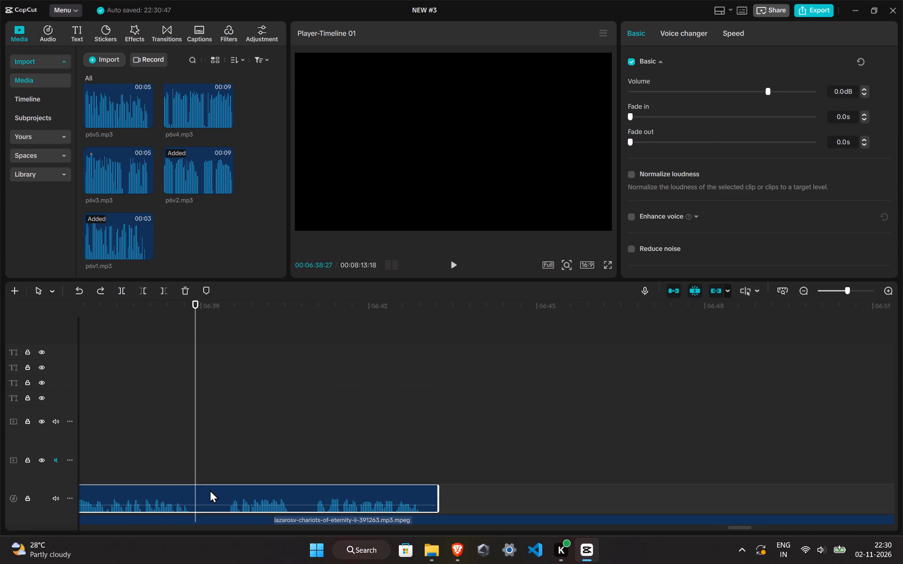
pyautogui.scroll(-4, 210, 490)
pyautogui.hotkey('ctrl', 'b')
# Split p6v2.mp3 again at 00:06:39:13 and delete the silent piece between the two cuts.
pyautogui.click(226, 405)
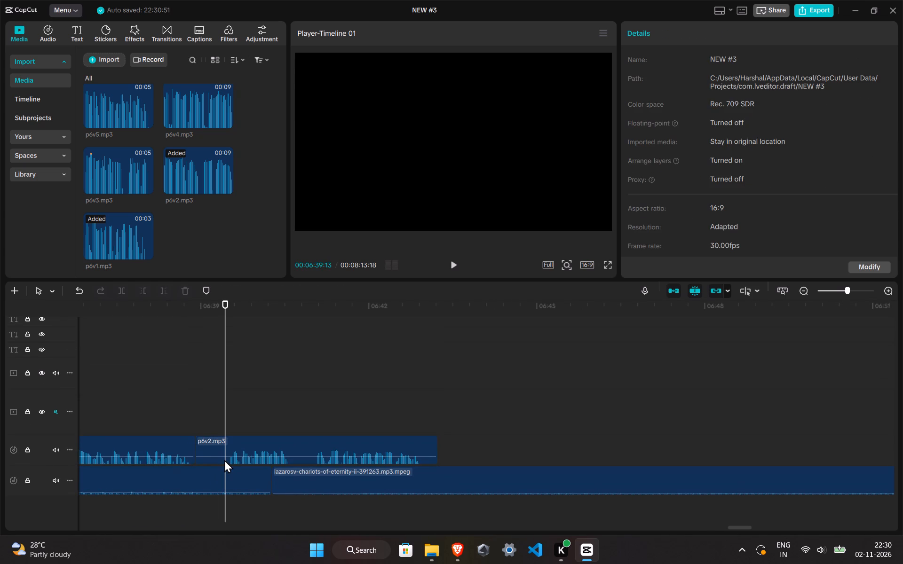
pyautogui.keyDown('ctrl'); pyautogui.click(221, 455); pyautogui.keyUp('ctrl')
pyautogui.hotkey('ctrl', 'b')
pyautogui.keyDown('ctrl'); pyautogui.click(221, 455); pyautogui.keyUp('ctrl')
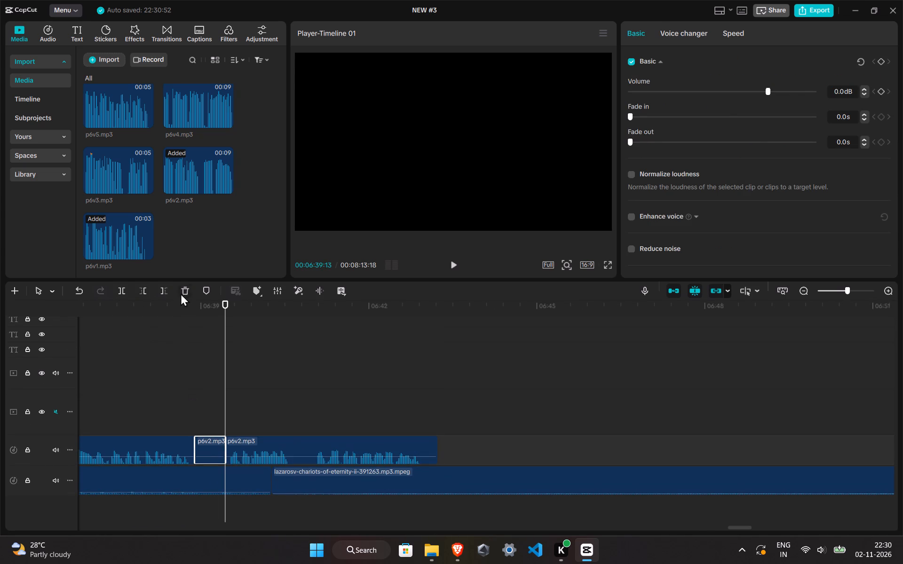
pyautogui.click(181, 293)
# Open the Windows sound controls and adjust the volume.
pyautogui.click(793, 543)
pyautogui.click(815, 548)
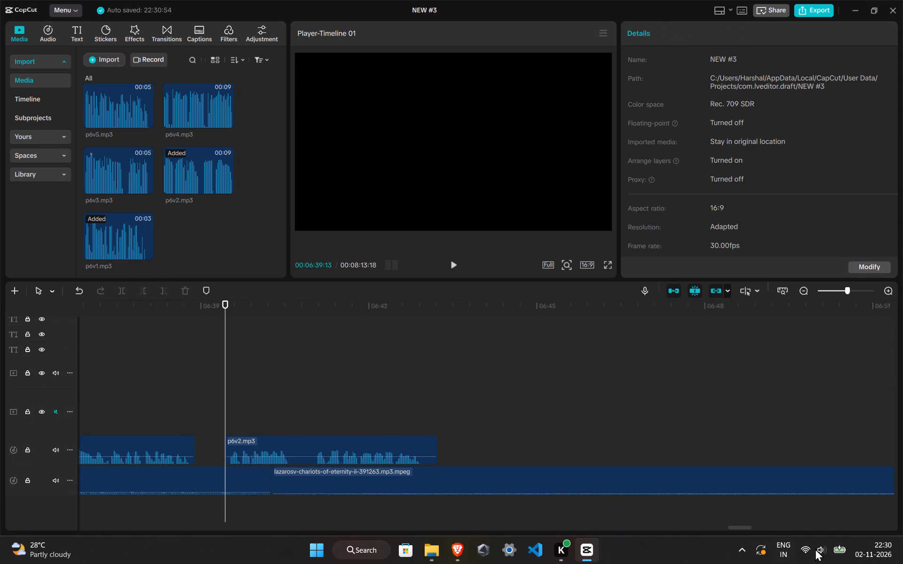
pyautogui.click(815, 548)
pyautogui.scroll(-3, 799, 371)
pyautogui.click(787, 334)
# Return to CapCut and play from the Time VS Money Trap title card through p6v1.mp3 and the first p6v2.mp3 piece.
pyautogui.click(218, 393)
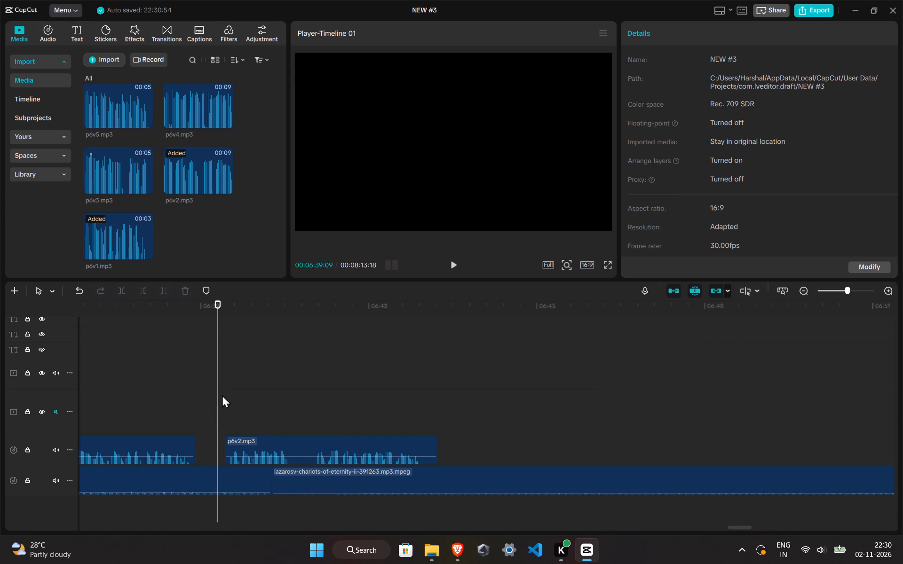
pyautogui.moveTo(222, 395); pyautogui.dragTo(63, 385)
pyautogui.click(183, 392)
pyautogui.moveTo(208, 396); pyautogui.dragTo(195, 397)
pyautogui.moveTo(199, 397); pyautogui.dragTo(91, 404)
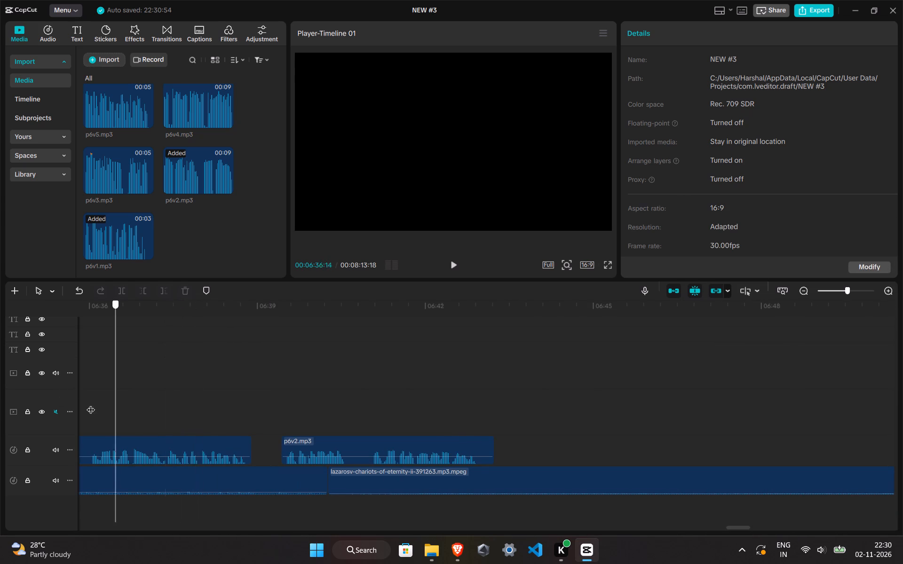
pyautogui.moveTo(91, 404); pyautogui.dragTo(312, 392)
pyautogui.press('space')
pyautogui.keyDown('ctrl'); pyautogui.scroll(-5, 412, 416); pyautogui.keyUp('ctrl')
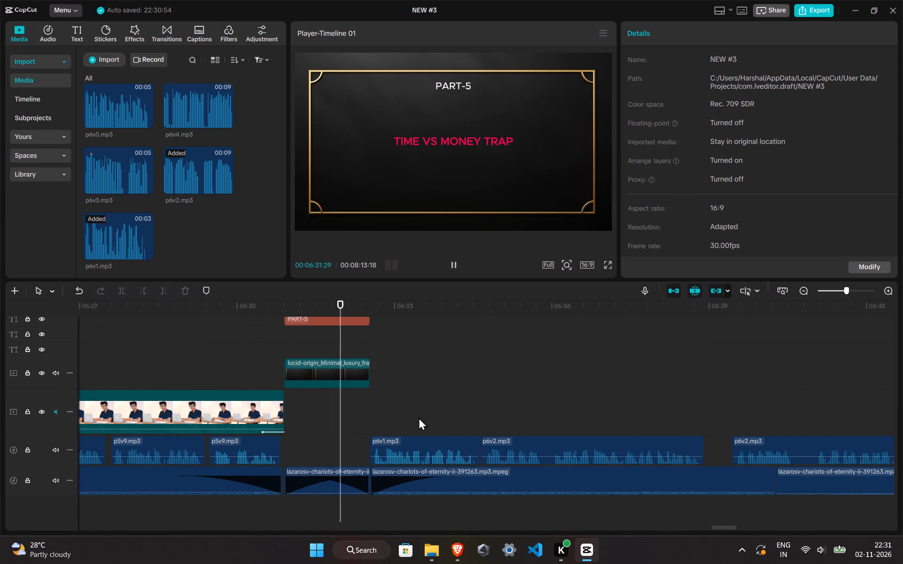
pyautogui.keyDown('ctrl'); pyautogui.scroll(11, 500, 434); pyautogui.keyUp('ctrl')
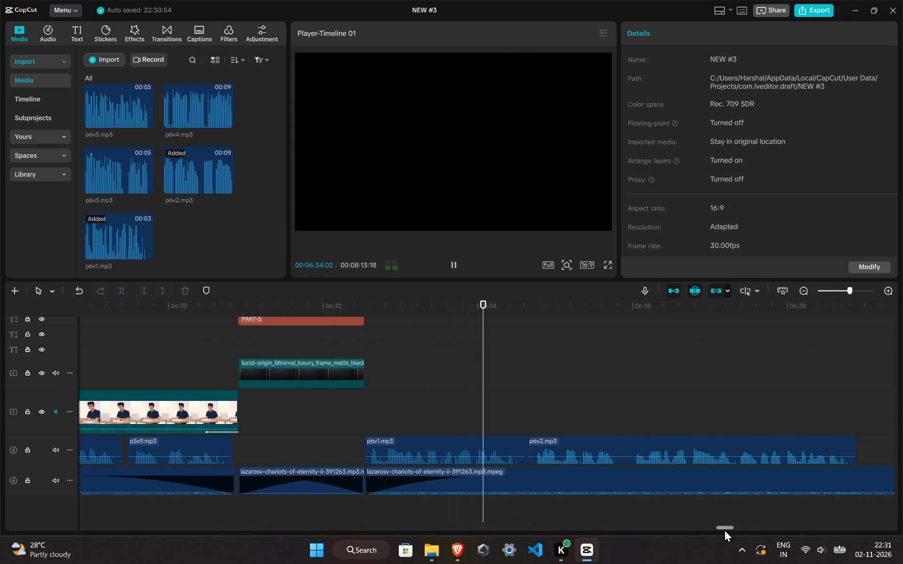
pyautogui.moveTo(724, 529); pyautogui.dragTo(729, 527)
pyautogui.keyDown('ctrl'); pyautogui.scroll(-6, 646, 513); pyautogui.keyUp('ctrl')
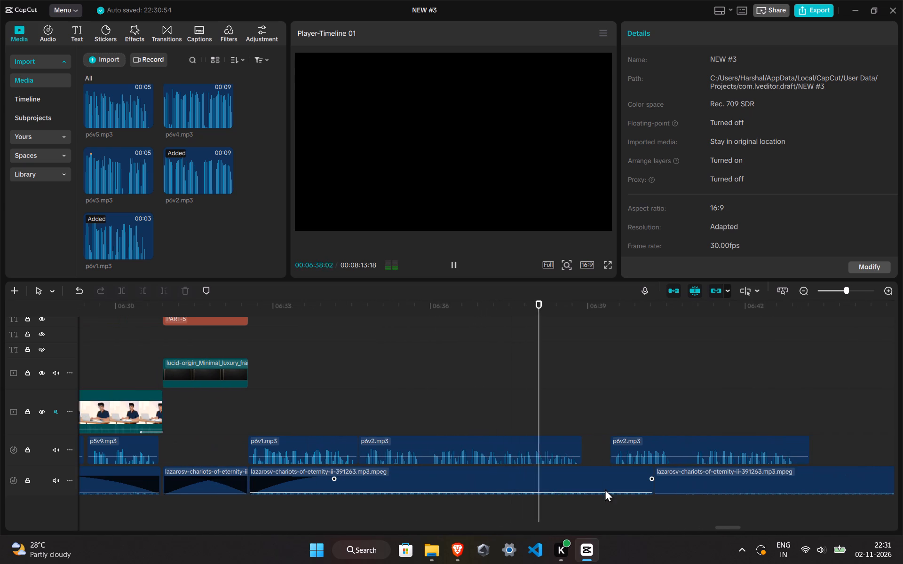
# Move the second p6v2.mp3 piece back to about 06:39, leaving a short gap after the first piece, and play across it.
pyautogui.moveTo(643, 440); pyautogui.dragTo(624, 441)
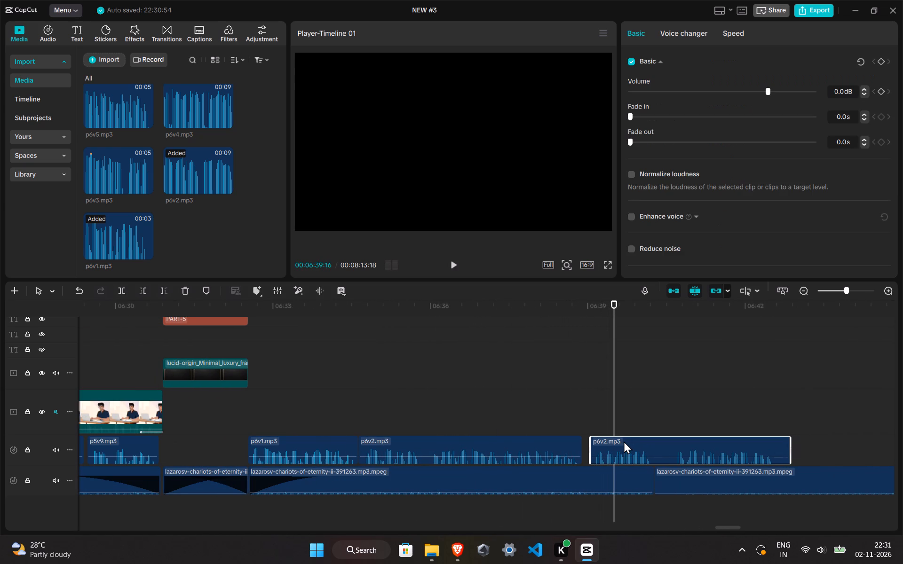
pyautogui.moveTo(624, 441); pyautogui.dragTo(620, 441)
pyautogui.click(513, 420)
pyautogui.press('space')
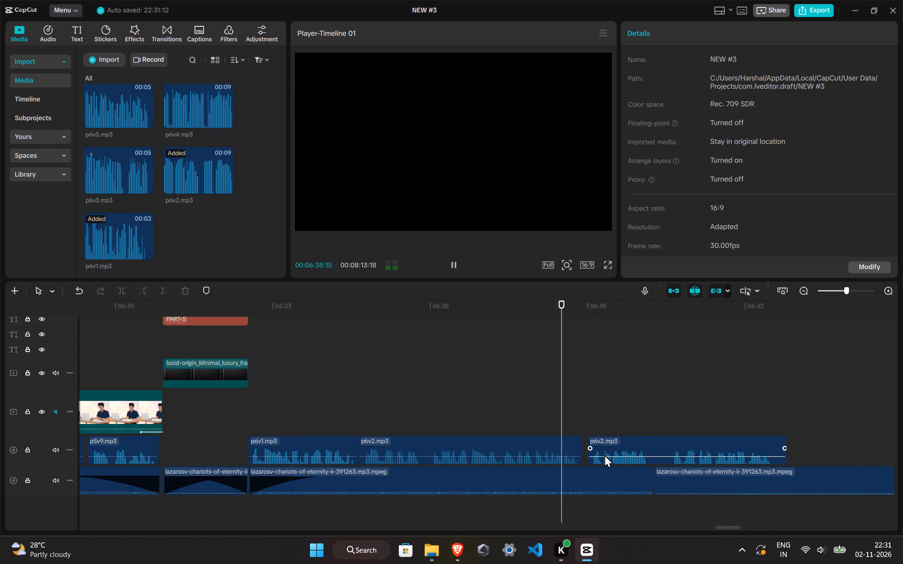
pyautogui.keyDown('ctrl'); pyautogui.scroll(5, 588, 434); pyautogui.keyUp('ctrl')
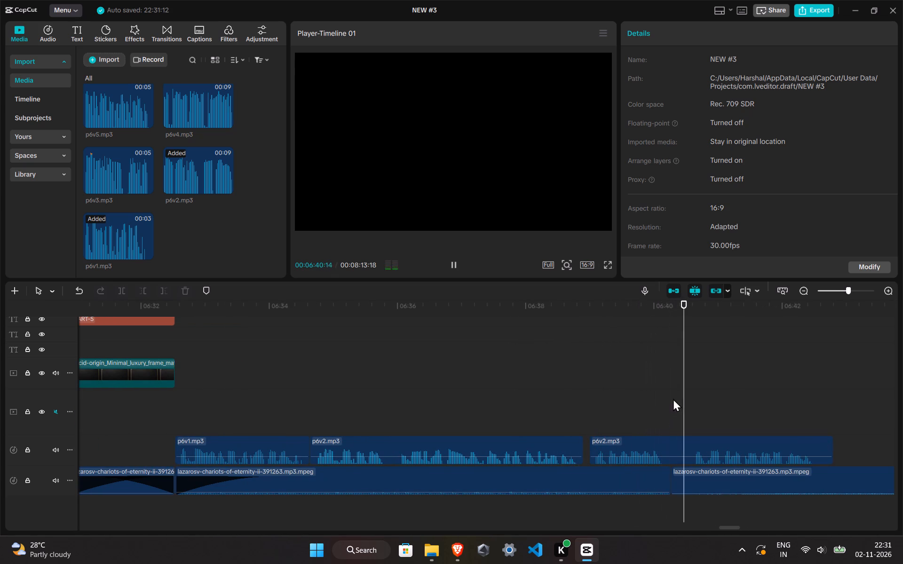
# Split the second p6v2.mp3 piece just after 06:40, at the start of its silent pause.
pyautogui.click(673, 399)
pyautogui.click(673, 440)
pyautogui.scroll(1, 654, 396)
pyautogui.click(671, 406)
pyautogui.doubleClick(668, 410)
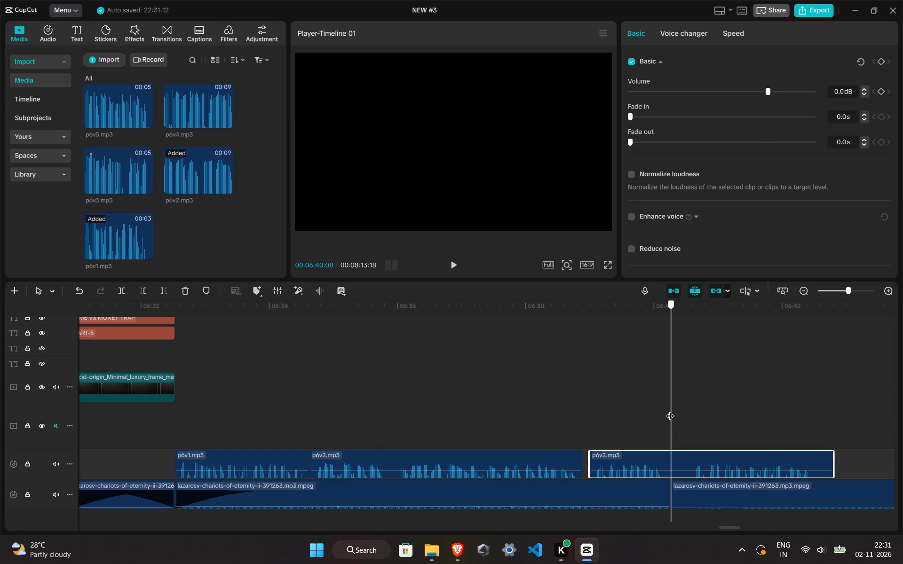
pyautogui.click(668, 412)
pyautogui.click(670, 419)
pyautogui.moveTo(671, 423); pyautogui.dragTo(666, 424)
pyautogui.hotkey('ctrl', 'b')
# Split the remaining p6v2.mp3 piece at 00:06:40:18, just before the speech resumes.
pyautogui.click(693, 416)
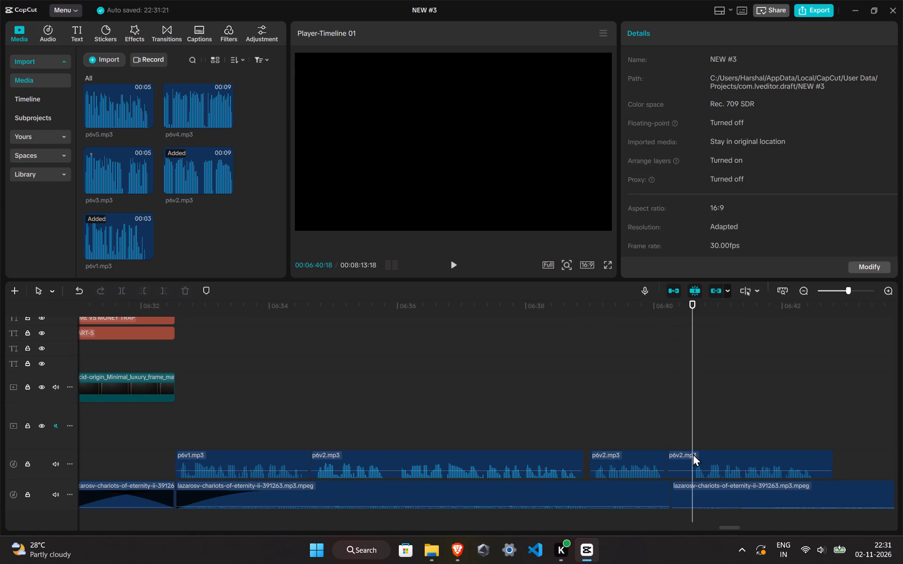
pyautogui.keyDown('ctrl'); pyautogui.click(686, 454); pyautogui.keyUp('ctrl')
pyautogui.keyDown('ctrl'); pyautogui.click(691, 427); pyautogui.keyUp('ctrl')
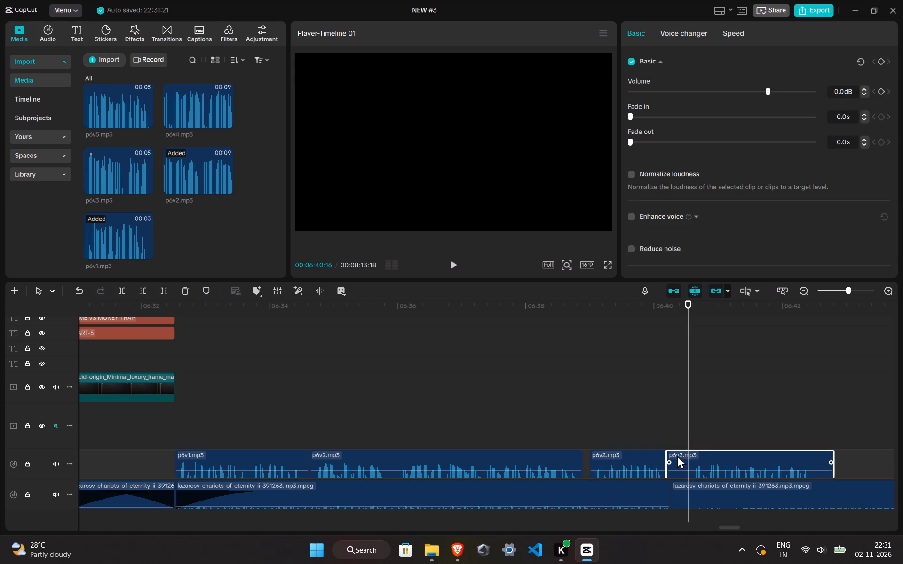
pyautogui.keyDown('ctrl'); pyautogui.moveTo(687, 435); pyautogui.dragTo(692, 434); pyautogui.keyUp('ctrl')
pyautogui.hotkey('ctrl', 'b')
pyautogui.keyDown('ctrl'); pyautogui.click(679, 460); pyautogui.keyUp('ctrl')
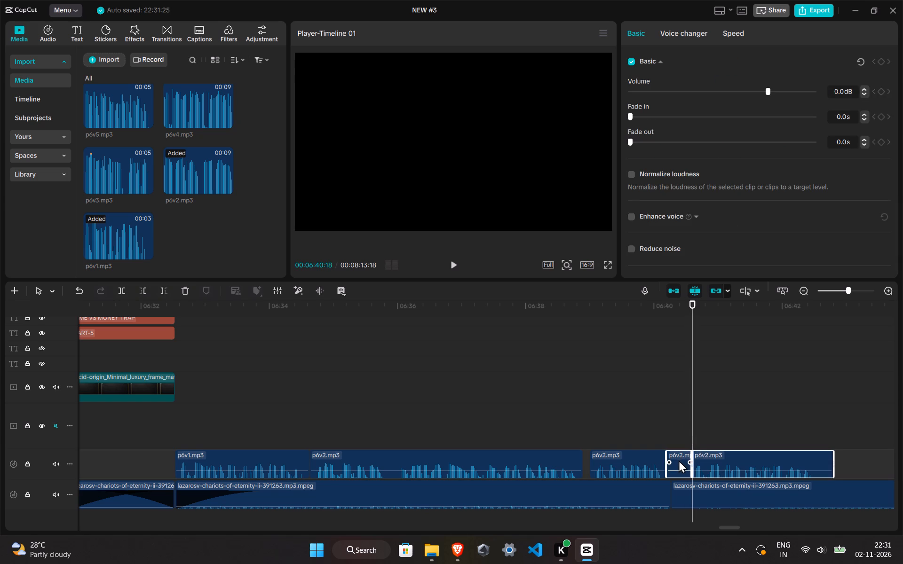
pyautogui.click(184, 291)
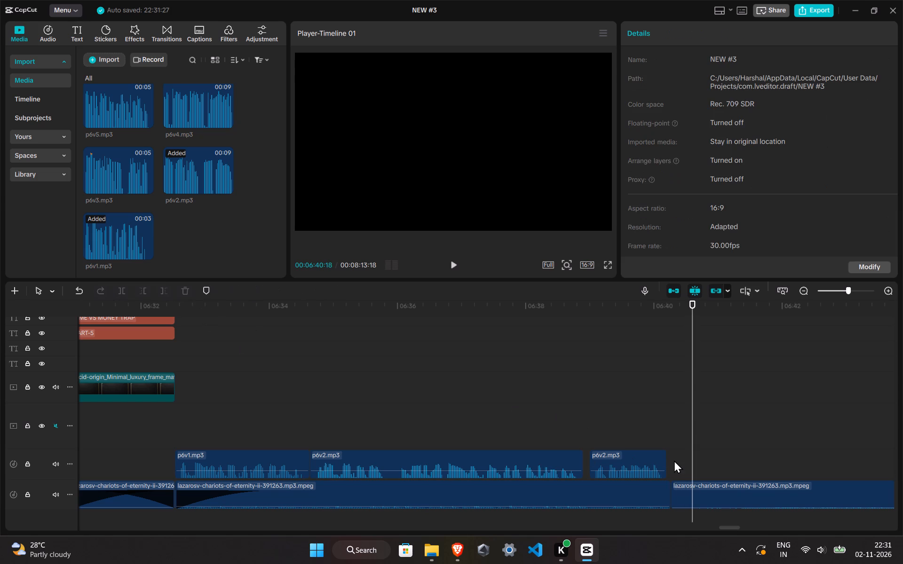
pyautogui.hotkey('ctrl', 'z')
# Delete only the short silent p6v2.mp3 piece between the cuts and move the final piece back close to the preceding one.
pyautogui.click(683, 459)
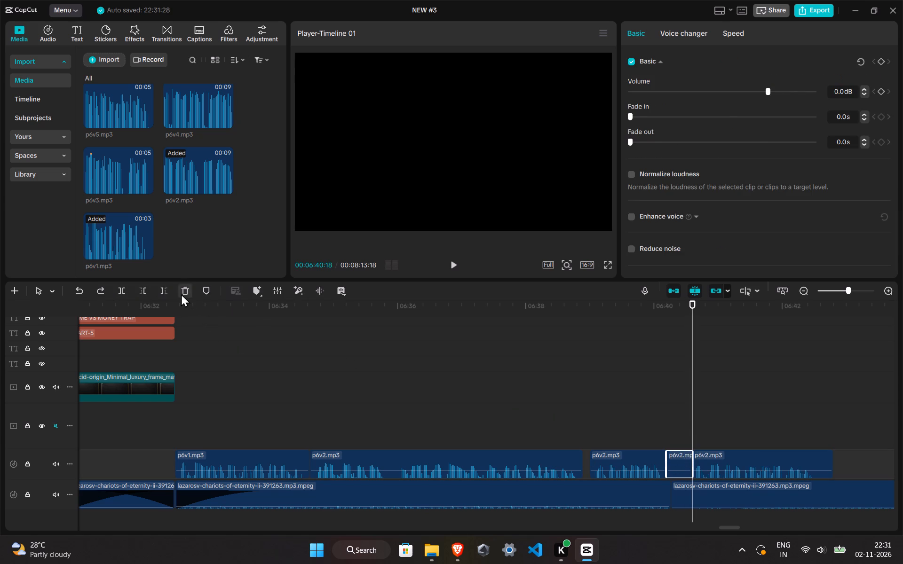
pyautogui.click(181, 294)
pyautogui.moveTo(717, 459); pyautogui.dragTo(698, 460)
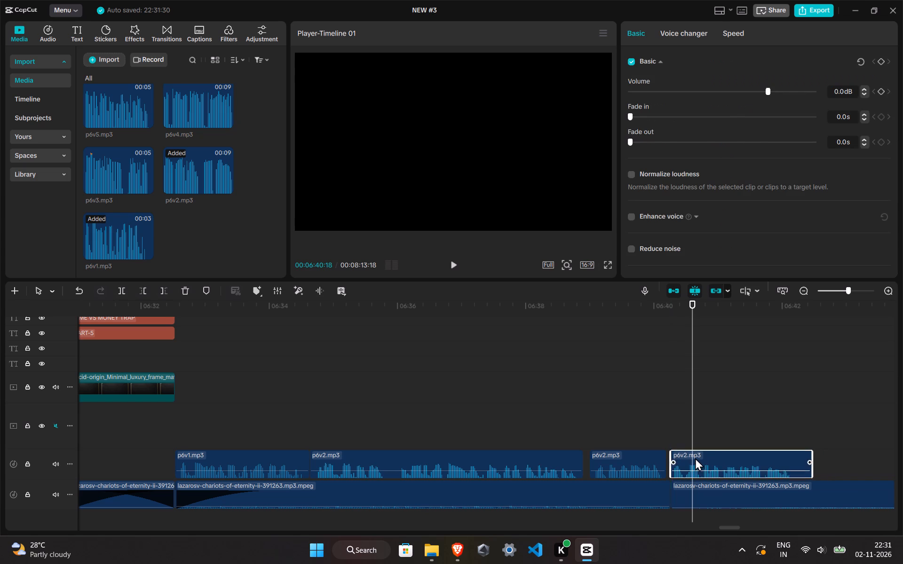
# Play through the shortened p6v2.mp3 pieces, split the last one at 00:06:42:08 and delete its silent tail.
pyautogui.click(559, 413)
pyautogui.press('space')
pyautogui.moveTo(727, 529); pyautogui.dragTo(734, 529)
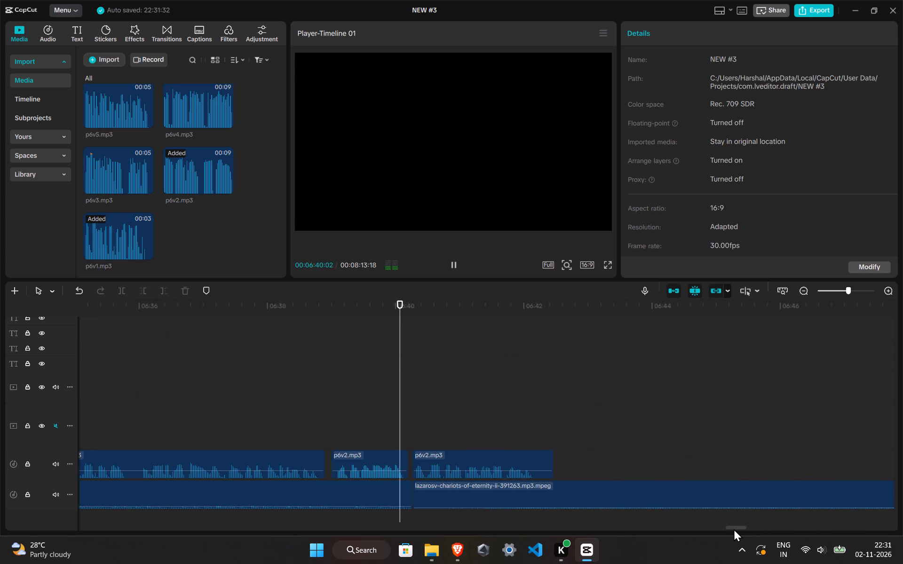
pyautogui.moveTo(734, 529); pyautogui.dragTo(737, 528)
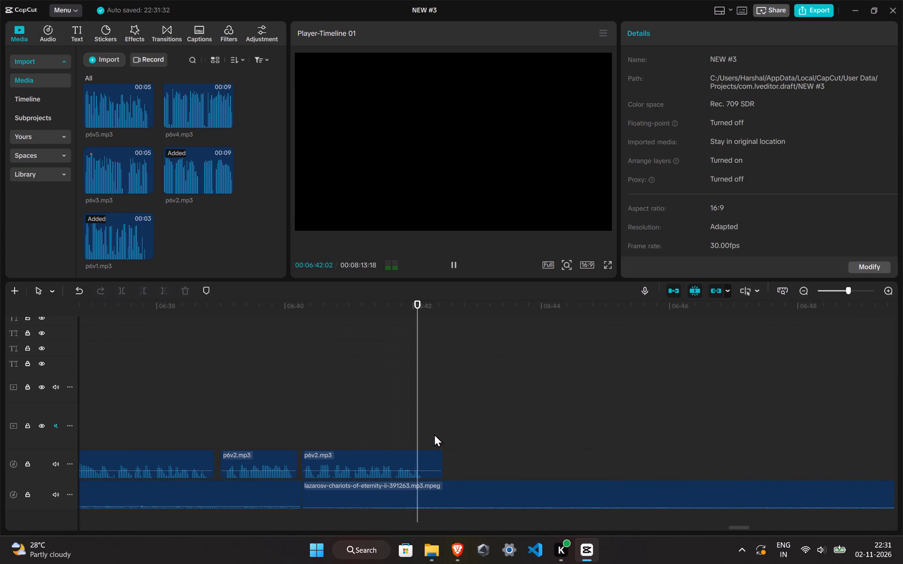
pyautogui.click(434, 427)
pyautogui.click(440, 465)
pyautogui.click(433, 424)
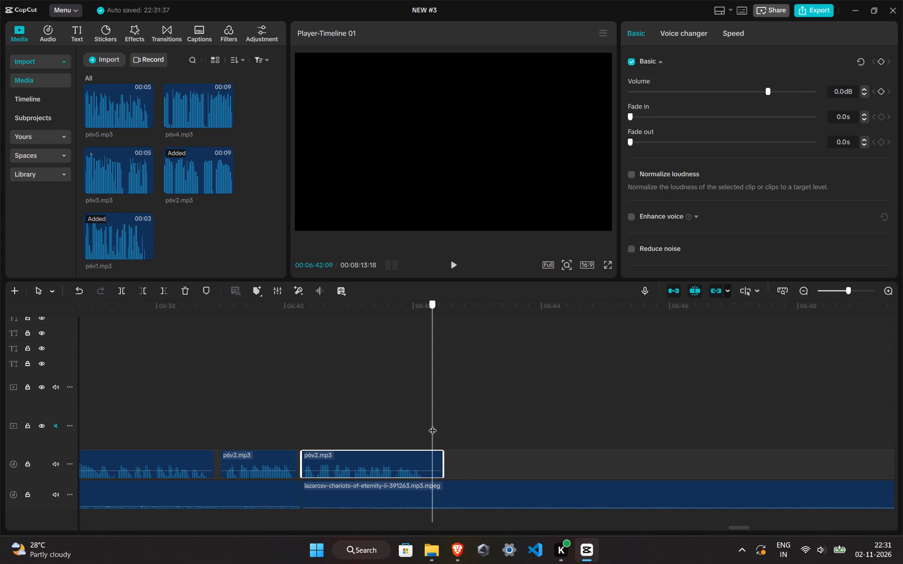
pyautogui.hotkey('ctrl', 'b')
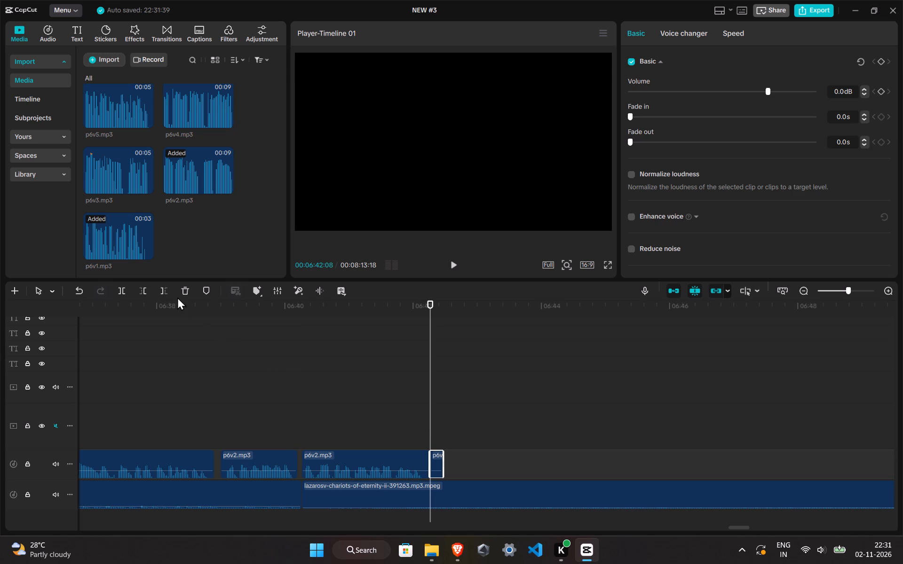
pyautogui.click(181, 293)
# Place p6v3.mp3 on the voice-over track just after the last p6v2.mp3 piece and play across the join.
pyautogui.moveTo(115, 170); pyautogui.dragTo(401, 361)
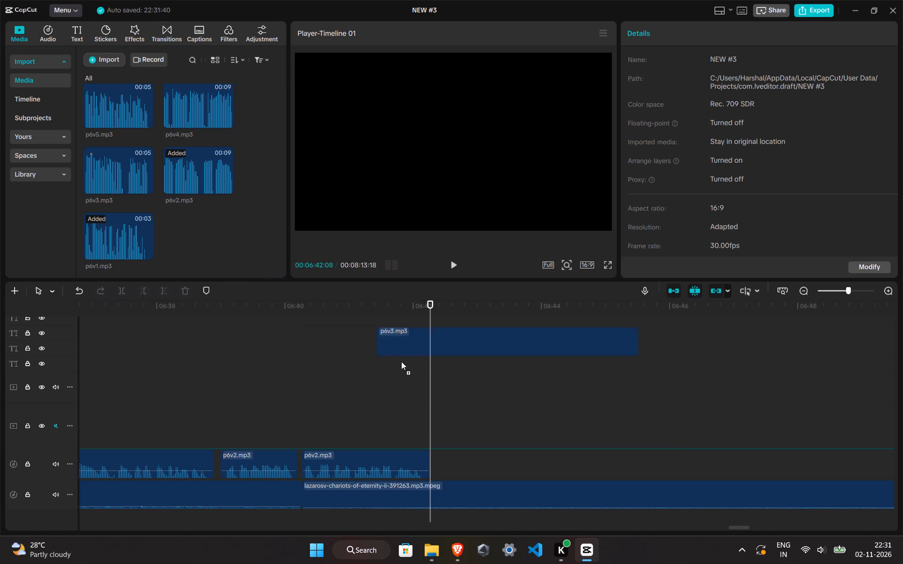
pyautogui.moveTo(401, 361); pyautogui.dragTo(435, 469)
pyautogui.click(388, 418)
pyautogui.press('space')
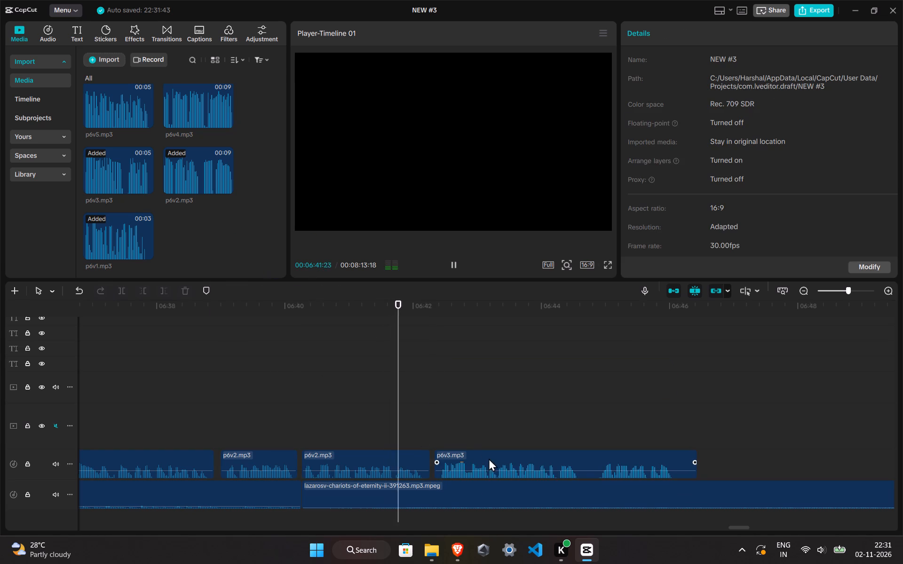
# Cut the silent pause out of p6v3.mp3 by splitting it at 00:06:44:18 and 00:06:44:26 and deleting the middle piece.
pyautogui.keyDown('ctrl'); pyautogui.scroll(5, 584, 447); pyautogui.keyUp('ctrl')
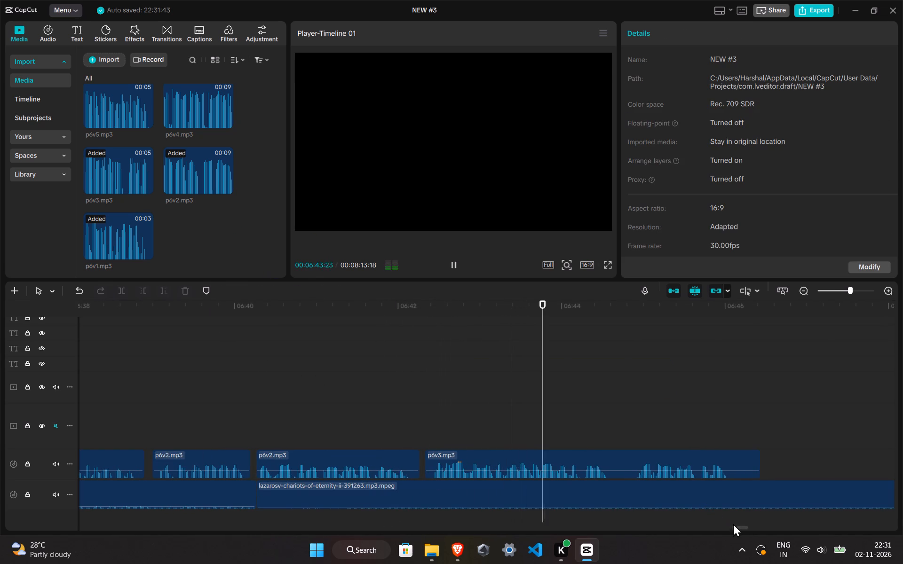
pyautogui.click(737, 529)
pyautogui.click(445, 424)
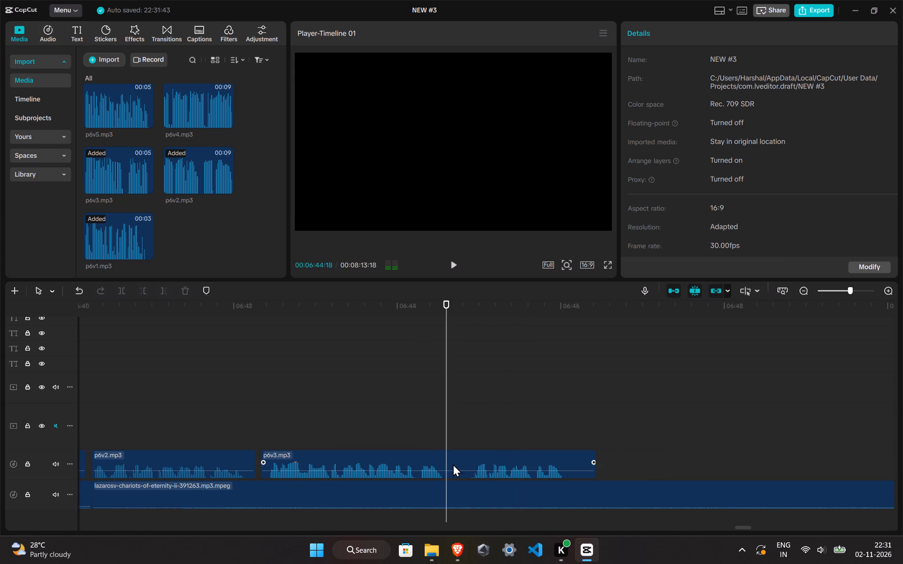
pyautogui.click(453, 469)
pyautogui.keyDown('ctrl'); pyautogui.scroll(12, 453, 467); pyautogui.keyUp('ctrl')
pyautogui.hotkey('ctrl', 'b')
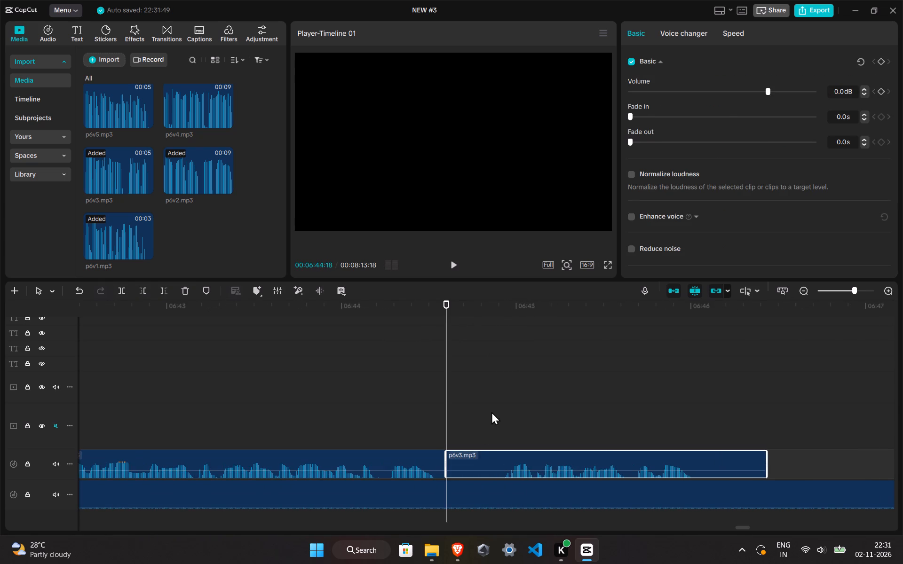
pyautogui.click(491, 412)
pyautogui.keyDown('ctrl'); pyautogui.click(493, 454); pyautogui.keyUp('ctrl')
pyautogui.hotkey('ctrl', 'b')
pyautogui.click(486, 456)
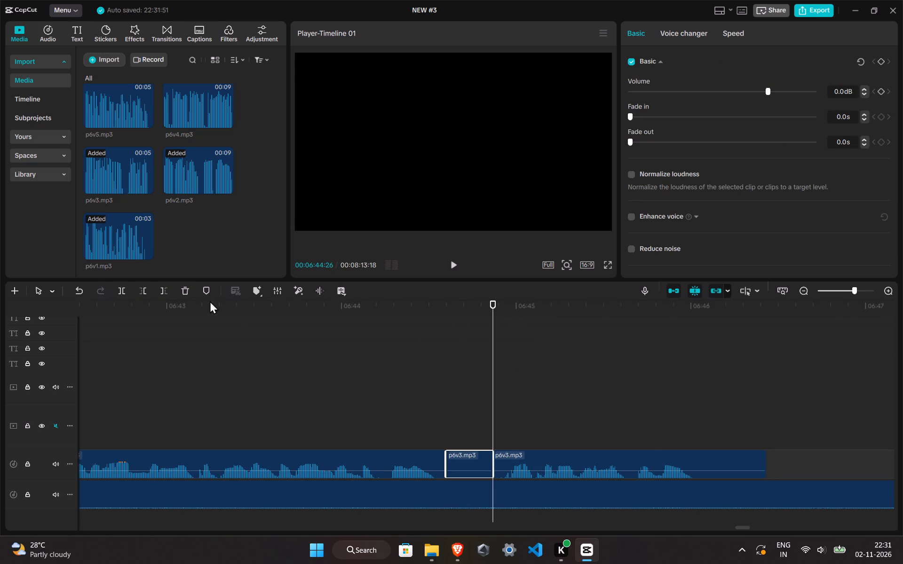
pyautogui.click(190, 295)
# Move the last p6v3.mp3 piece back close to the preceding one and play across the join.
pyautogui.moveTo(584, 462); pyautogui.dragTo(547, 465)
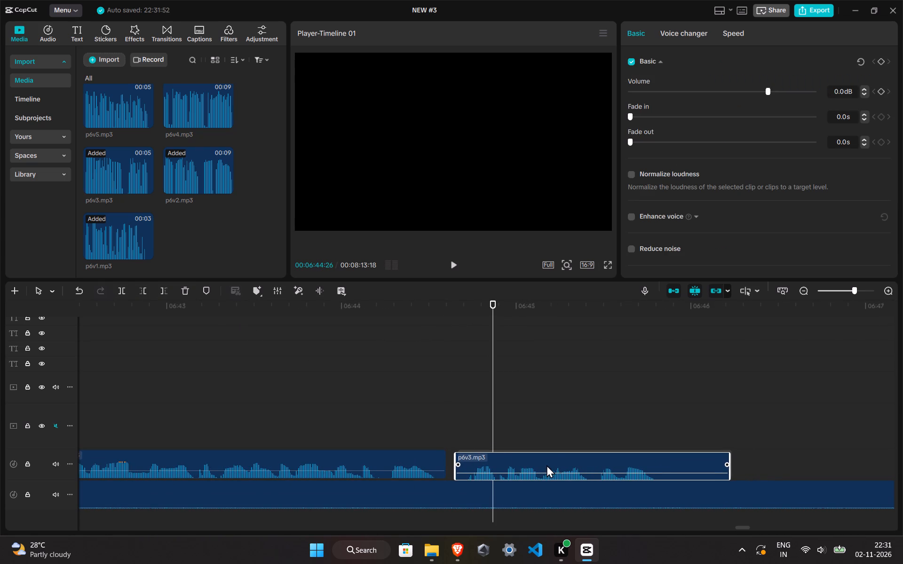
pyautogui.moveTo(547, 465); pyautogui.dragTo(541, 464)
pyautogui.click(340, 400)
pyautogui.press('space')
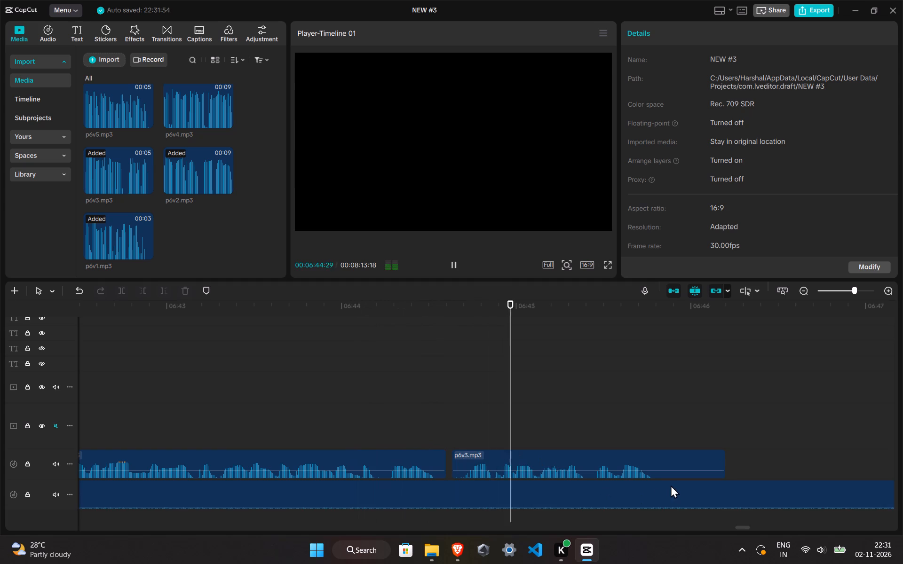
# Split the last p6v3.mp3 piece at 00:06:45:29 and delete its silent tail.
pyautogui.click(683, 411)
pyautogui.click(686, 456)
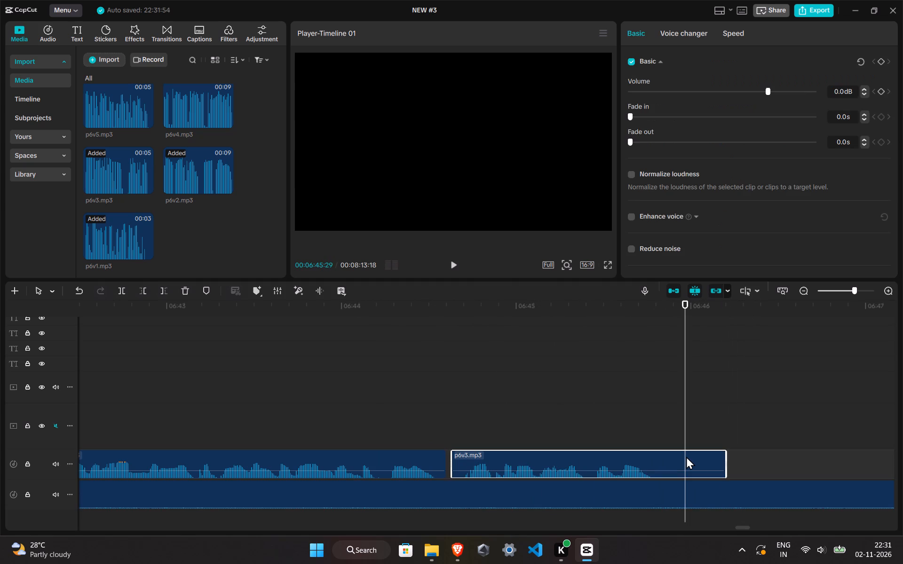
pyautogui.hotkey('ctrl', 'b')
pyautogui.click(171, 282)
pyautogui.click(184, 288)
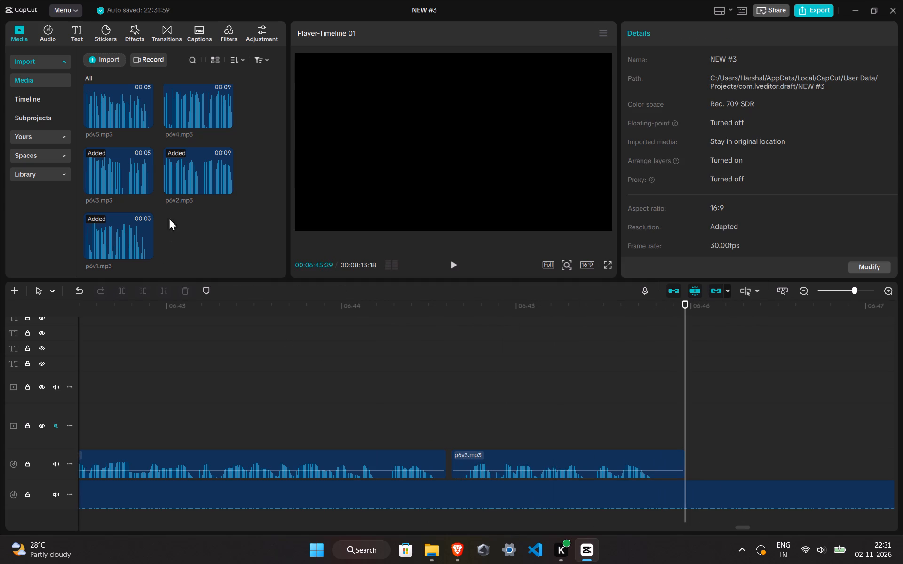
# Place p6v4.mp3 on the voice-over track directly after the last p6v3.mp3 piece and play across the join.
pyautogui.moveTo(184, 101); pyautogui.dragTo(681, 463)
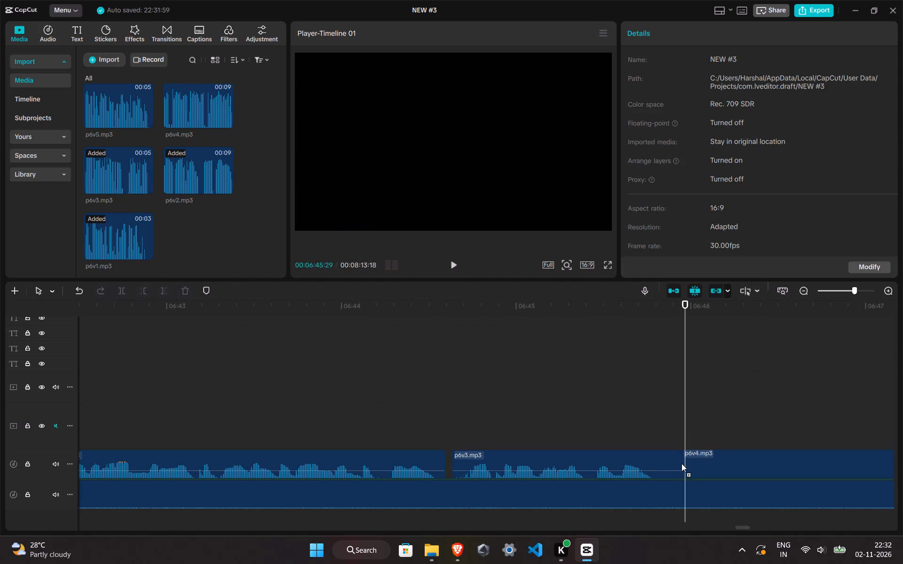
pyautogui.click(606, 431)
pyautogui.press('space')
pyautogui.moveTo(706, 499); pyautogui.dragTo(711, 468)
pyautogui.press('space')
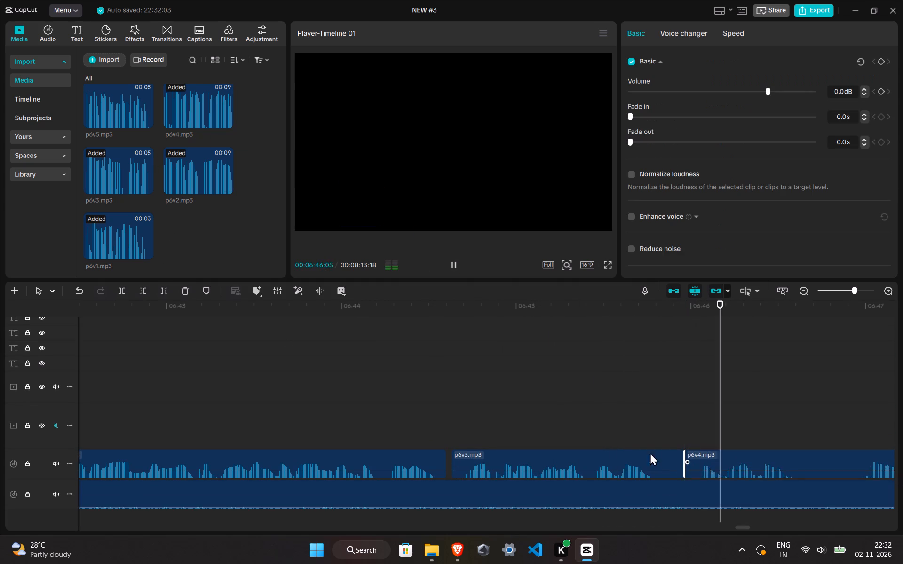
# Split p6v4.mp3 at 00:06:46:19 and 00:06:46:27, isolating its first silent pause.
pyautogui.keyDown('ctrl'); pyautogui.scroll(-3, 686, 466); pyautogui.keyUp('ctrl')
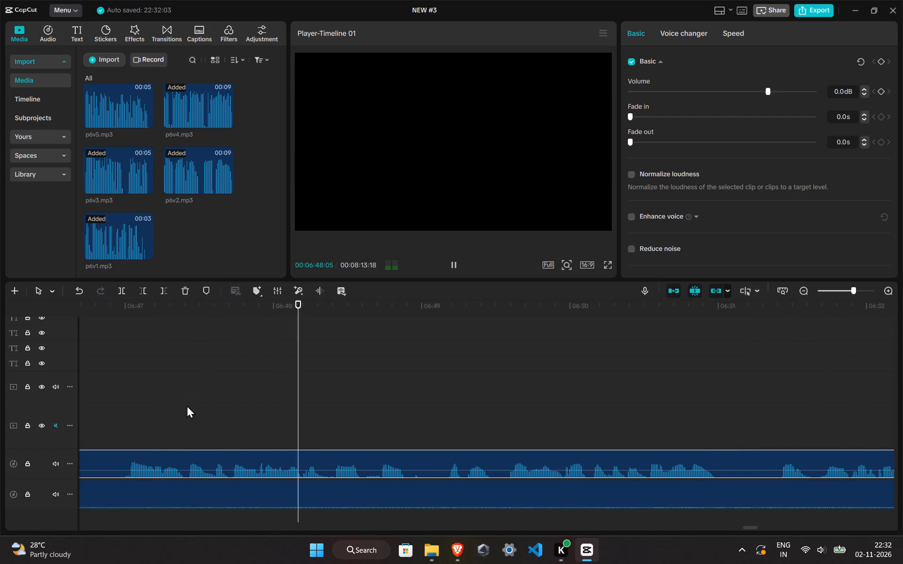
pyautogui.click(186, 405)
pyautogui.moveTo(186, 405); pyautogui.dragTo(206, 425)
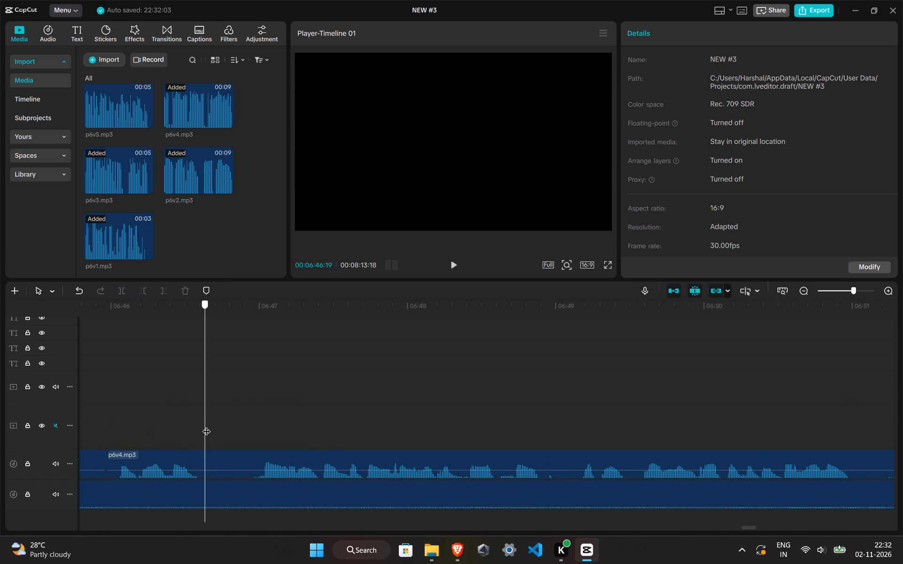
pyautogui.moveTo(206, 425); pyautogui.dragTo(206, 426)
pyautogui.click(211, 466)
pyautogui.hotkey('ctrl', 'b')
pyautogui.click(252, 410)
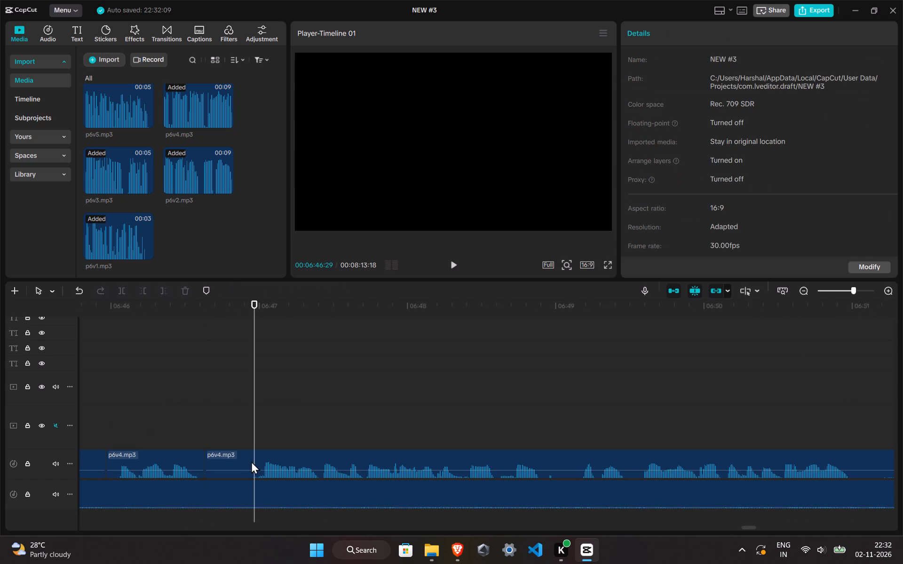
pyautogui.moveTo(253, 439); pyautogui.dragTo(244, 441)
pyautogui.keyDown('ctrl'); pyautogui.click(236, 458); pyautogui.keyUp('ctrl')
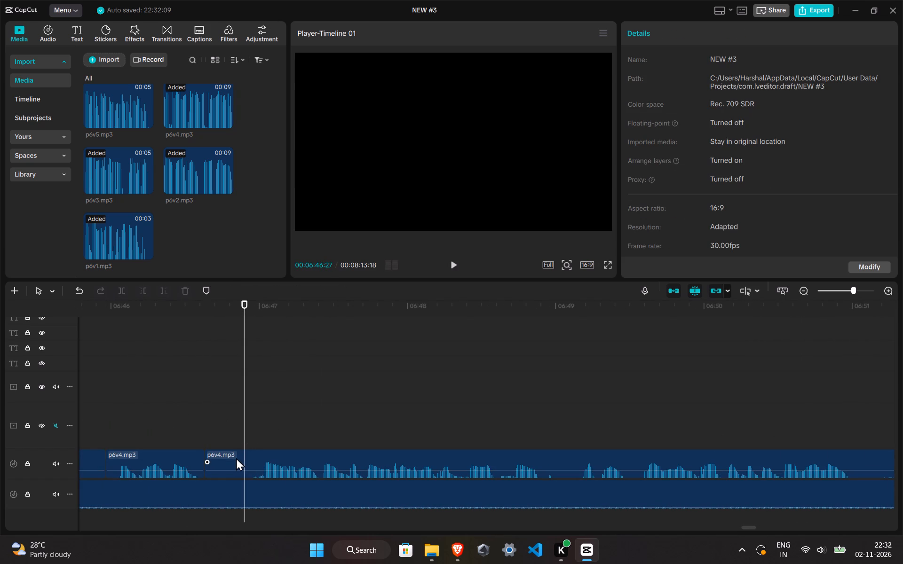
pyautogui.hotkey('ctrl', 'b')
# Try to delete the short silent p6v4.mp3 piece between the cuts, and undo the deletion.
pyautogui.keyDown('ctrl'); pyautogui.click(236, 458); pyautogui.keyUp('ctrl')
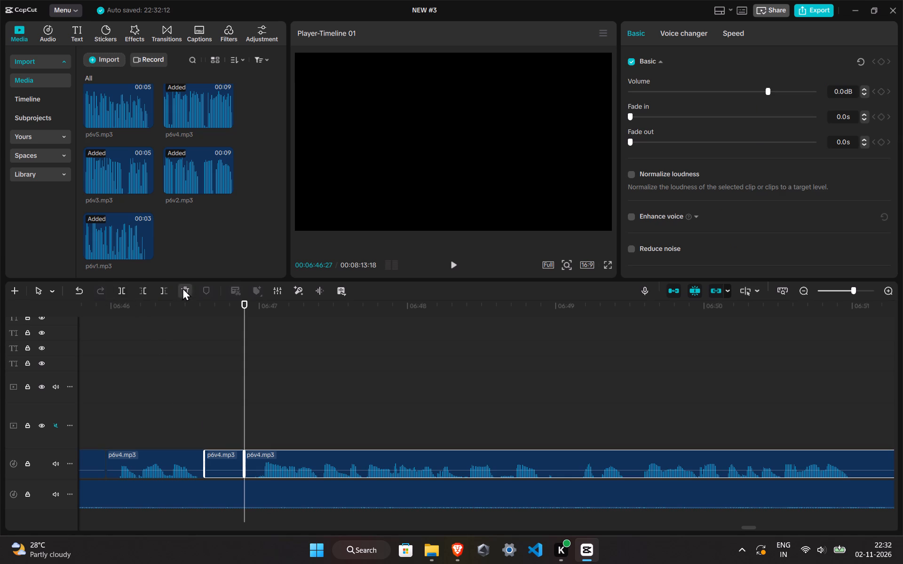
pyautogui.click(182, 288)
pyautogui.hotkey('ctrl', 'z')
# Delete only the short silent p6v4.mp3 piece, move the following piece back close to the first, and play from the join.
pyautogui.click(241, 456)
pyautogui.click(242, 393)
pyautogui.click(234, 472)
pyautogui.click(272, 455)
pyautogui.click(220, 462)
pyautogui.click(182, 286)
pyautogui.moveTo(291, 458); pyautogui.dragTo(264, 459)
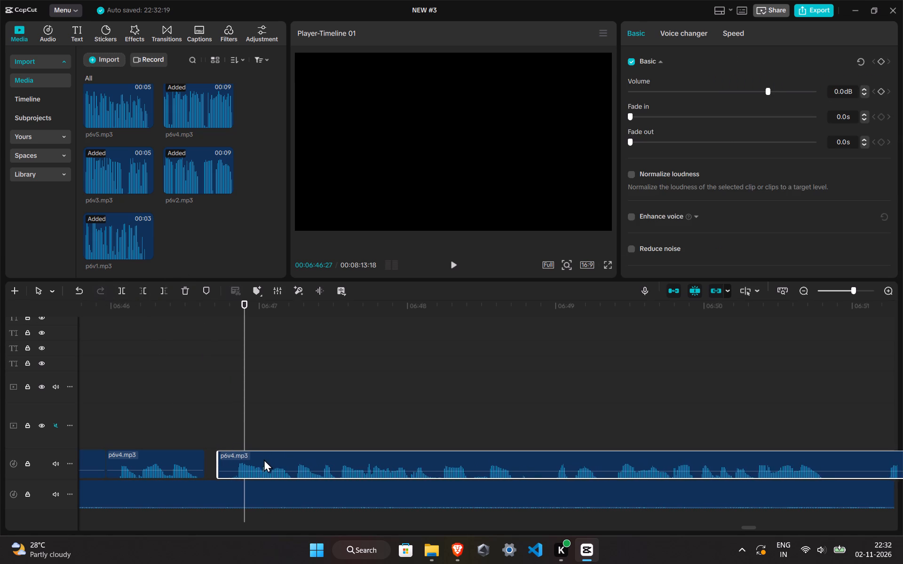
pyautogui.moveTo(264, 459); pyautogui.dragTo(259, 459)
pyautogui.click(136, 393)
pyautogui.press('space')
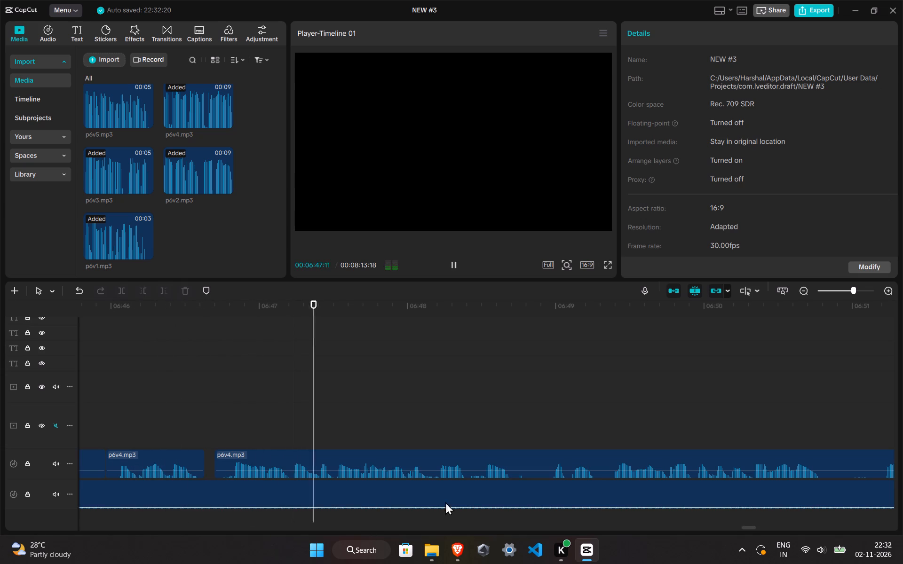
# Cut the next silent pause out of the long p6v4.mp3 piece, splitting where speech stops and at 00:06:51:04, and delete the middle piece.
pyautogui.keyDown('ctrl'); pyautogui.scroll(-2, 468, 504); pyautogui.keyUp('ctrl')
pyautogui.keyDown('ctrl'); pyautogui.scroll(-3, 503, 467); pyautogui.keyUp('ctrl')
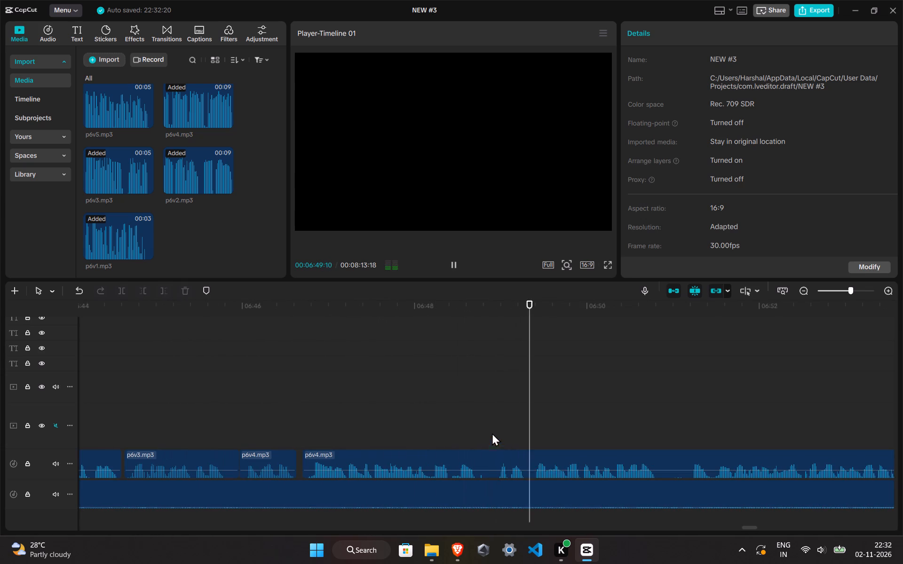
pyautogui.click(659, 415)
pyautogui.click(668, 466)
pyautogui.hotkey('ctrl', 'b')
pyautogui.click(685, 409)
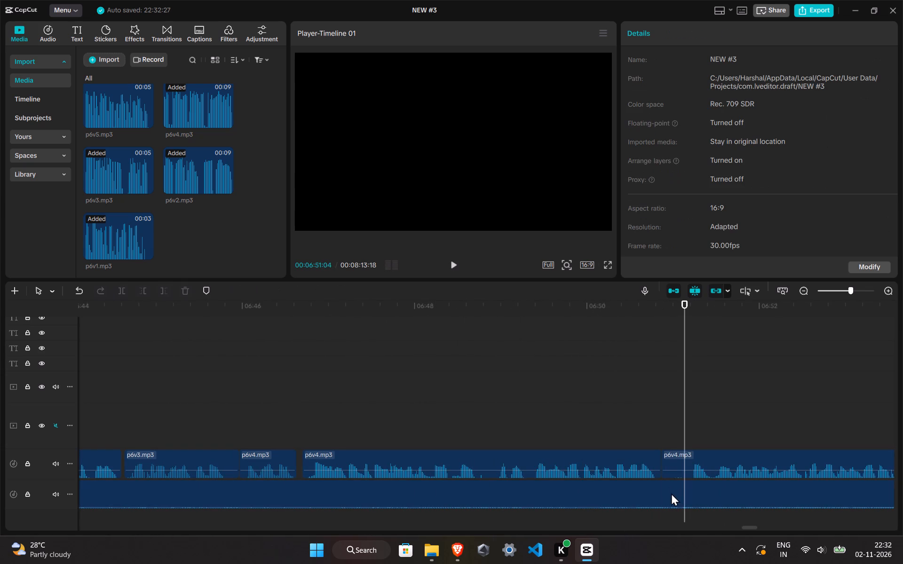
pyautogui.click(675, 464)
pyautogui.hotkey('ctrl', 'b')
pyautogui.click(675, 464)
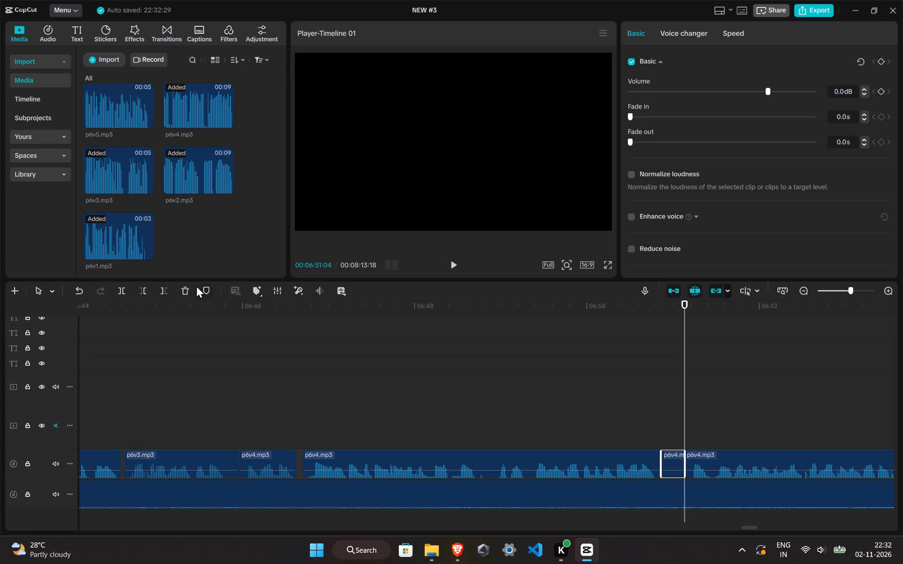
pyautogui.click(186, 288)
# Move the final p6v4.mp3 piece back against the end of the preceding piece and play across the join.
pyautogui.click(488, 405)
pyautogui.moveTo(721, 452); pyautogui.dragTo(700, 455)
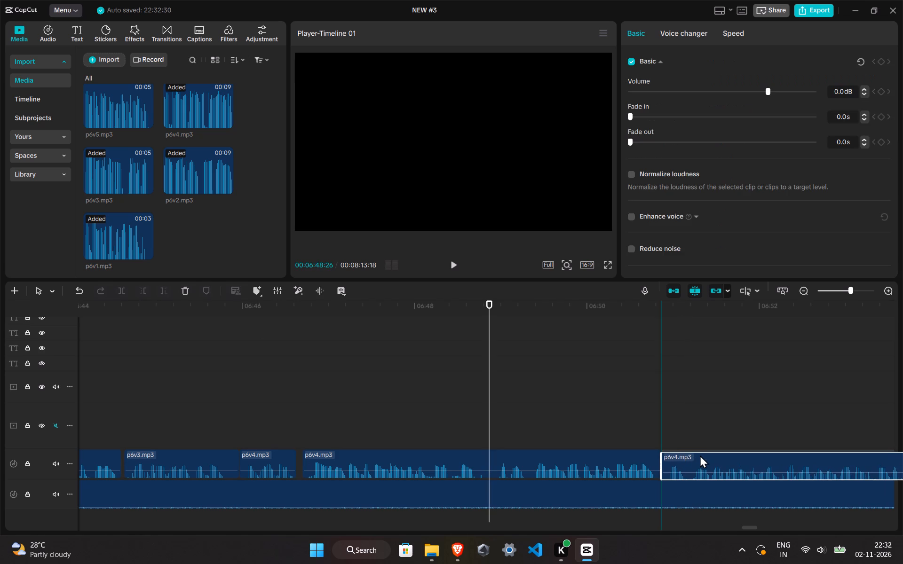
pyautogui.moveTo(700, 455); pyautogui.dragTo(701, 454)
pyautogui.press('space')
pyautogui.moveTo(753, 525); pyautogui.dragTo(753, 525)
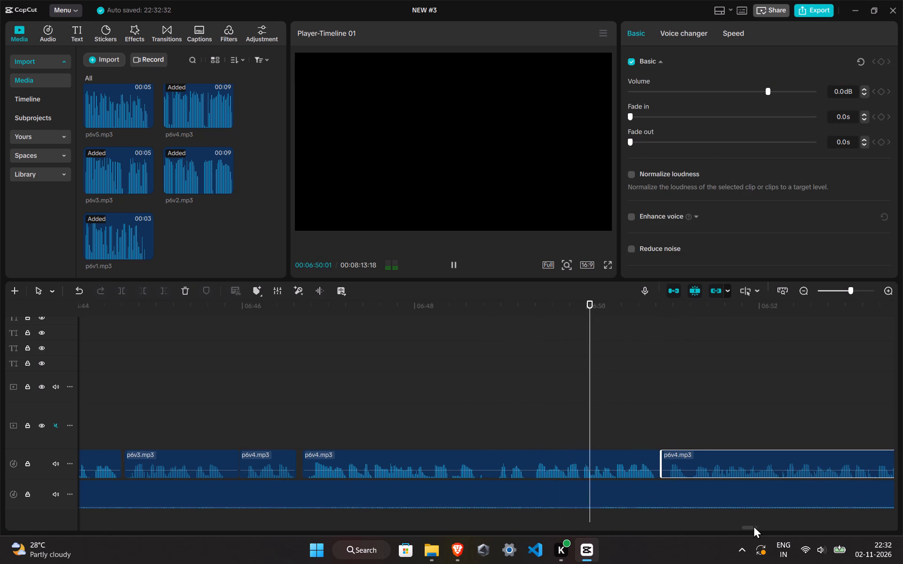
pyautogui.moveTo(753, 525); pyautogui.dragTo(761, 525)
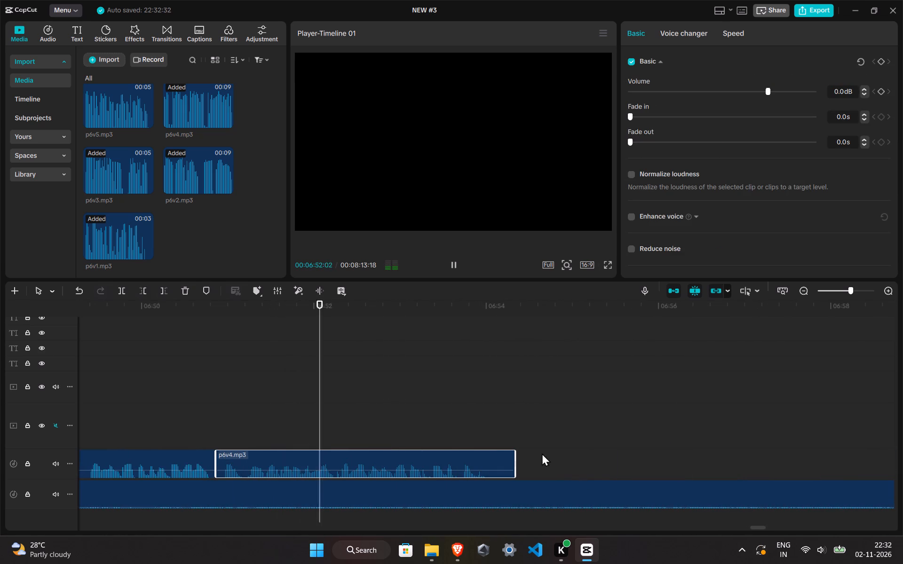
# Split the final p6v4.mp3 piece at 00:06:54:05 and delete its silent tail.
pyautogui.click(507, 427)
pyautogui.click(501, 441)
pyautogui.click(504, 458)
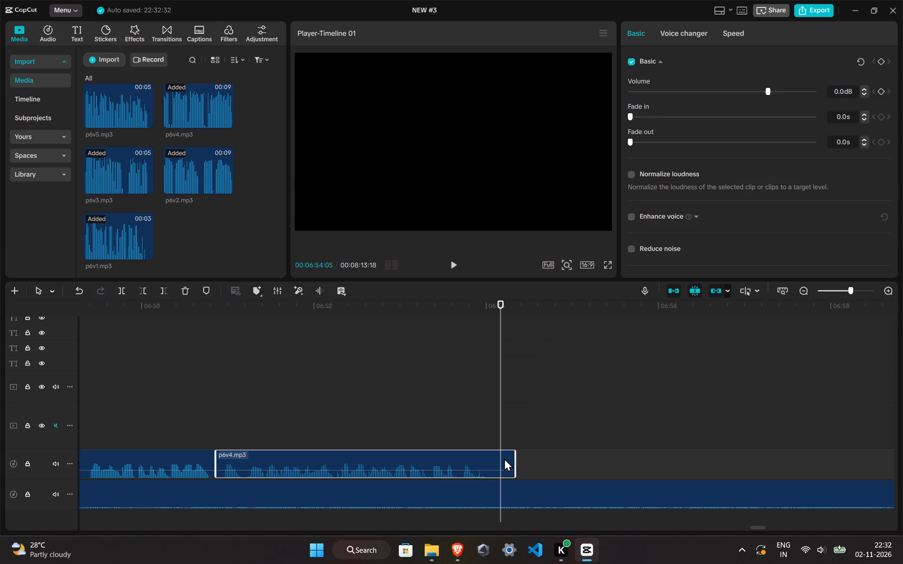
pyautogui.hotkey('ctrl', 'b')
pyautogui.click(183, 291)
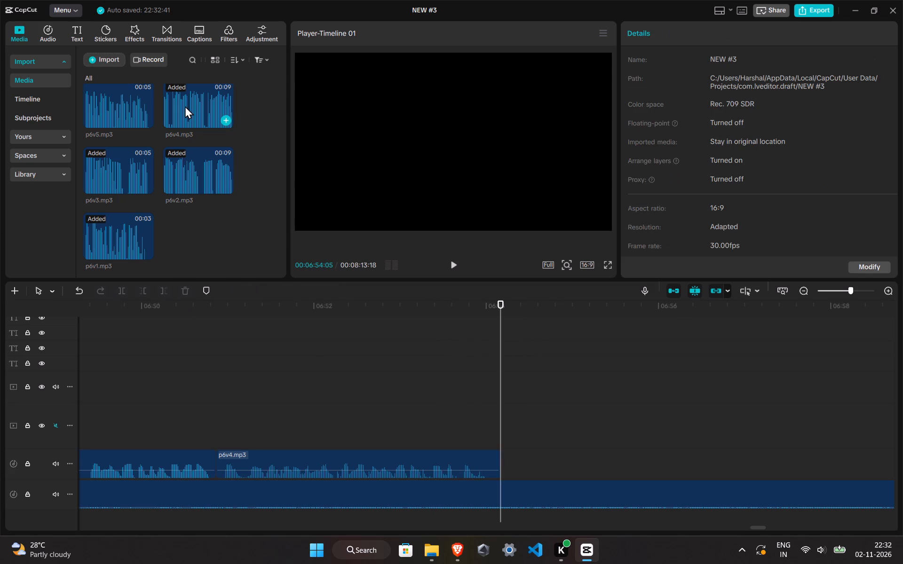
# Place p6v5.mp3 on the voice-over track directly after the final p6v4.mp3 piece and play across the join.
pyautogui.click(185, 106)
pyautogui.moveTo(114, 104); pyautogui.dragTo(502, 447)
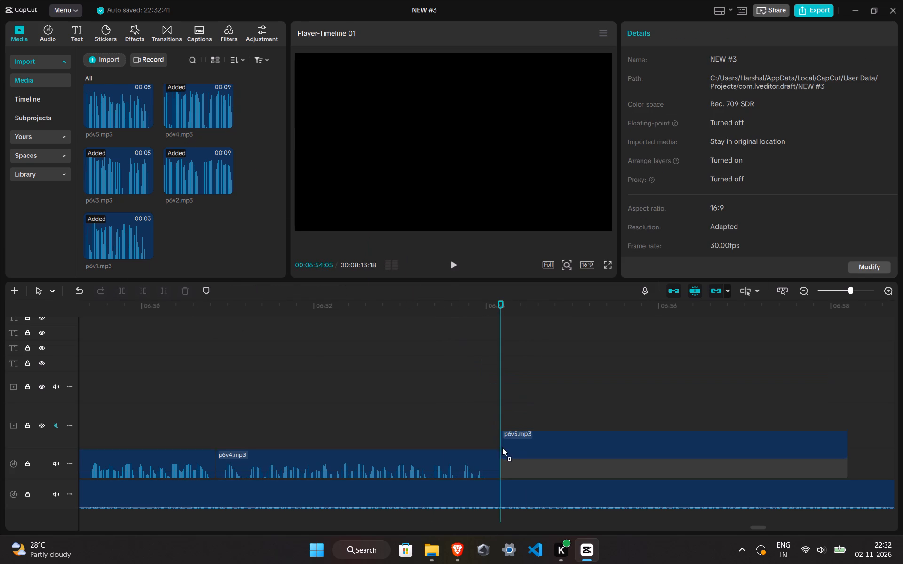
pyautogui.moveTo(502, 447); pyautogui.dragTo(499, 468)
pyautogui.click(456, 406)
pyautogui.press('space')
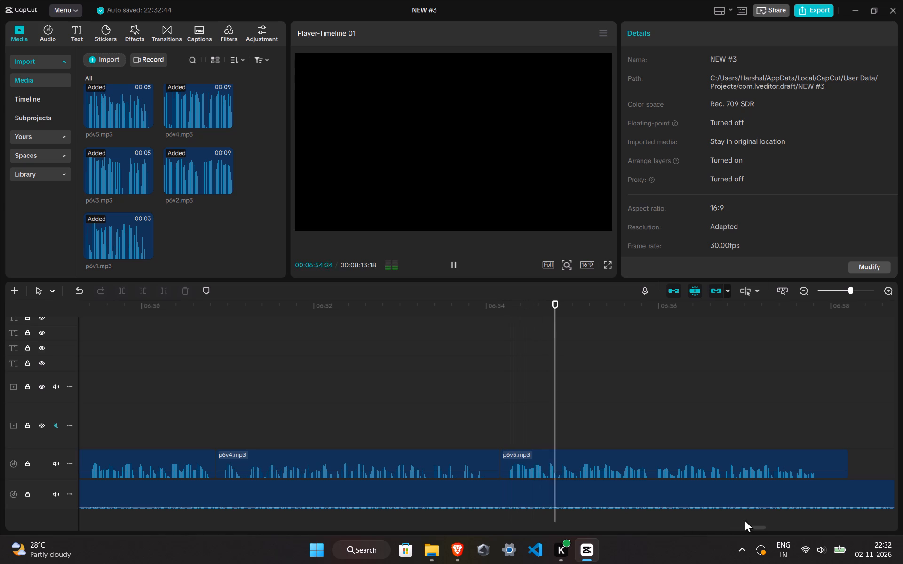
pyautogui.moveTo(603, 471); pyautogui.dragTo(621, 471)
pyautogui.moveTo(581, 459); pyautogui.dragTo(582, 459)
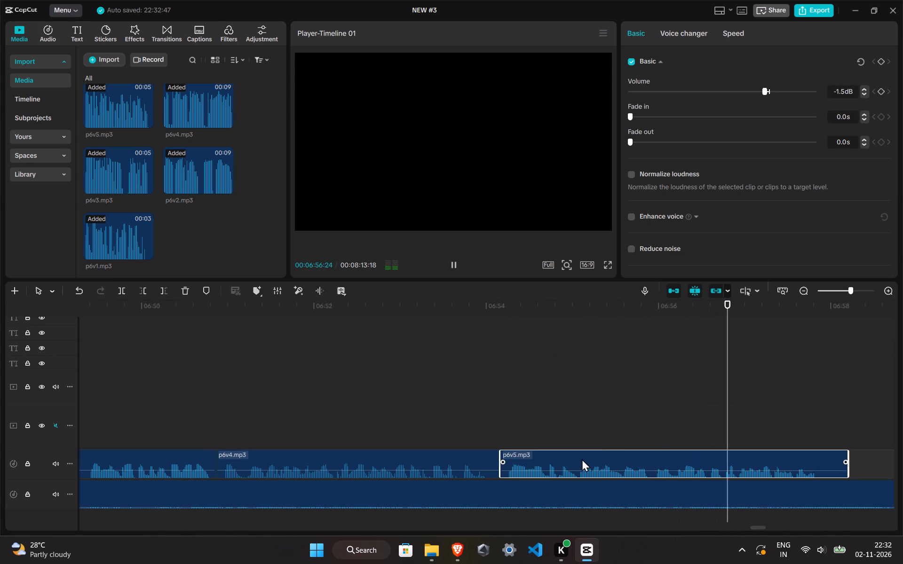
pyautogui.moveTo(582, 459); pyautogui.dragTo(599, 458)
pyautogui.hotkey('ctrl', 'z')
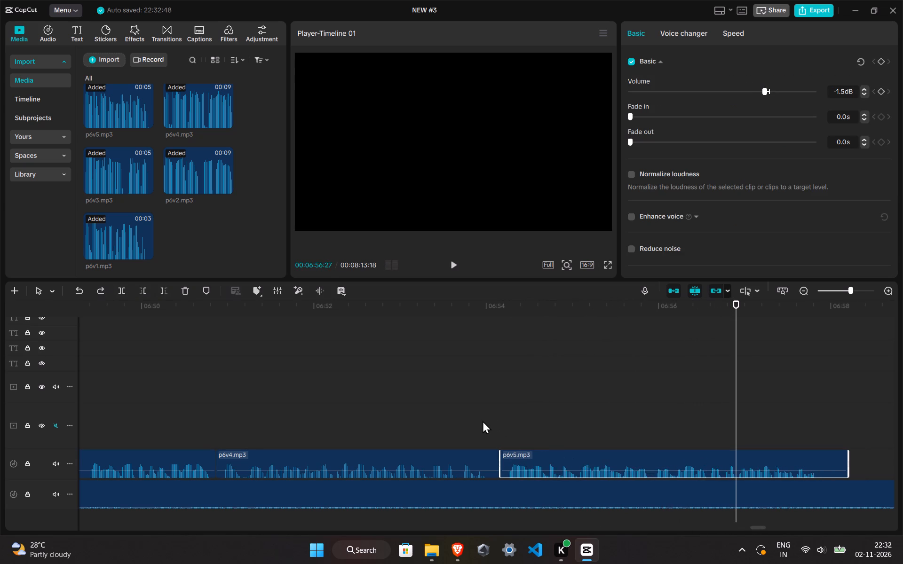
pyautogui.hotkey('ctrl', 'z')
# Shift p6v5.mp3 forward in time to leave a short gap after the final p6v4.mp3 piece and play across it.
pyautogui.moveTo(568, 469); pyautogui.dragTo(596, 468)
pyautogui.click(428, 418)
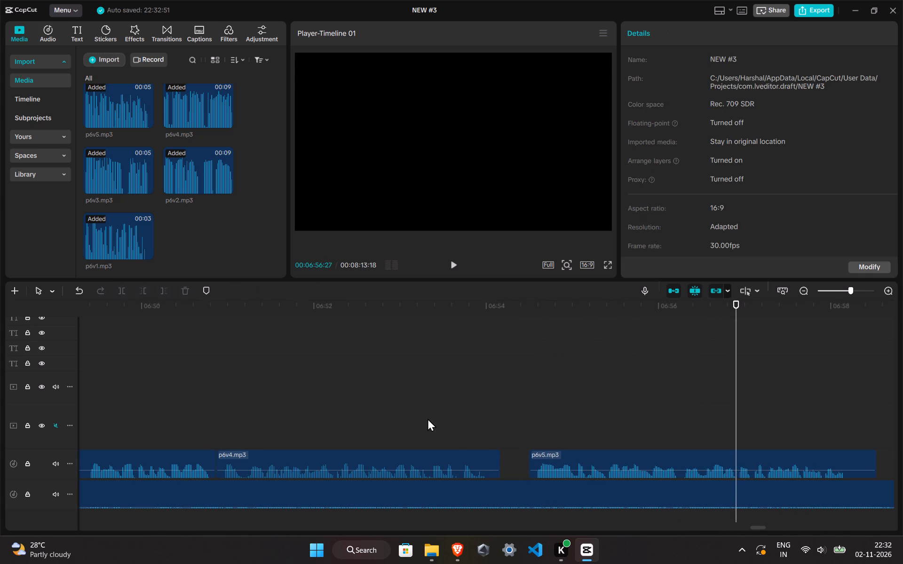
pyautogui.press('space')
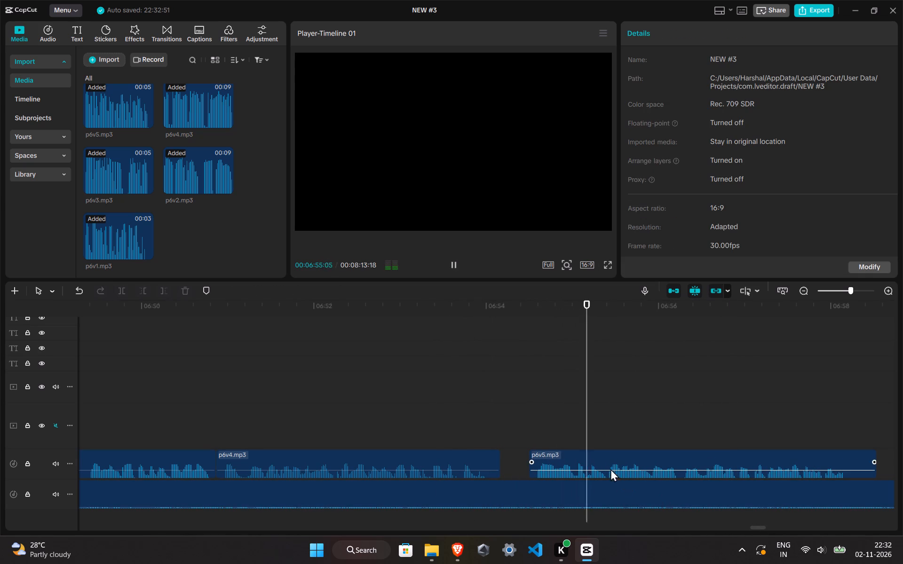
pyautogui.moveTo(604, 462); pyautogui.dragTo(593, 463)
pyautogui.click(372, 400)
pyautogui.press('space')
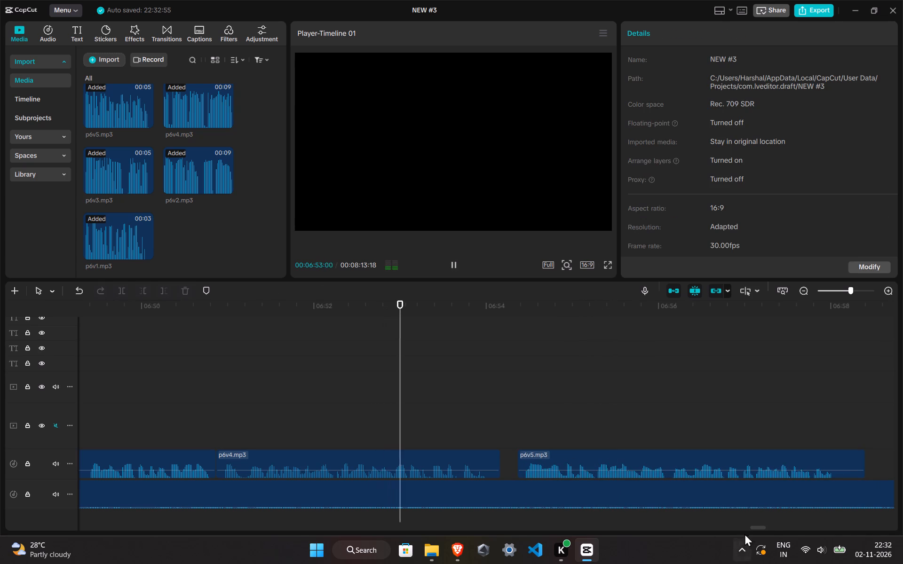
pyautogui.click(767, 529)
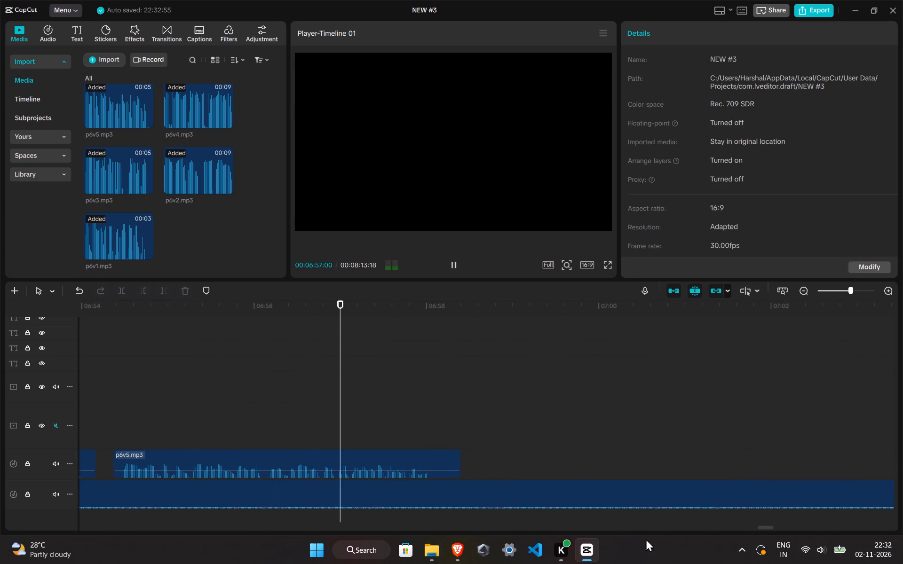
# Split p6v5.mp3 at 00:06:58:04 and delete its silent tail.
pyautogui.keyDown('ctrl'); pyautogui.scroll(10, 460, 403); pyautogui.keyUp('ctrl')
pyautogui.click(554, 376)
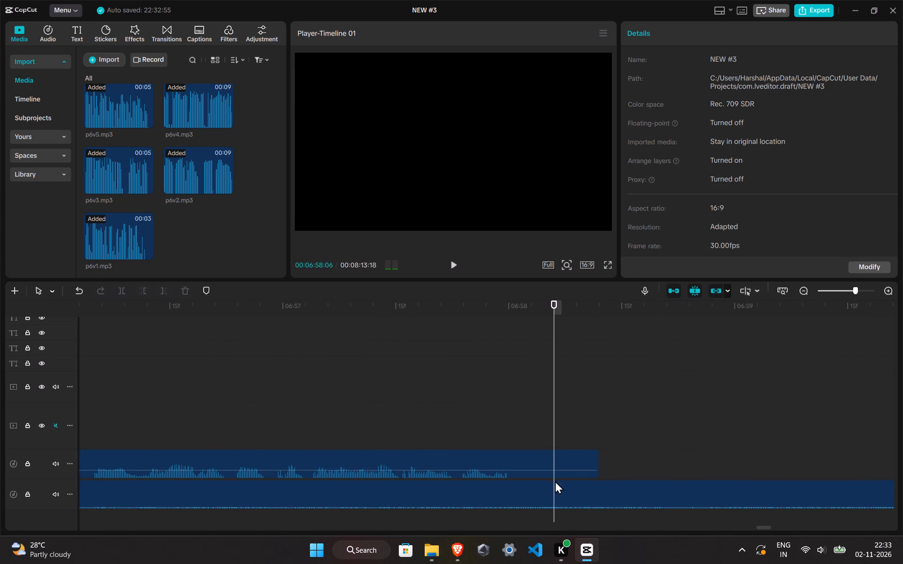
pyautogui.click(536, 388)
pyautogui.click(556, 453)
pyautogui.hotkey('ctrl', 'b')
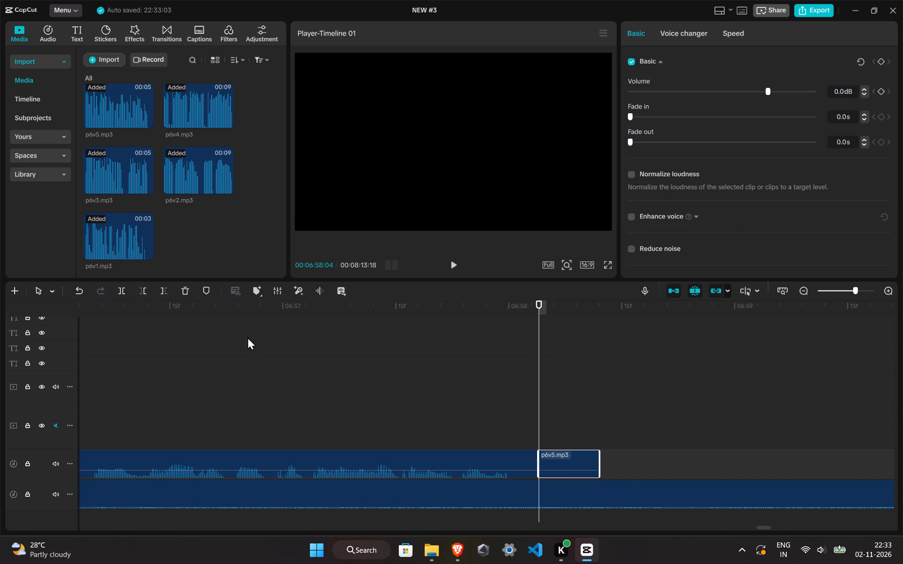
pyautogui.click(186, 293)
# Place p6v6.mp3 on the voice-over track directly after p6v5.mp3 and play across the join.
pyautogui.scroll(2, 229, 211)
pyautogui.moveTo(197, 126); pyautogui.dragTo(532, 405)
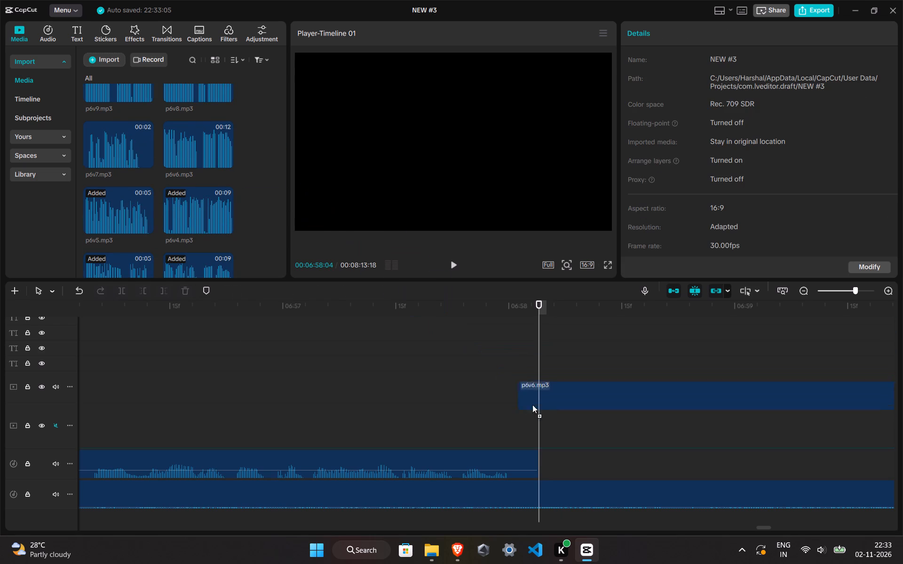
pyautogui.moveTo(532, 405); pyautogui.dragTo(540, 462)
pyautogui.click(437, 408)
pyautogui.press('space')
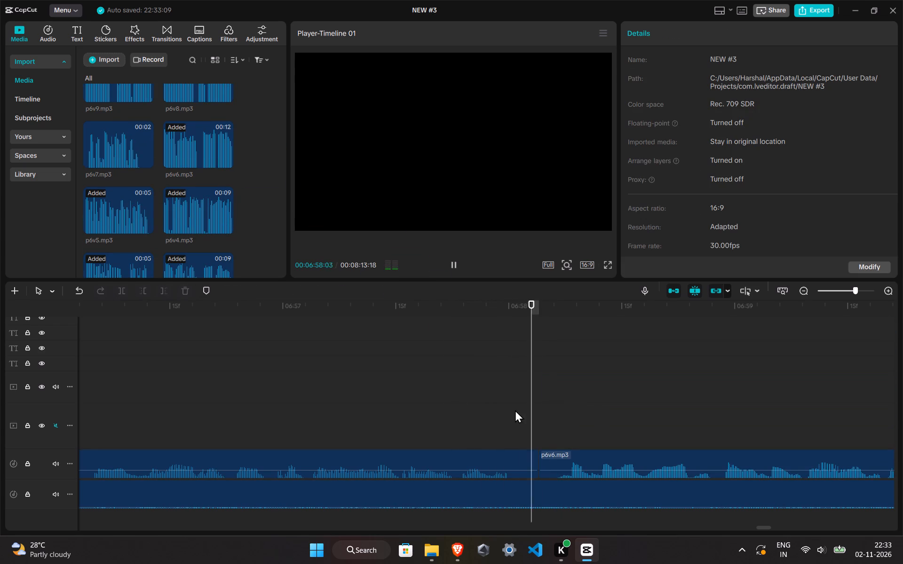
# Cut the silent pause out of p6v6.mp3 between 00:07:00:04 and 00:07:00:08.
pyautogui.click(768, 530)
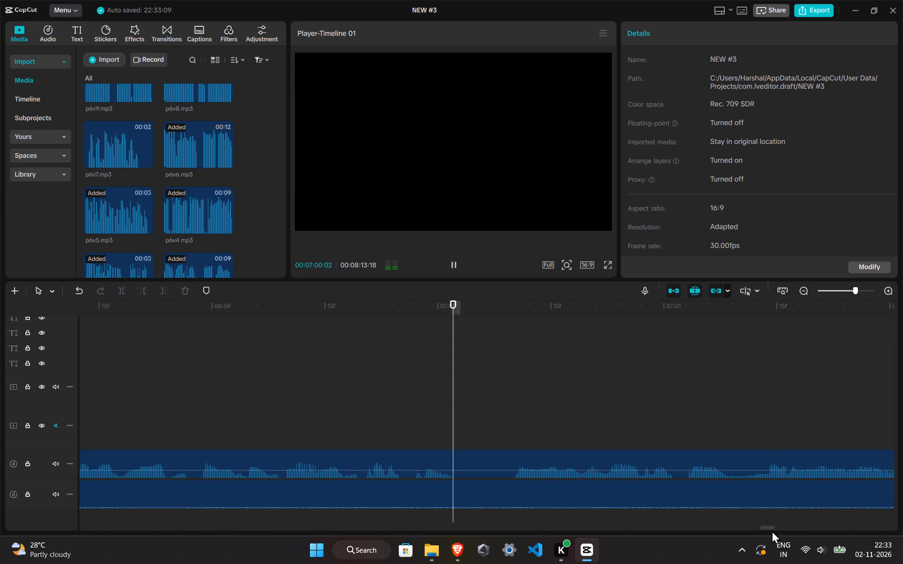
pyautogui.click(466, 416)
pyautogui.click(468, 486)
pyautogui.click(470, 466)
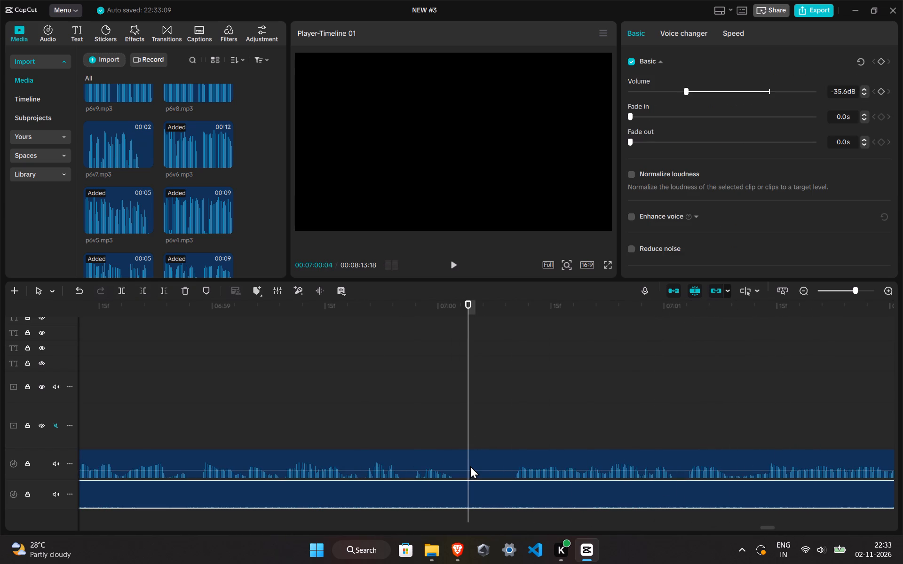
pyautogui.click(471, 462)
pyautogui.click(471, 462)
pyautogui.hotkey('ctrl', 'b')
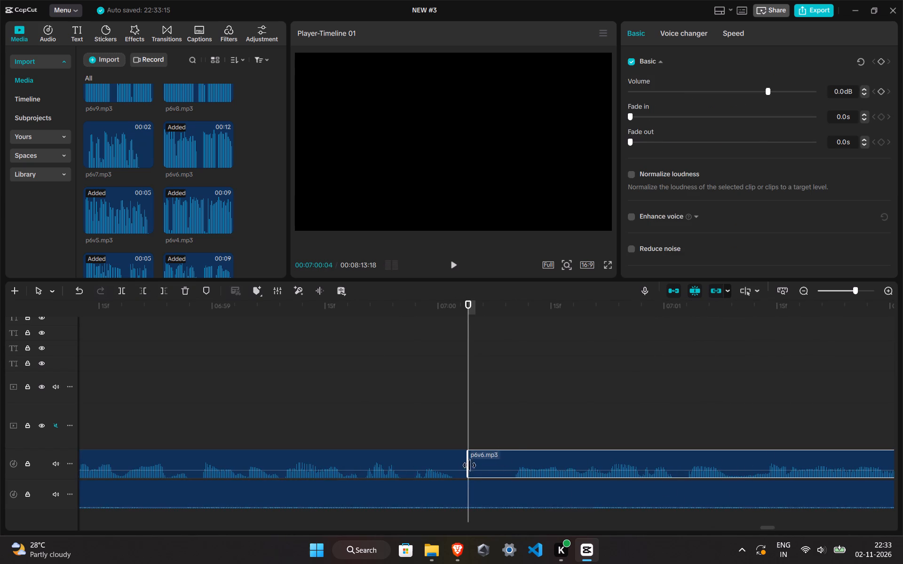
pyautogui.moveTo(501, 405); pyautogui.dragTo(501, 412)
pyautogui.click(484, 470)
pyautogui.hotkey('ctrl', 'b')
pyautogui.click(488, 465)
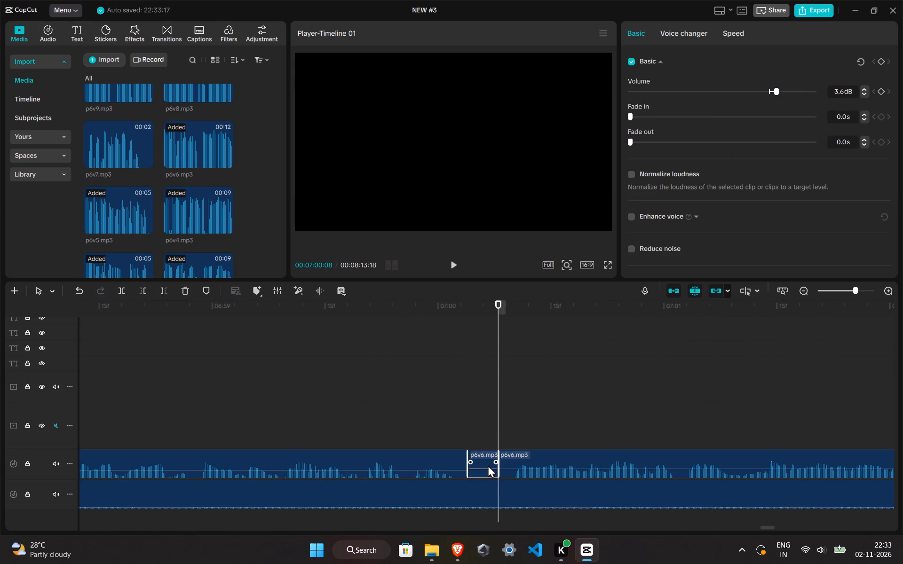
pyautogui.click(188, 290)
# Move the remaining p6v6.mp3 piece back against the end of the preceding piece and play across the join.
pyautogui.moveTo(576, 470); pyautogui.dragTo(554, 471)
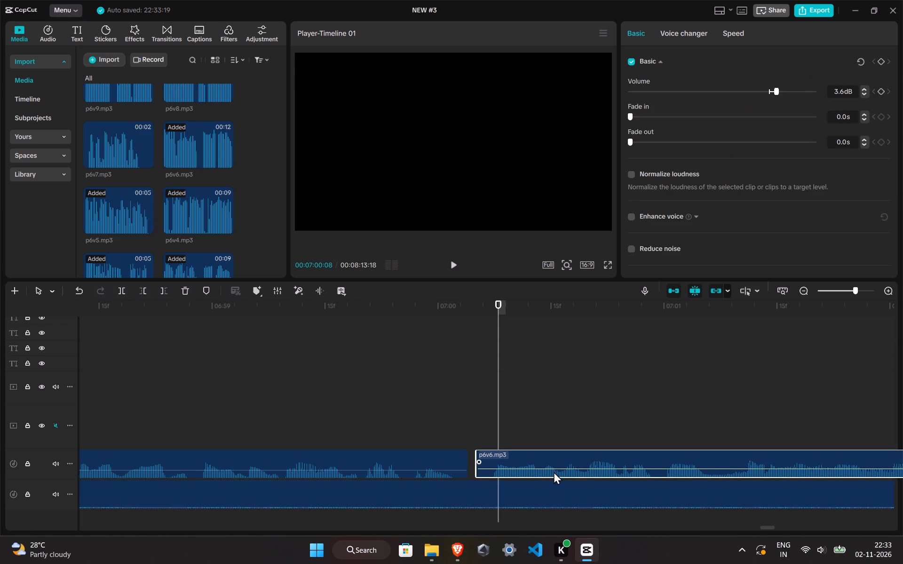
pyautogui.moveTo(554, 471); pyautogui.dragTo(549, 471)
pyautogui.click(420, 403)
pyautogui.press('space')
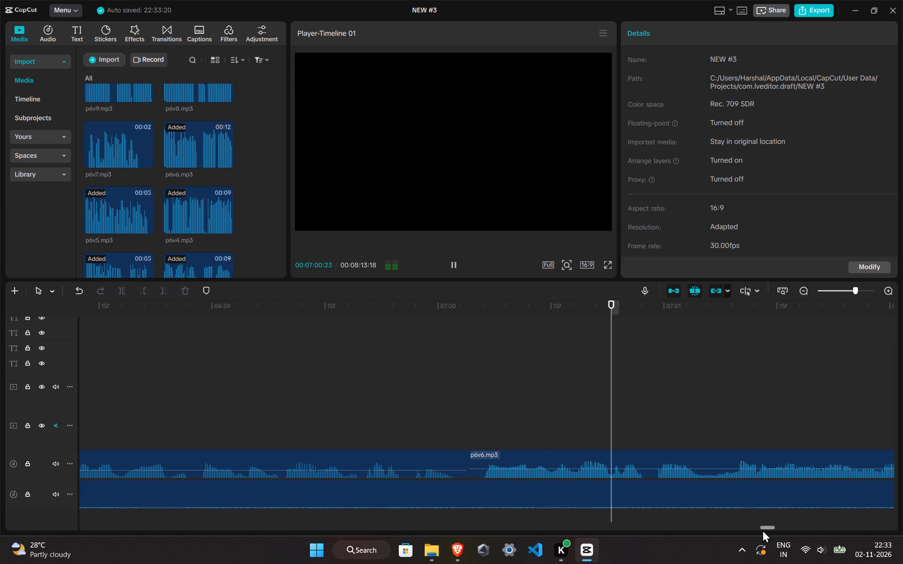
# Cut the long silent pause out of p6v6.mp3 between 00:07:03:07 and 00:07:04:06.
pyautogui.moveTo(762, 530); pyautogui.dragTo(769, 529)
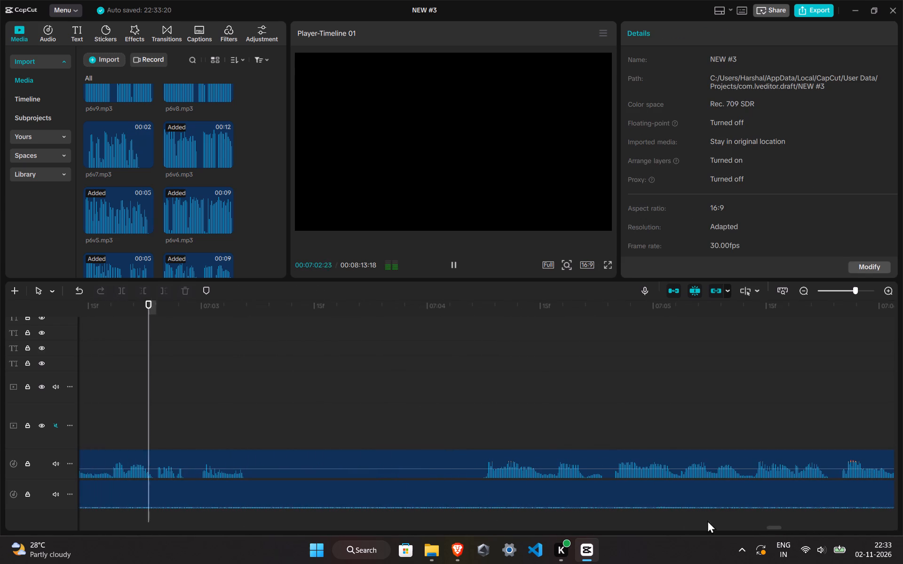
pyautogui.click(283, 398)
pyautogui.click(251, 417)
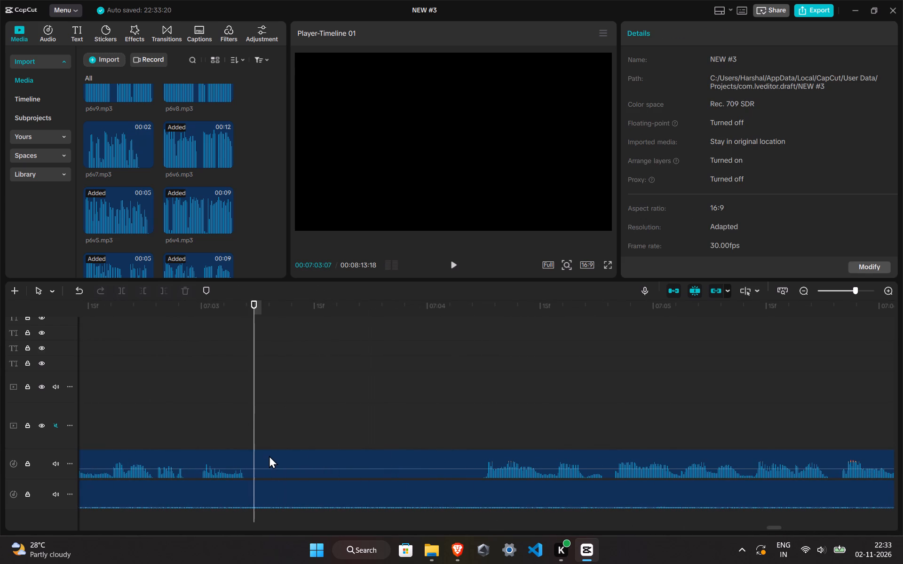
pyautogui.click(269, 455)
pyautogui.hotkey('ctrl', 'b')
pyautogui.click(473, 405)
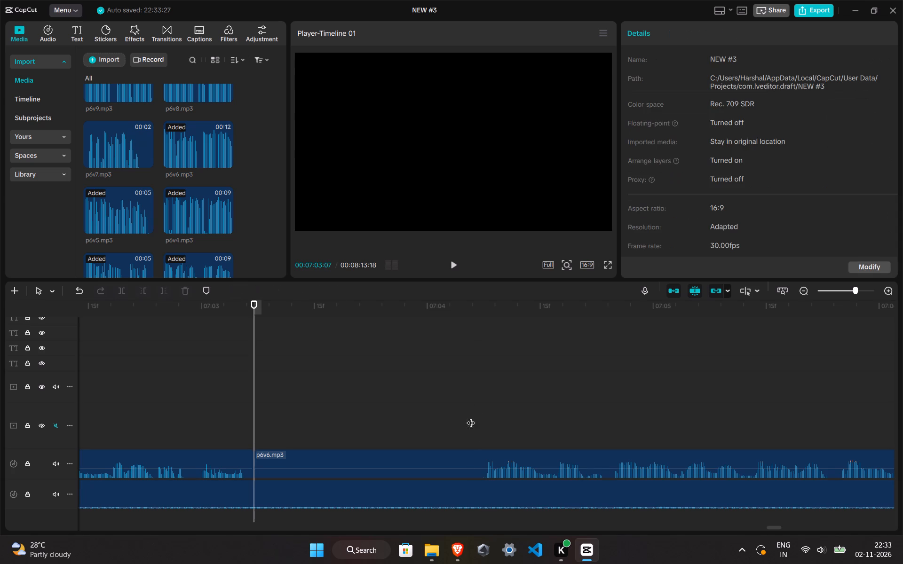
pyautogui.click(454, 451)
pyautogui.hotkey('ctrl', 'n')
pyautogui.click(454, 451)
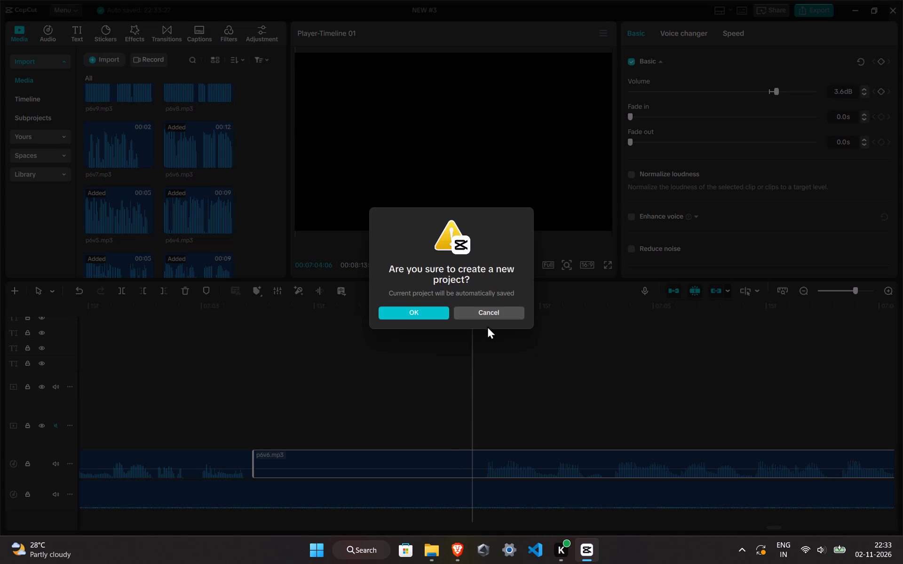
pyautogui.click(488, 313)
pyautogui.click(325, 456)
pyautogui.hotkey('ctrl', 'b')
pyautogui.click(367, 463)
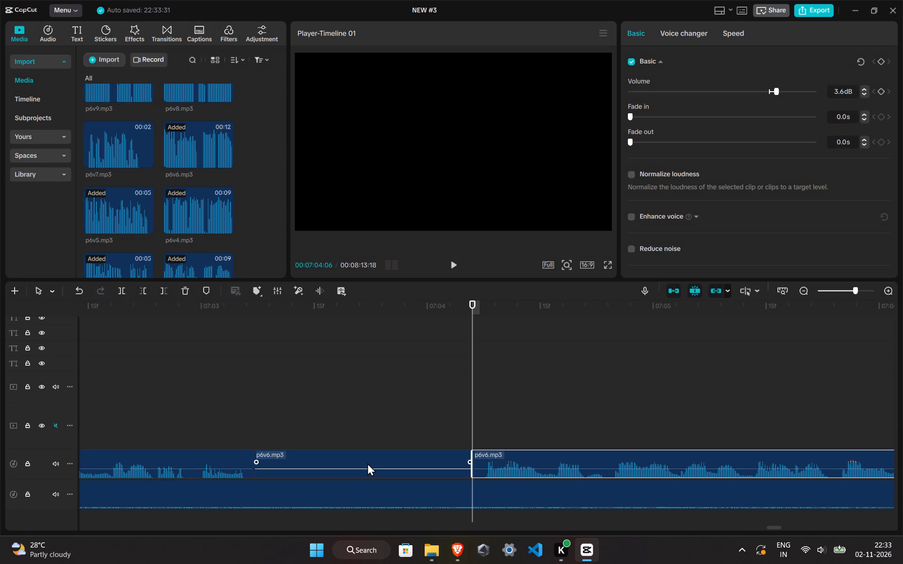
pyautogui.click(185, 290)
# Move the following p6v6.mp3 piece back, leaving only a short gap after the preceding piece, and play across it.
pyautogui.moveTo(507, 462); pyautogui.dragTo(502, 462)
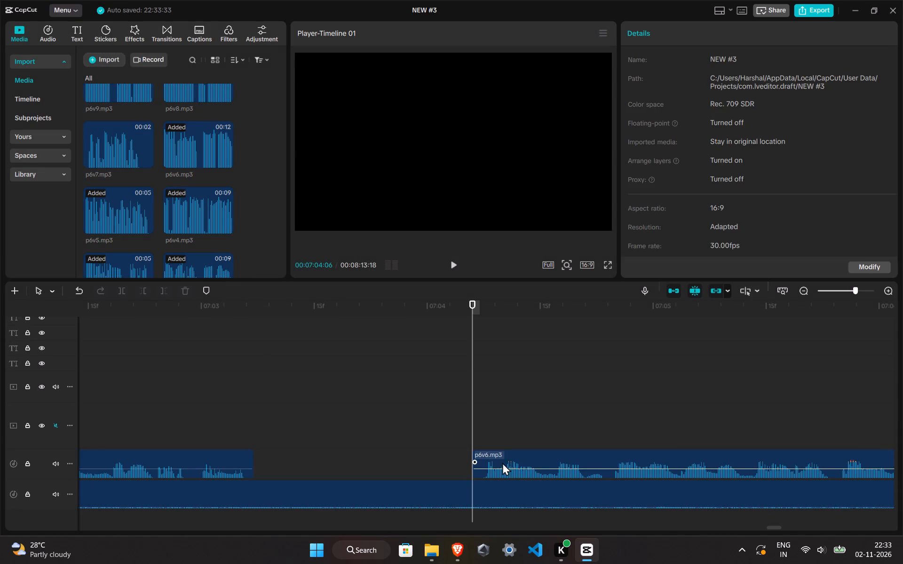
pyautogui.moveTo(502, 462); pyautogui.dragTo(296, 459)
pyautogui.click(200, 409)
pyautogui.press('space')
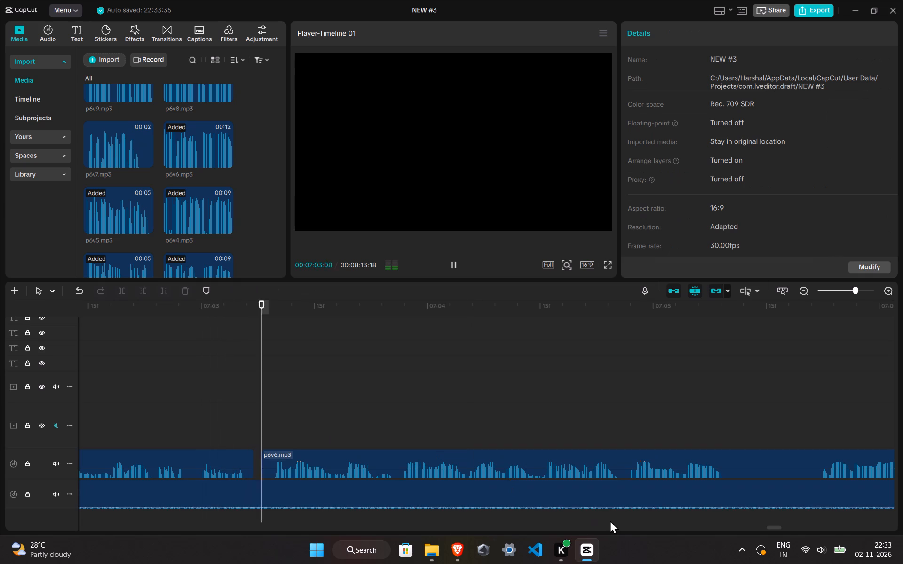
# Cut the silent pause out of p6v6.mp3 between 00:07:05:12 and 00:07:05:20.
pyautogui.keyDown('ctrl'); pyautogui.scroll(-4, 817, 483); pyautogui.keyUp('ctrl')
pyautogui.keyDown('ctrl'); pyautogui.scroll(-3, 720, 468); pyautogui.keyUp('ctrl')
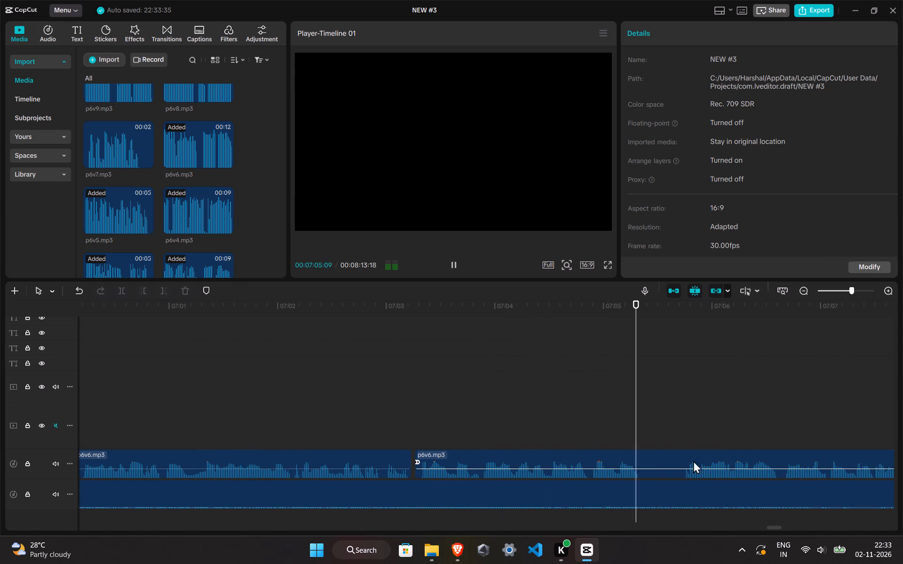
pyautogui.moveTo(647, 397); pyautogui.dragTo(647, 406)
pyautogui.click(660, 463)
pyautogui.hotkey('ctrl', 'b')
pyautogui.click(672, 425)
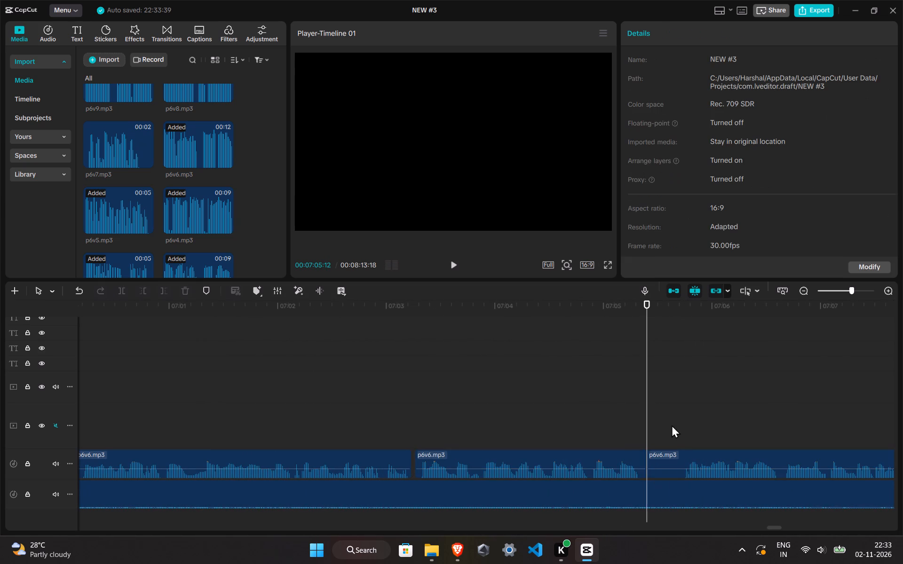
pyautogui.click(669, 456)
pyautogui.keyDown('ctrl'); pyautogui.click(672, 436); pyautogui.keyUp('ctrl')
pyautogui.hotkey('ctrl', 'b')
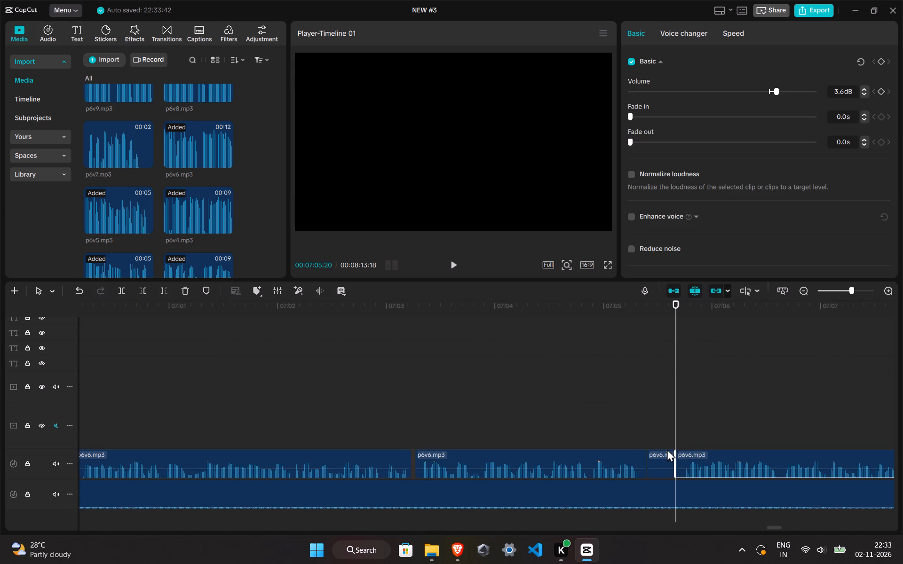
pyautogui.click(666, 452)
pyautogui.click(188, 290)
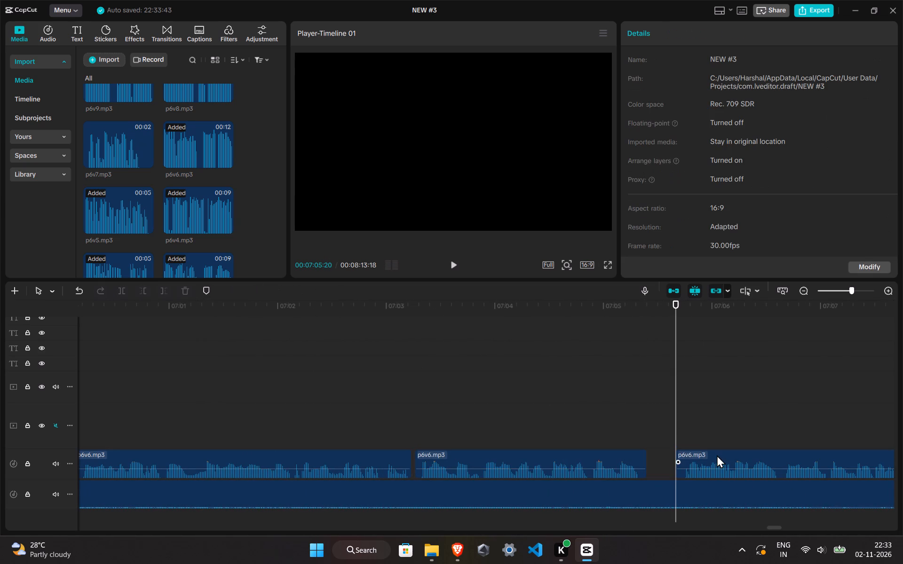
# Move the final p6v6.mp3 piece back to leave a short gap after the preceding piece and play across it.
pyautogui.moveTo(717, 455); pyautogui.dragTo(697, 455)
pyautogui.click(545, 415)
pyautogui.press('space')
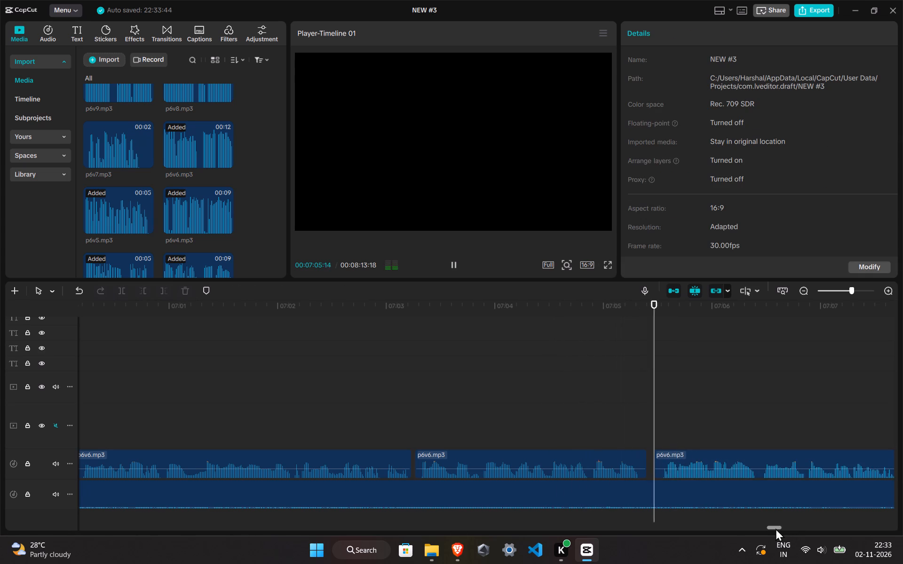
# Split the final p6v6.mp3 piece at 00:07:07:24, delete its silent tail and play through the new ending.
pyautogui.moveTo(776, 528); pyautogui.dragTo(785, 526)
pyautogui.keyDown('ctrl'); pyautogui.scroll(3, 372, 450); pyautogui.keyUp('ctrl')
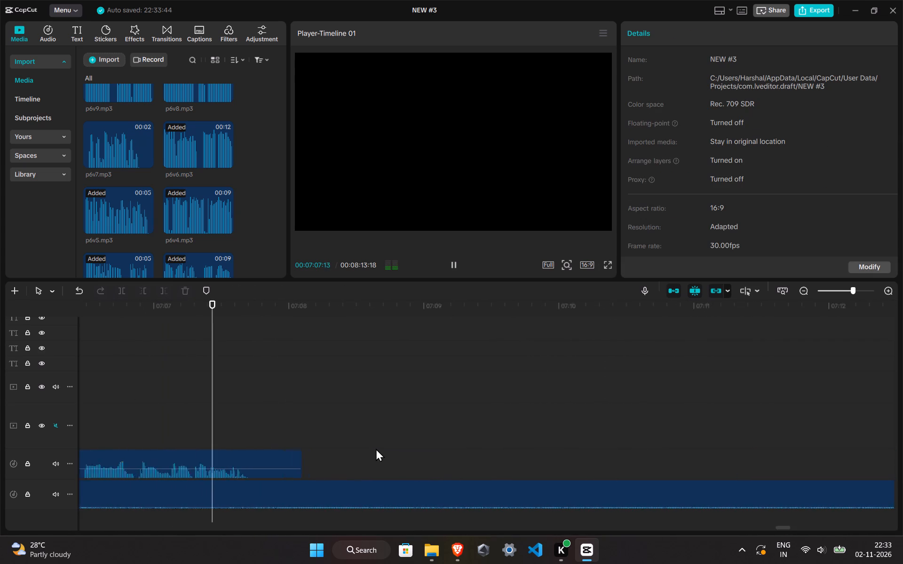
pyautogui.keyDown('ctrl'); pyautogui.scroll(4, 376, 448); pyautogui.keyUp('ctrl')
pyautogui.keyDown('ctrl'); pyautogui.scroll(1, 359, 402); pyautogui.keyUp('ctrl')
pyautogui.click(273, 406)
pyautogui.click(286, 459)
pyautogui.hotkey('ctrl', 'b')
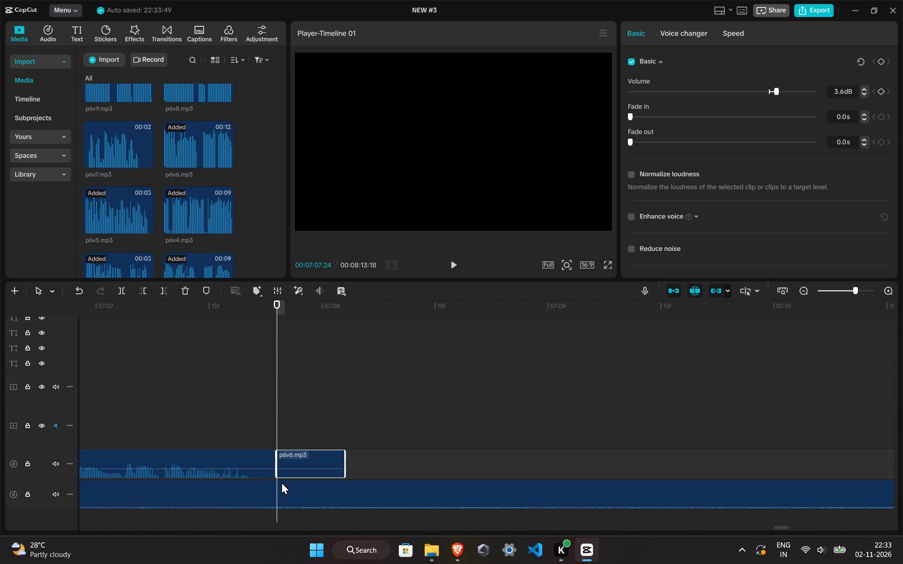
pyautogui.click(195, 296)
pyautogui.click(186, 295)
pyautogui.moveTo(200, 409); pyautogui.dragTo(205, 411)
pyautogui.press('space')
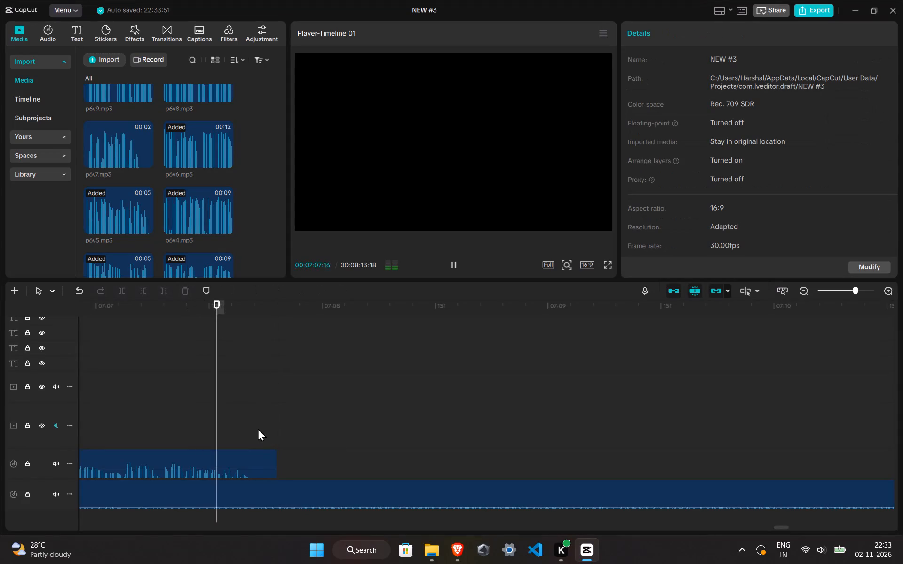
# Place p6v7.mp3 on the voice-over track a short gap after the final p6v6.mp3 piece and play across the gap.
pyautogui.keyDown('ctrl'); pyautogui.scroll(-10, 281, 447); pyautogui.keyUp('ctrl')
pyautogui.moveTo(89, 147); pyautogui.dragTo(234, 243)
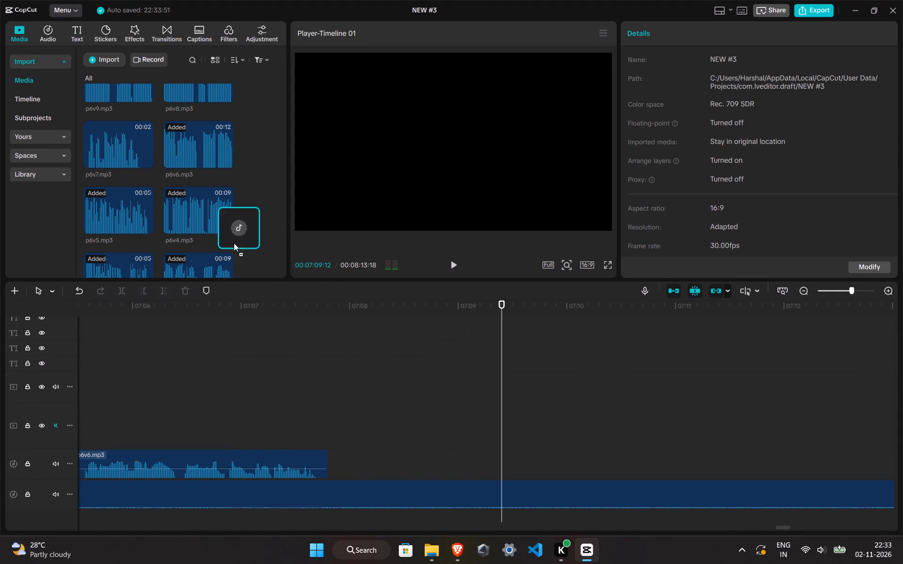
pyautogui.moveTo(234, 243); pyautogui.dragTo(333, 462)
pyautogui.click(252, 407)
pyautogui.press('space')
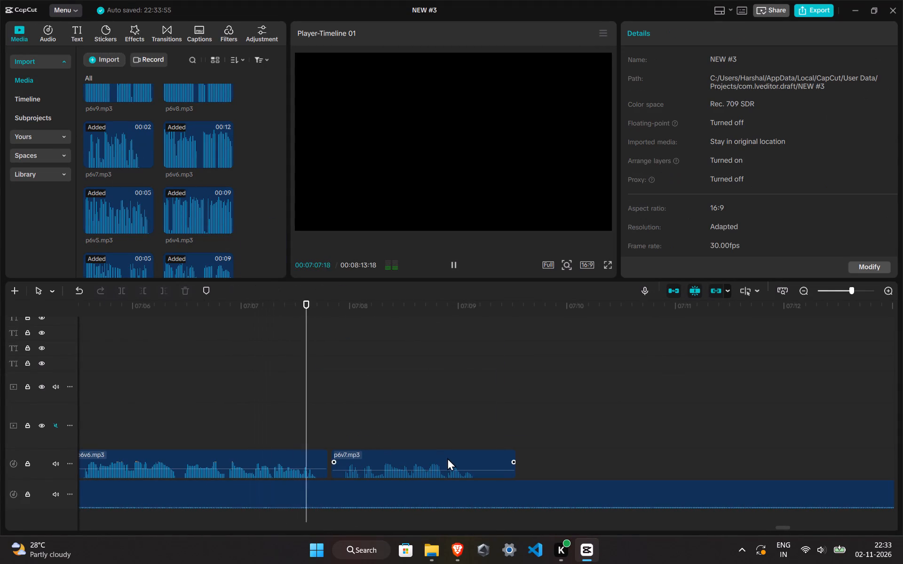
# Split p6v7.mp3 at 00:07:09:10 and delete its silent tail.
pyautogui.scroll(4, 447, 458)
pyautogui.keyDown('ctrl'); pyautogui.scroll(-1, 581, 485); pyautogui.keyUp('ctrl')
pyautogui.click(542, 433)
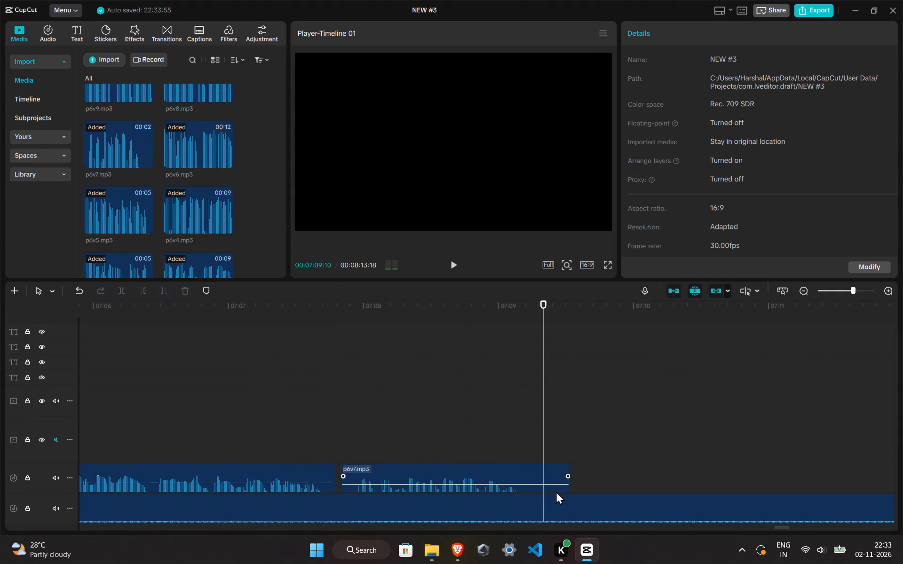
pyautogui.click(556, 491)
pyautogui.hotkey('ctrl', 'b')
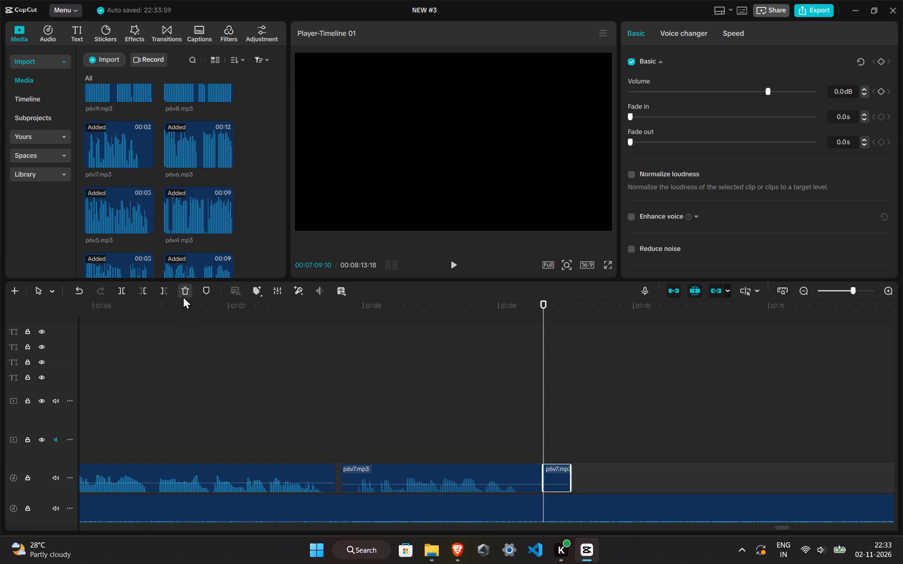
pyautogui.click(183, 296)
# Shift p6v7.mp3 slightly forward in time to widen the gap after the final p6v6.mp3 piece and play across it.
pyautogui.click(386, 460)
pyautogui.moveTo(387, 470); pyautogui.dragTo(398, 470)
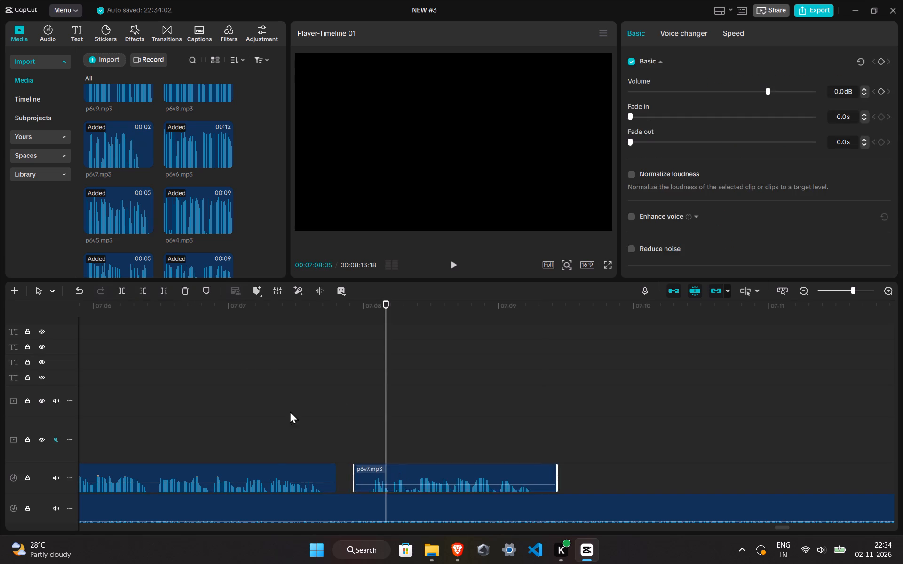
pyautogui.click(276, 403)
pyautogui.press('space')
# Place p6v8.mp3 on the voice-over track directly after p6v7.mp3 and play across the join.
pyautogui.scroll(-1, 902, 9)
pyautogui.keyDown('ctrl'); pyautogui.scroll(-1, 544, 160); pyautogui.keyUp('ctrl')
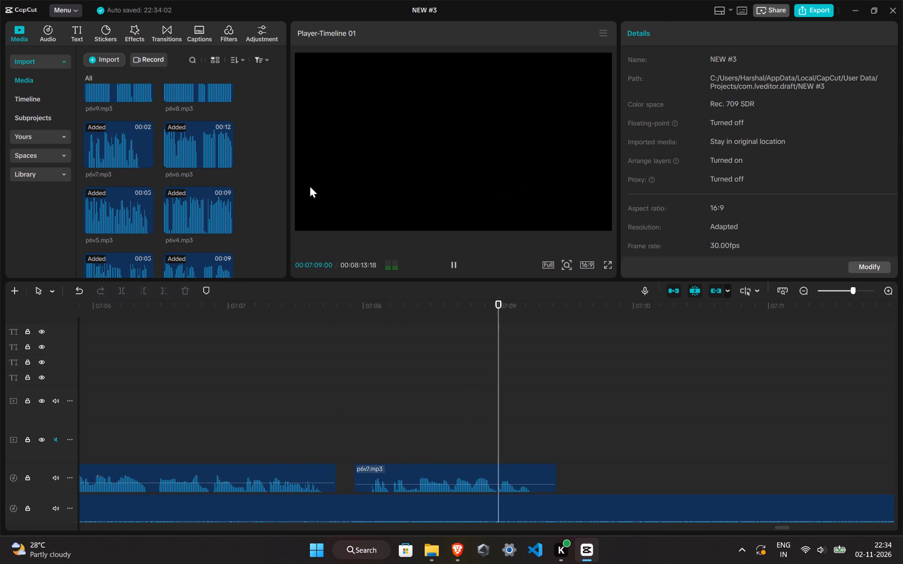
pyautogui.scroll(1, 264, 187)
pyautogui.moveTo(167, 128); pyautogui.dragTo(555, 471)
pyautogui.click(505, 415)
pyautogui.press('space')
# Split p6v8.mp3 at 00:07:12:18 and 00:07:13:00 and delete the silent piece between the two cuts.
pyautogui.scroll(-2, 659, 479)
pyautogui.keyDown('ctrl'); pyautogui.scroll(-4, 659, 479); pyautogui.keyUp('ctrl')
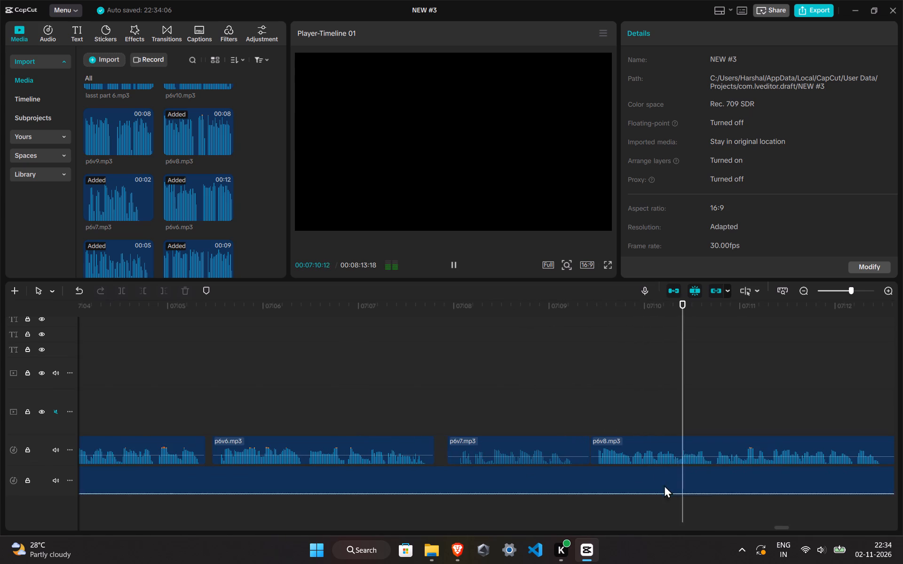
pyautogui.moveTo(784, 527); pyautogui.dragTo(792, 528)
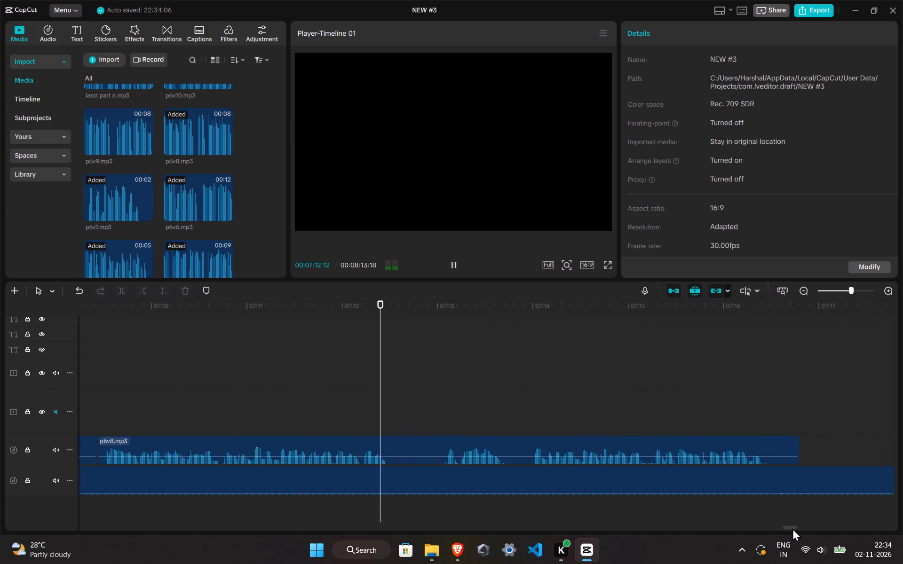
pyautogui.moveTo(792, 528); pyautogui.dragTo(793, 528)
pyautogui.click(344, 397)
pyautogui.click(367, 461)
pyautogui.hotkey('ctrl', 'b')
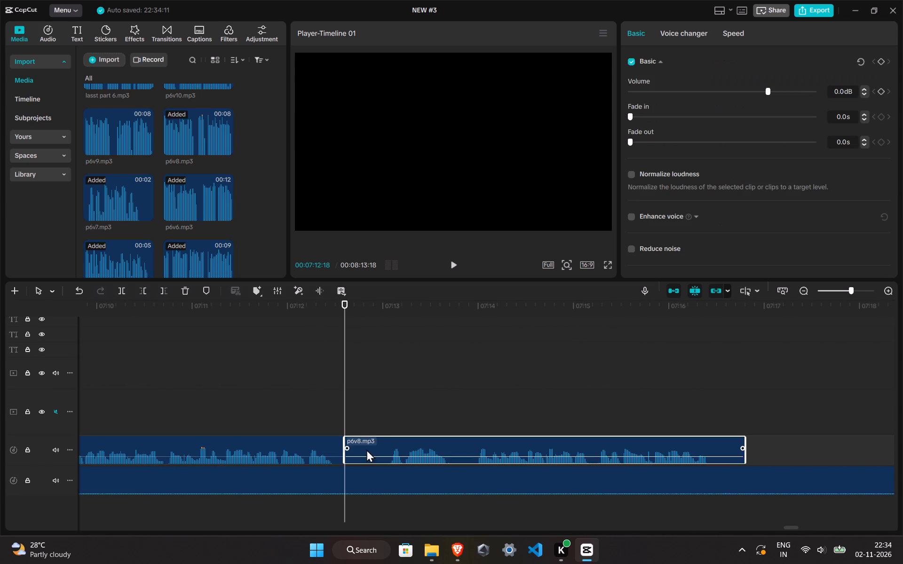
pyautogui.click(383, 404)
pyautogui.click(377, 455)
pyautogui.hotkey('ctrl', 'b')
pyautogui.click(376, 454)
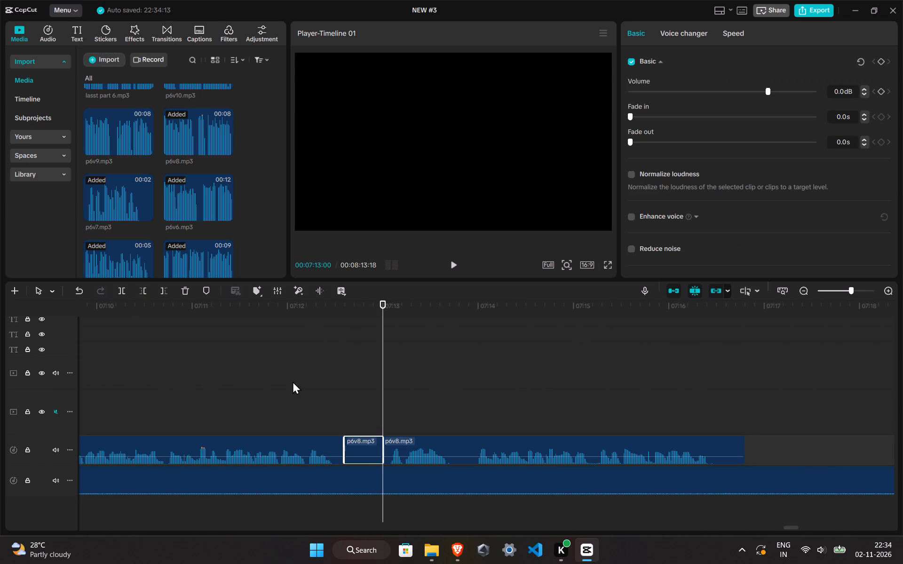
pyautogui.click(183, 295)
# Move the remaining p6v8.mp3 piece back against the first one to close the gap and play across the join.
pyautogui.moveTo(427, 448); pyautogui.dragTo(389, 447)
pyautogui.click(280, 395)
pyautogui.press('space')
# Split the second p6v8.mp3 piece at 00:07:13:09 and 00:07:13:14 and delete the silence between the cuts.
pyautogui.scroll(4, 431, 437)
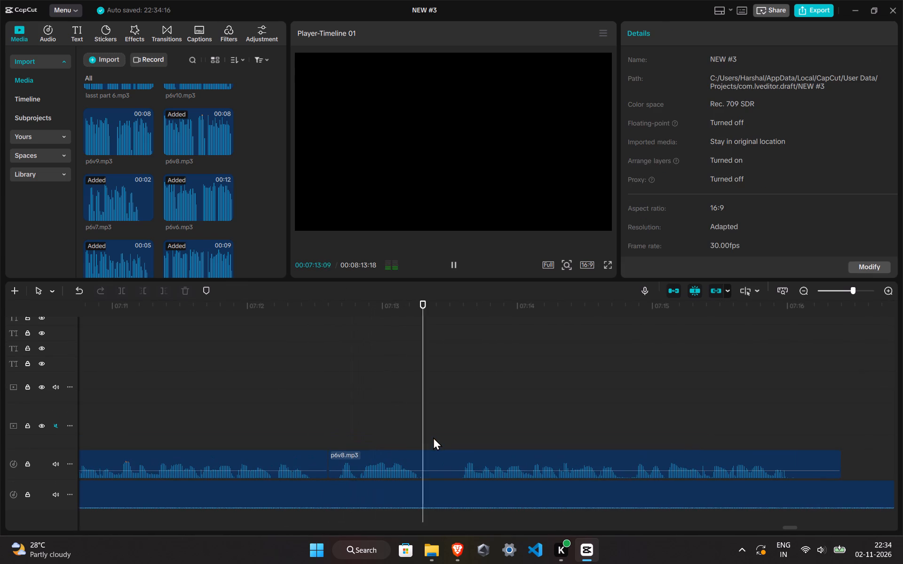
pyautogui.click(435, 434)
pyautogui.click(431, 460)
pyautogui.keyDown('ctrl'); pyautogui.click(428, 426); pyautogui.keyUp('ctrl')
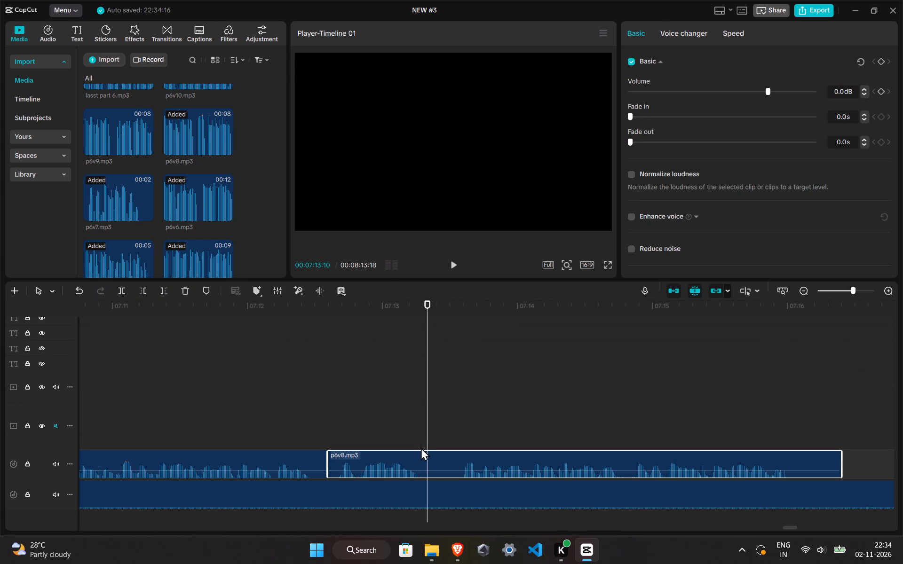
pyautogui.keyDown('ctrl'); pyautogui.click(421, 423); pyautogui.keyUp('ctrl')
pyautogui.hotkey('ctrl', 'b')
pyautogui.moveTo(451, 431); pyautogui.dragTo(453, 439)
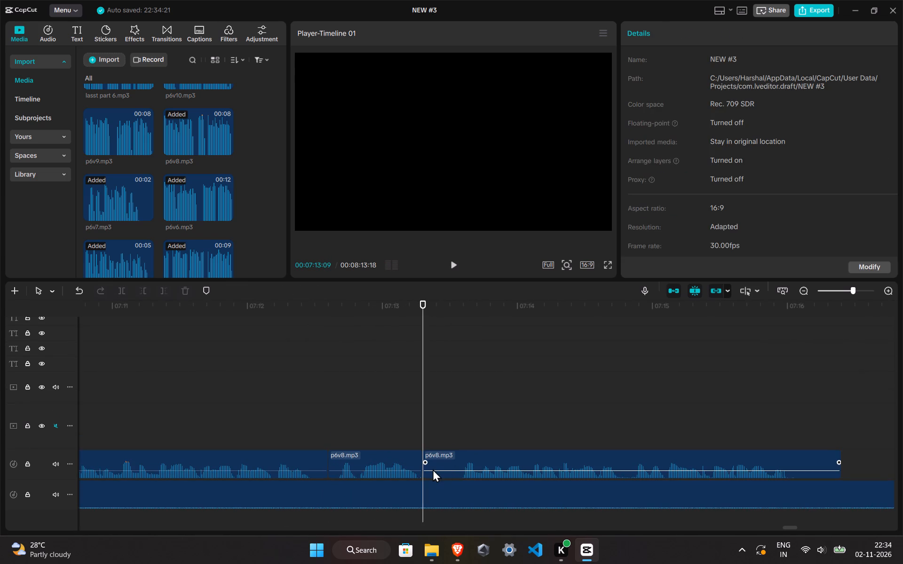
pyautogui.click(433, 469)
pyautogui.click(461, 416)
pyautogui.click(454, 421)
pyautogui.click(444, 445)
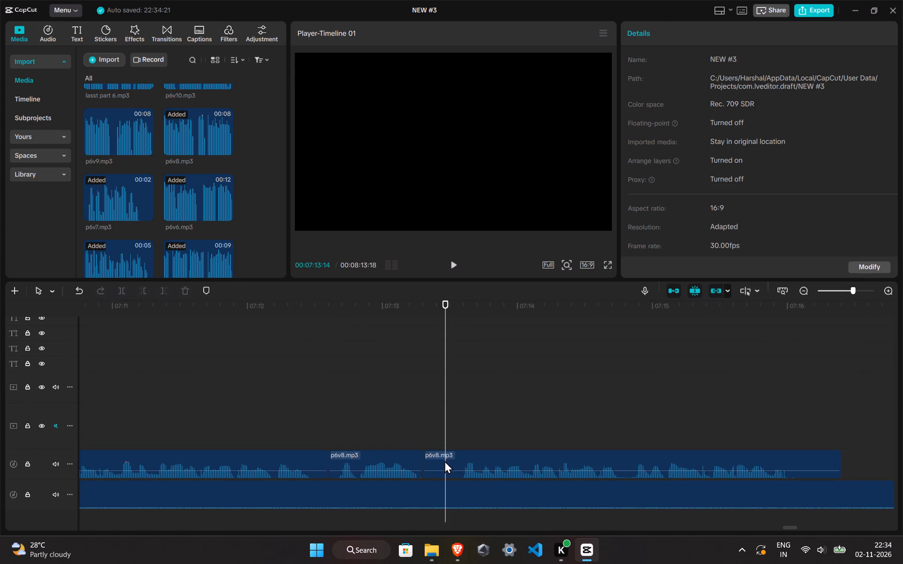
pyautogui.click(444, 461)
pyautogui.hotkey('ctrl', 'b')
pyautogui.click(429, 456)
pyautogui.click(182, 293)
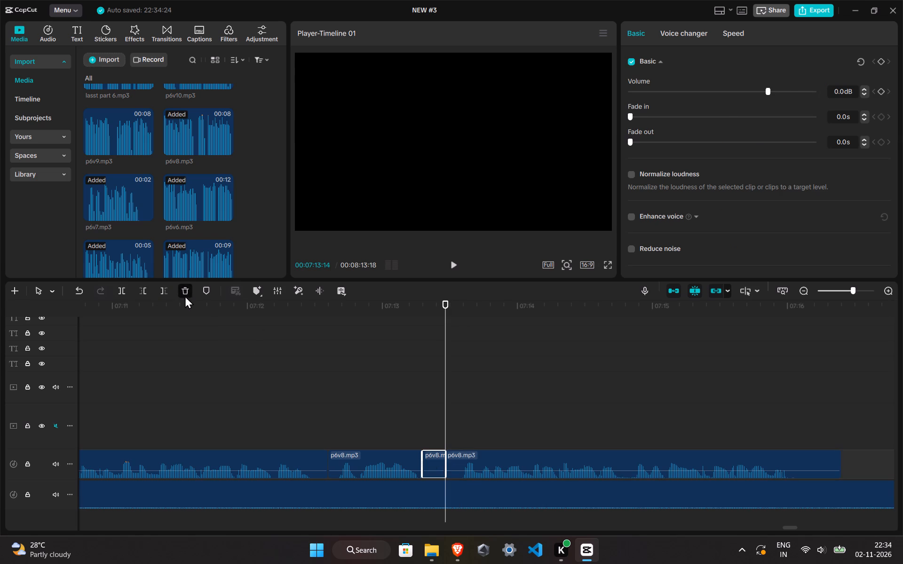
# Close the gap by moving the last p6v8.mp3 piece back against the one before it and play across the join.
pyautogui.moveTo(483, 466); pyautogui.dragTo(458, 466)
pyautogui.click(375, 411)
pyautogui.press('space')
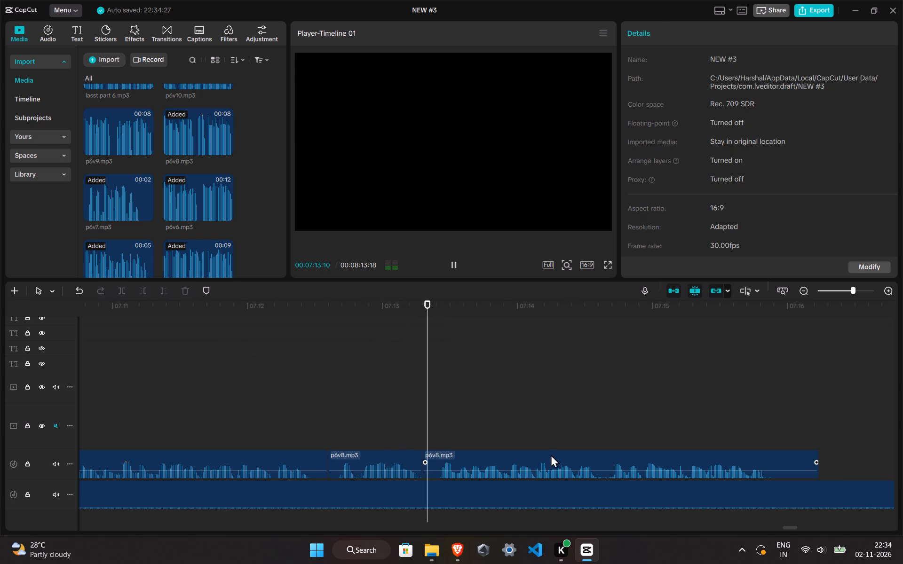
# Split the last p6v8.mp3 piece at 00:07:16:02 and delete its silent tail.
pyautogui.keyDown('ctrl'); pyautogui.scroll(-3, 629, 494); pyautogui.keyUp('ctrl')
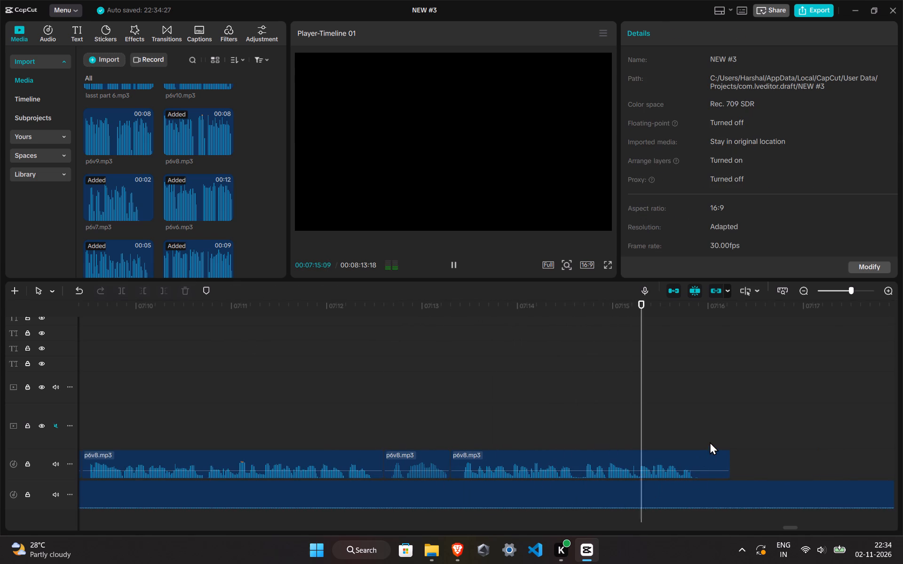
pyautogui.click(713, 412)
pyautogui.click(708, 461)
pyautogui.hotkey('ctrl', 'b')
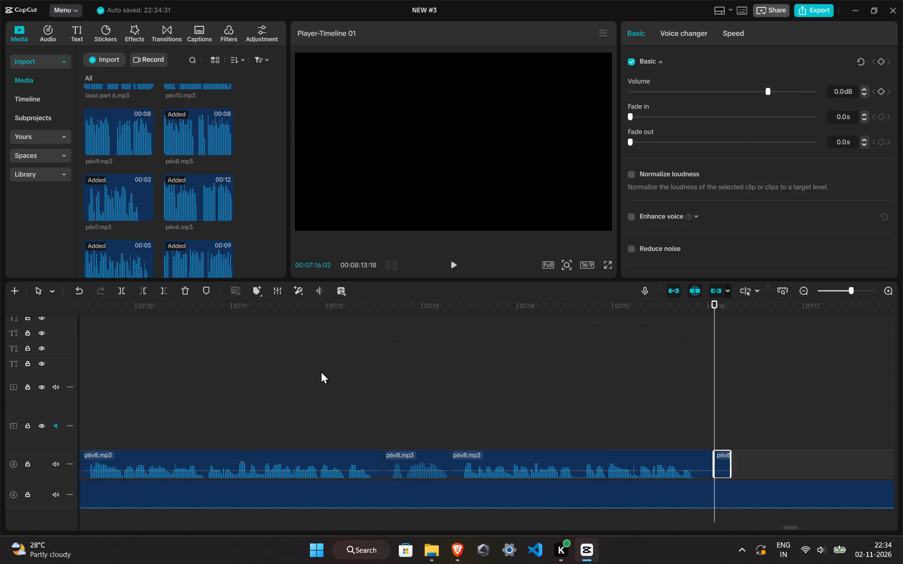
pyautogui.click(185, 295)
# Place p6v9.mp3 on the voice-over track directly after the last p6v8.mp3 piece and play across the join.
pyautogui.keyDown('ctrl'); pyautogui.scroll(-4, 522, 414); pyautogui.keyUp('ctrl')
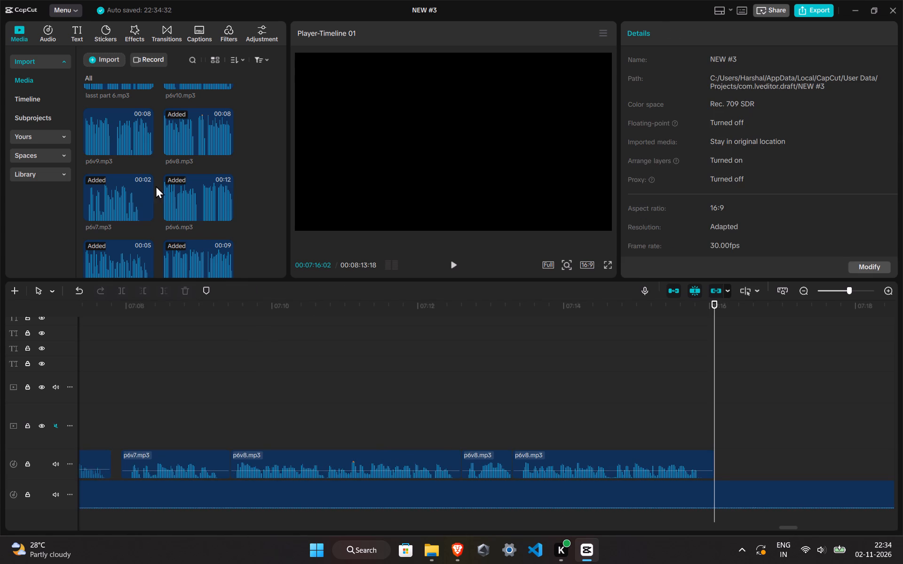
pyautogui.moveTo(126, 122); pyautogui.dragTo(714, 461)
pyautogui.click(668, 420)
pyautogui.press('space')
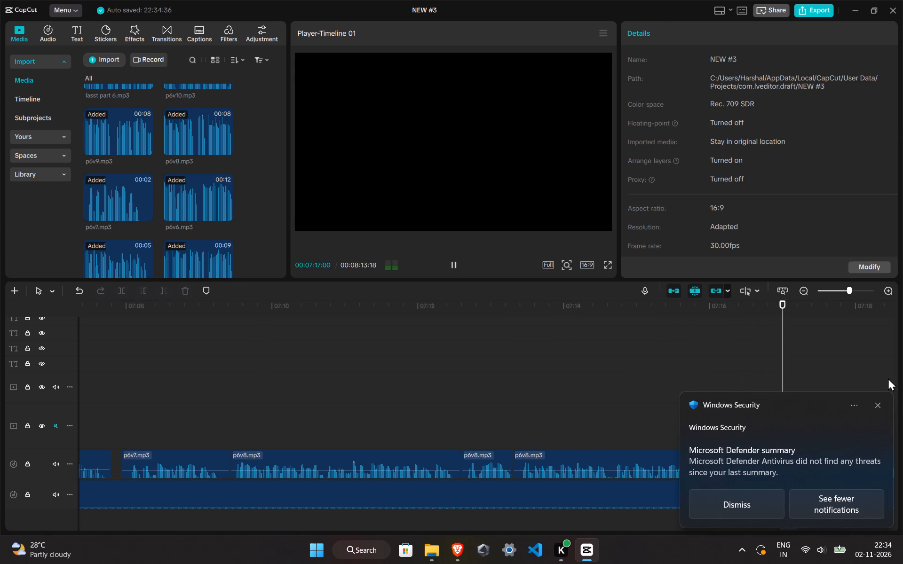
pyautogui.click(876, 401)
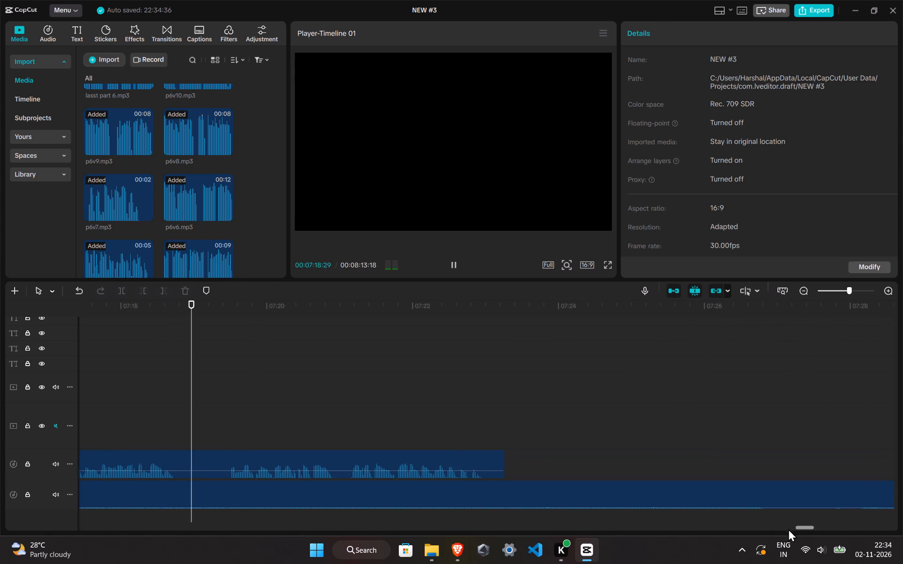
# Split p6v9.mp3 at 00:07:18:26 and 00:07:19:11 and delete the silent piece between the two cuts.
pyautogui.click(173, 413)
pyautogui.click(186, 440)
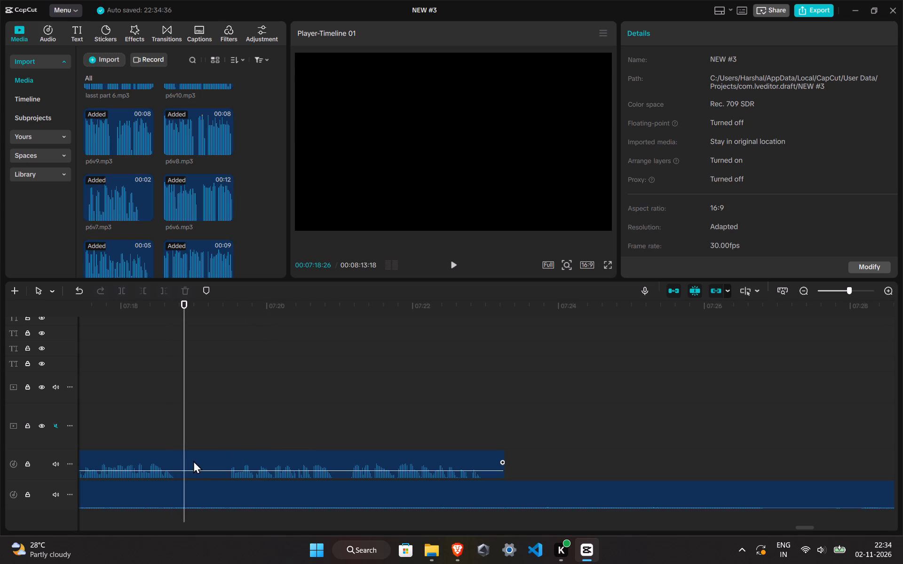
pyautogui.click(193, 461)
pyautogui.hotkey('ctrl', 'b')
pyautogui.click(220, 407)
pyautogui.click(213, 459)
pyautogui.hotkey('ctrl', 'b')
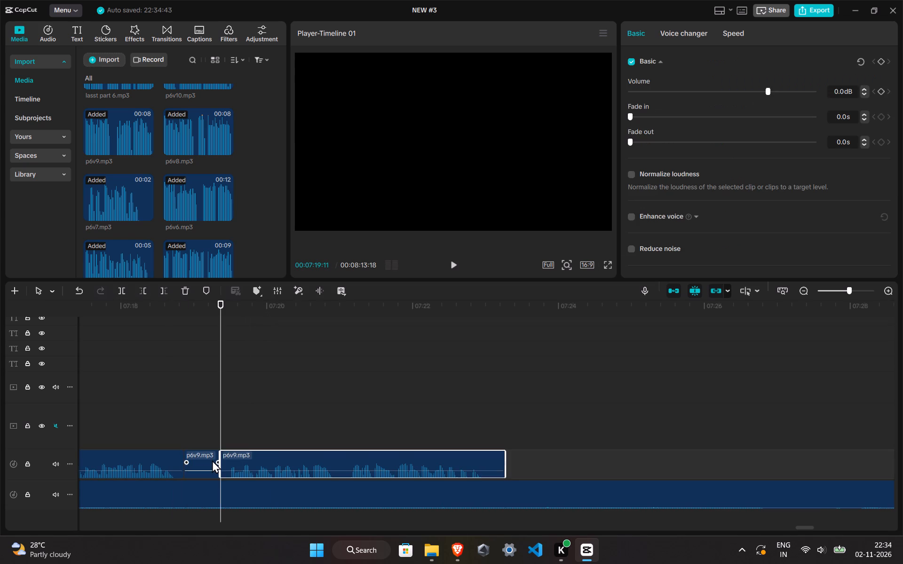
pyautogui.click(212, 460)
pyautogui.click(183, 290)
# Move the second p6v9.mp3 piece back to leave only a short gap after the first and play across it.
pyautogui.click(269, 449)
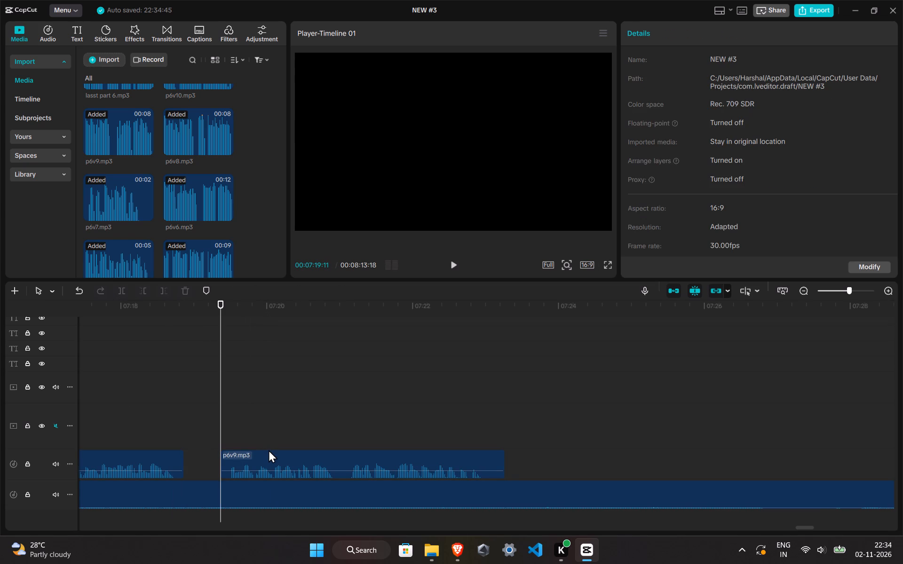
pyautogui.moveTo(269, 457); pyautogui.dragTo(238, 456)
pyautogui.click(128, 399)
pyautogui.press('space')
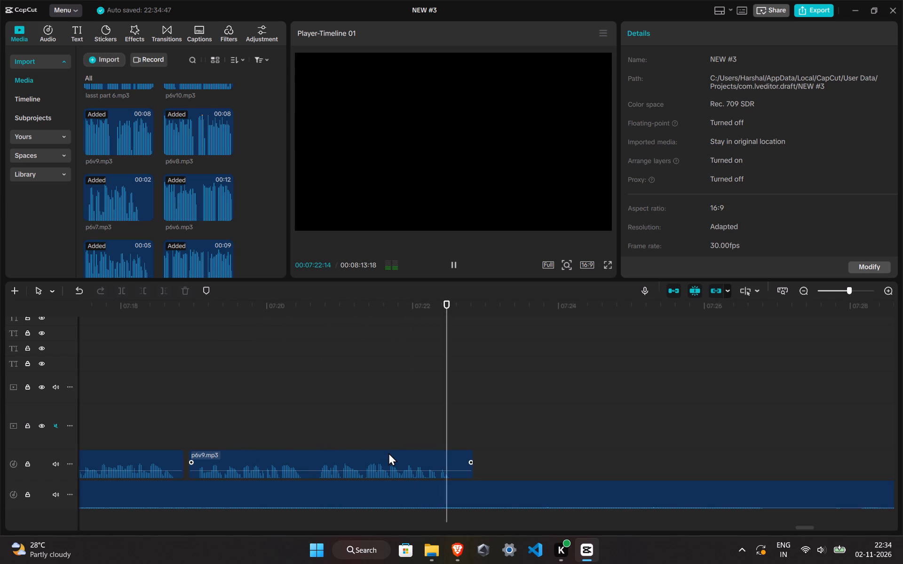
# Place p6v10.mp3 on the voice-over track directly after the last p6v9.mp3 piece and play across the join.
pyautogui.scroll(1, 270, 206)
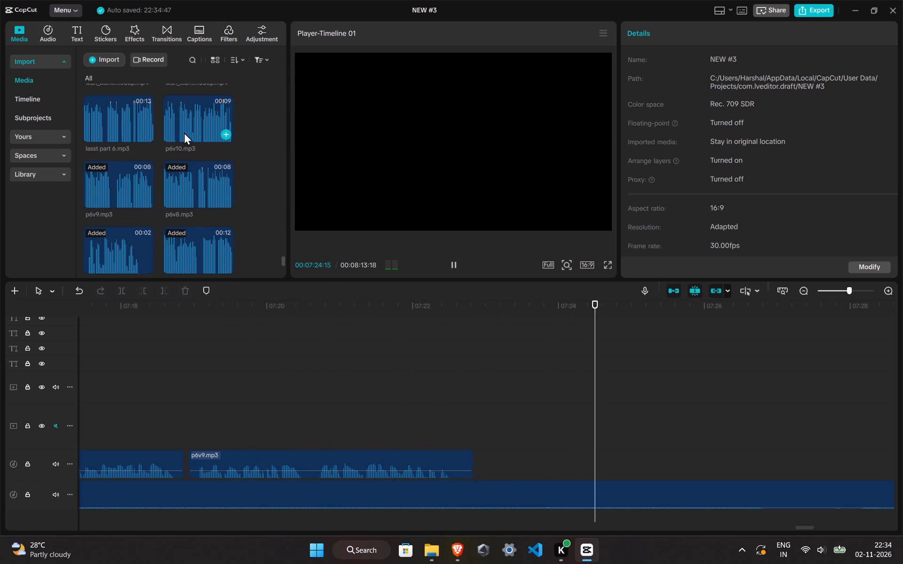
pyautogui.moveTo(184, 131); pyautogui.dragTo(472, 456)
pyautogui.click(435, 416)
pyautogui.press('space')
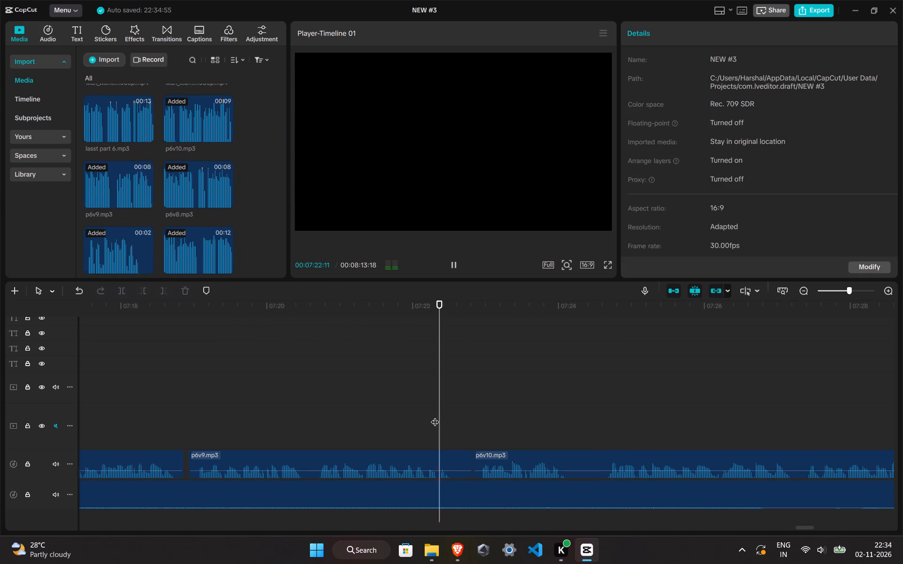
# Split p6v10.mp3 at 00:07:24:06 and 00:07:24:17 and delete the silent piece between the two cuts.
pyautogui.click(572, 428)
pyautogui.click(575, 457)
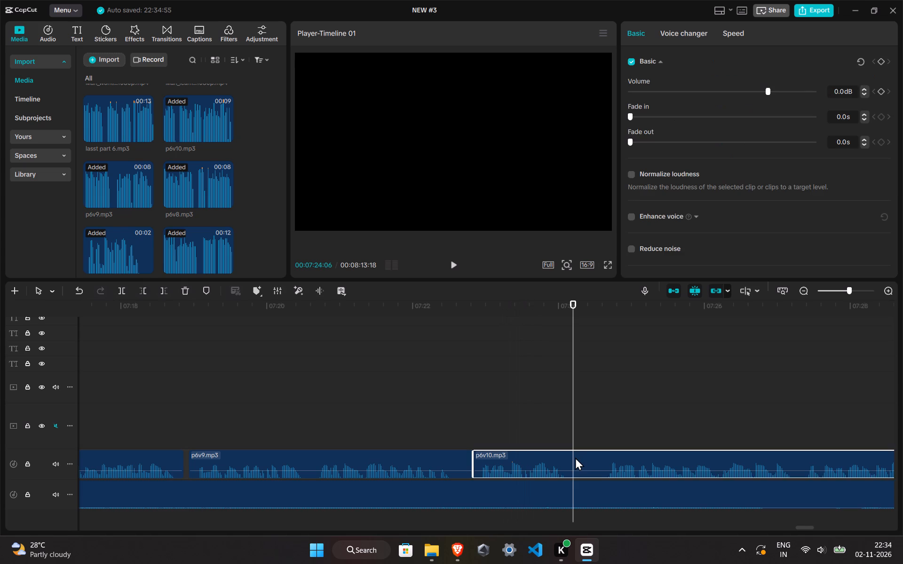
pyautogui.hotkey('ctrl', 'b')
pyautogui.click(600, 409)
pyautogui.click(581, 469)
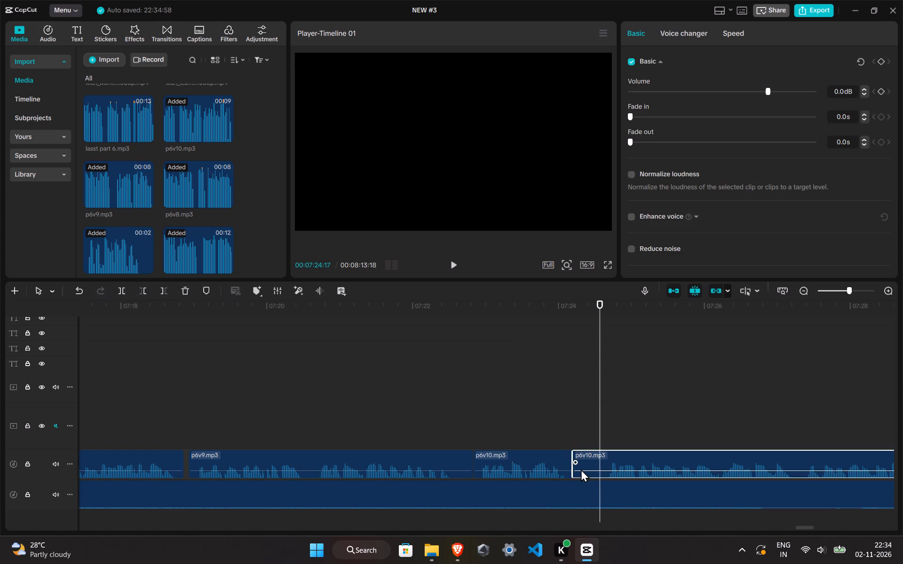
pyautogui.hotkey('ctrl', 'b')
pyautogui.click(581, 469)
pyautogui.click(182, 286)
# Move the second p6v10.mp3 piece back to leave only a short gap after the first and play through it.
pyautogui.click(523, 418)
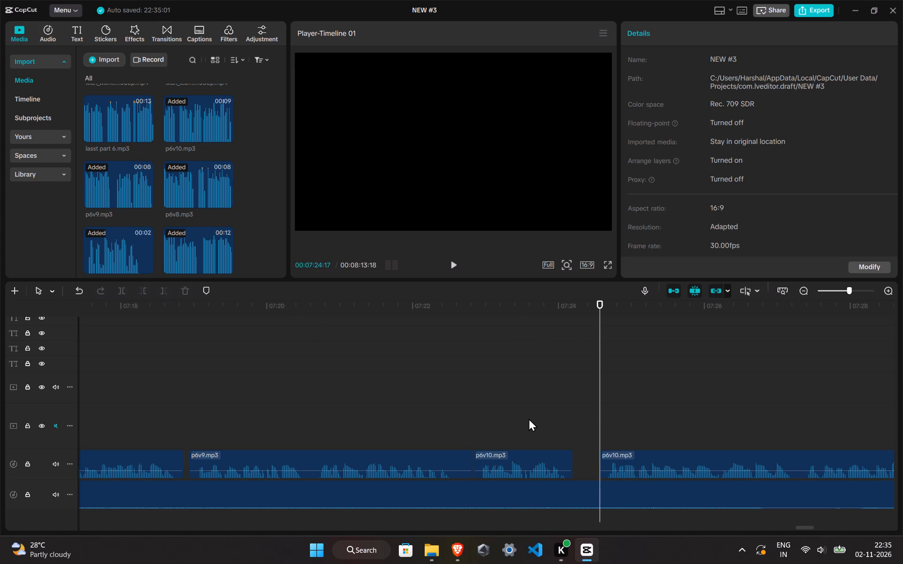
pyautogui.press('space')
pyautogui.moveTo(675, 462); pyautogui.dragTo(657, 462)
pyautogui.press('space')
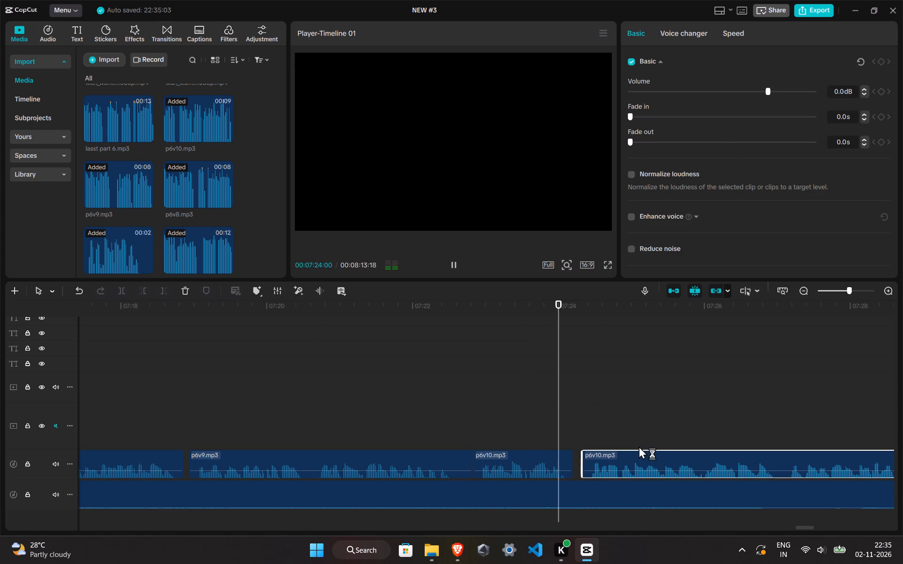
pyautogui.moveTo(800, 529); pyautogui.dragTo(809, 529)
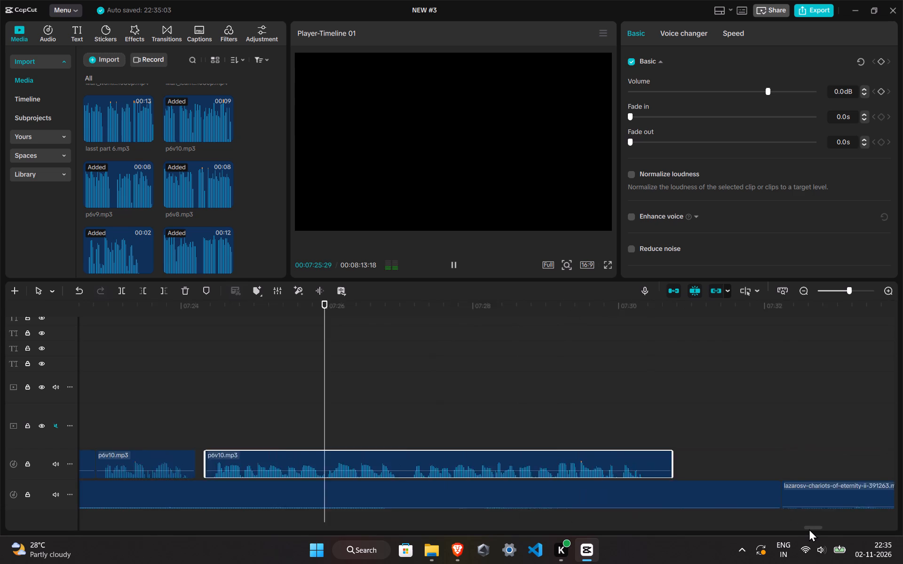
pyautogui.moveTo(809, 529); pyautogui.dragTo(814, 528)
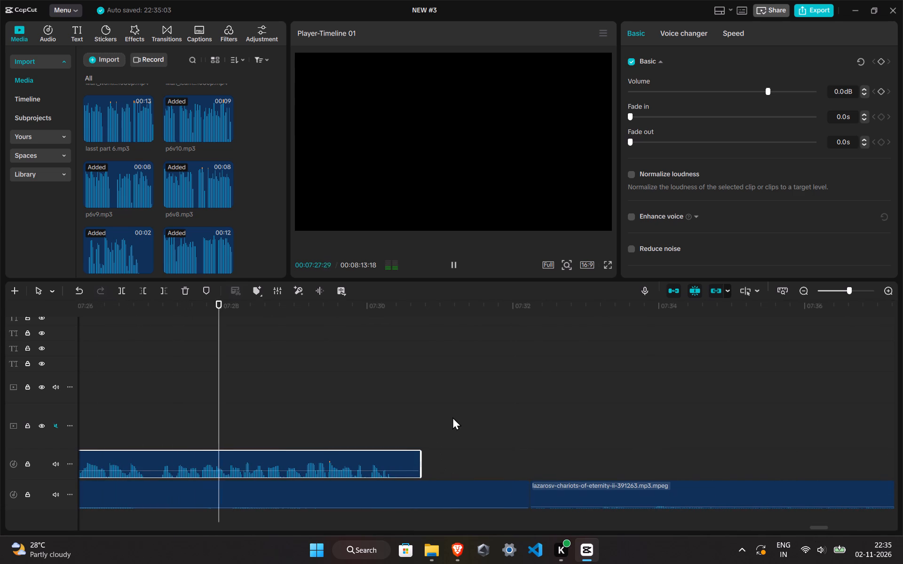
# Place lasst part 6.mp3 on the voice-over track directly after the last p6v10.mp3 piece and play toward the join.
pyautogui.scroll(7, 401, 433)
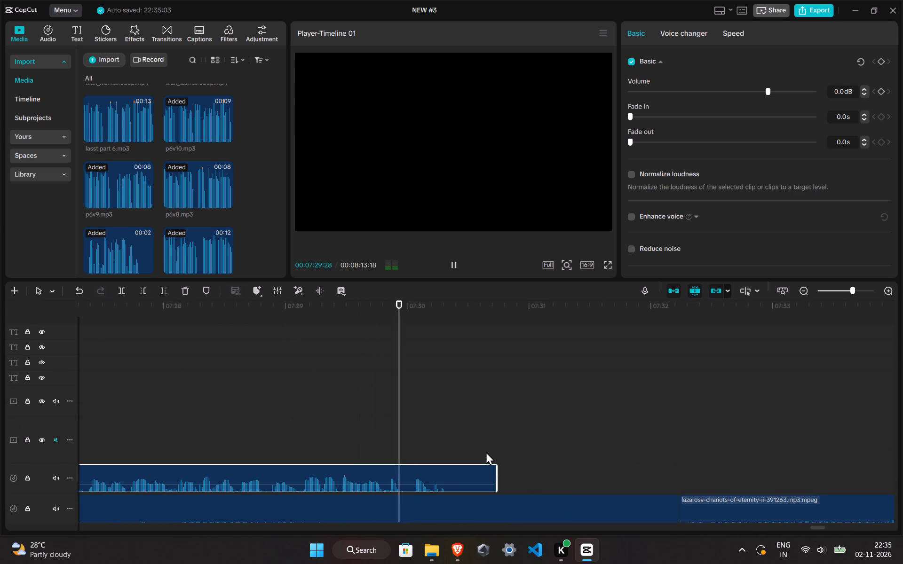
pyautogui.moveTo(114, 119); pyautogui.dragTo(496, 462)
pyautogui.click(403, 425)
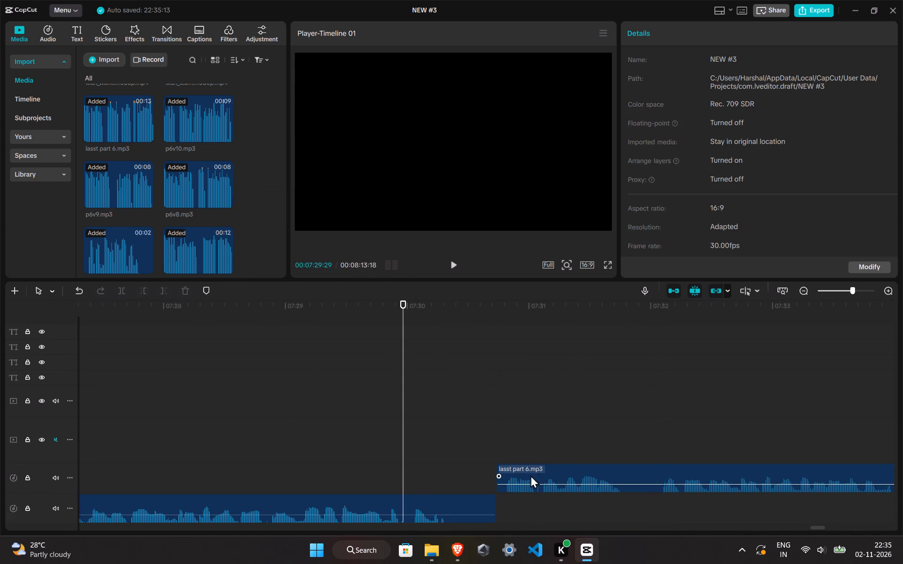
pyautogui.moveTo(531, 474); pyautogui.dragTo(532, 500)
pyautogui.press('space')
# Split the last p6v10.mp3 piece at 00:07:30:15 and delete its silent tail.
pyautogui.click(484, 447)
pyautogui.click(470, 423)
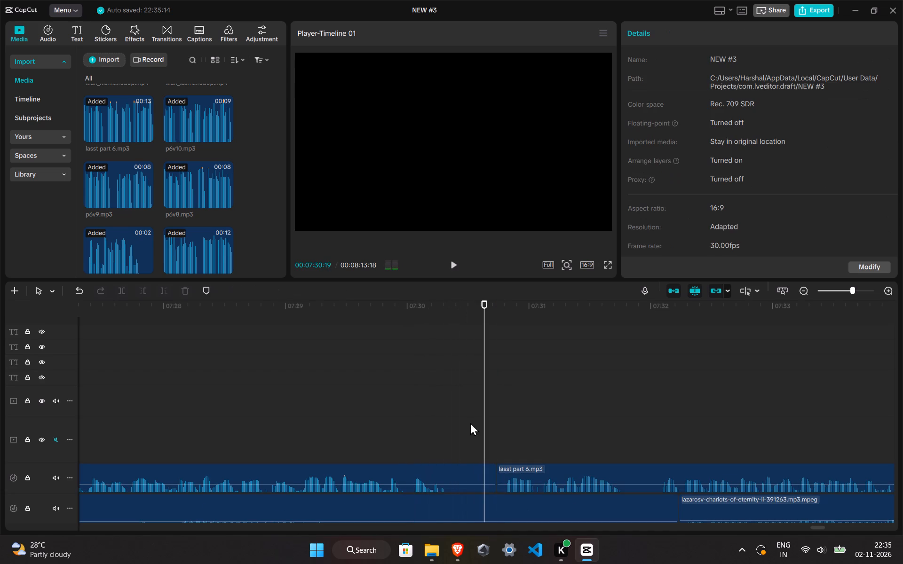
pyautogui.moveTo(468, 423); pyautogui.dragTo(468, 429)
pyautogui.click(483, 470)
pyautogui.hotkey('ctrl', 'b')
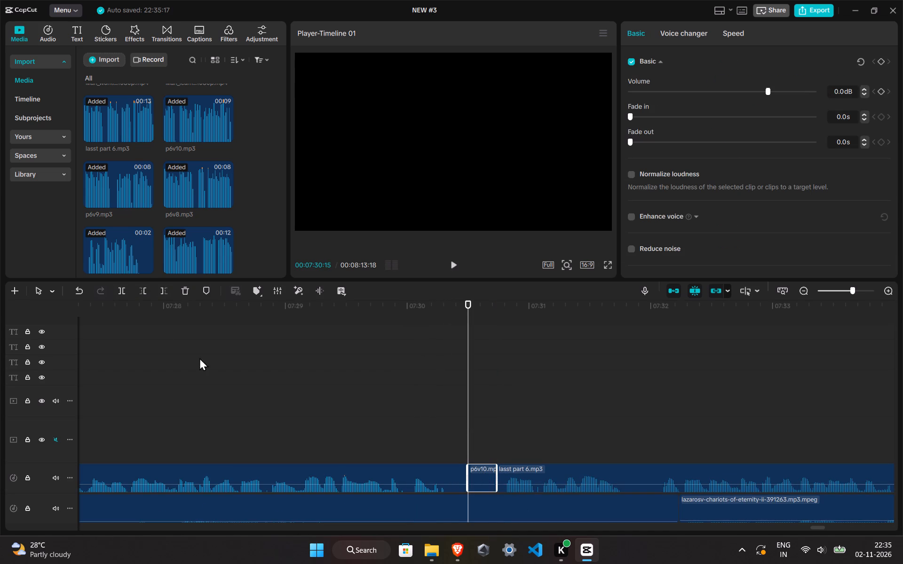
pyautogui.click(185, 291)
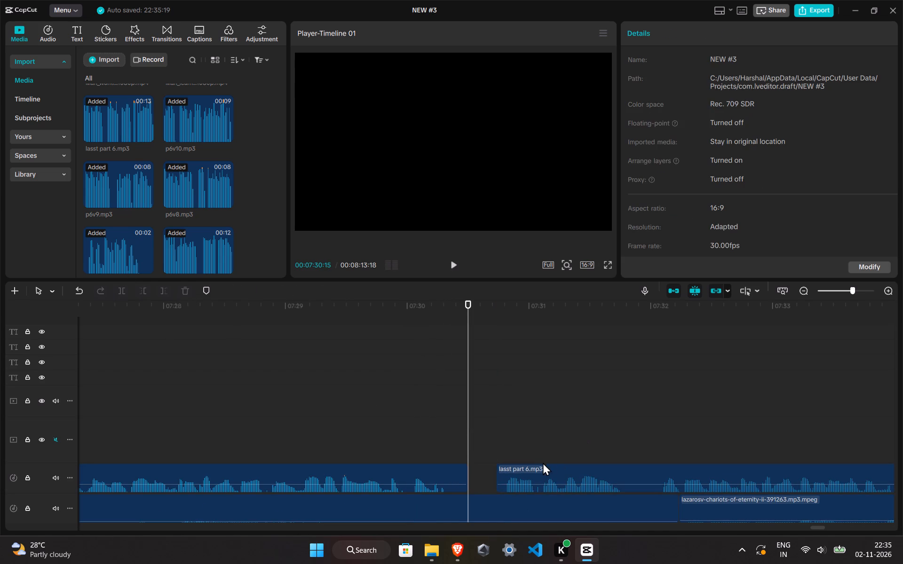
# Move lasst part 6.mp3 back to leave only a short gap after p6v10.mp3 and play on through its opening seconds.
pyautogui.moveTo(531, 469); pyautogui.dragTo(507, 470)
pyautogui.click(309, 383)
pyautogui.press('space')
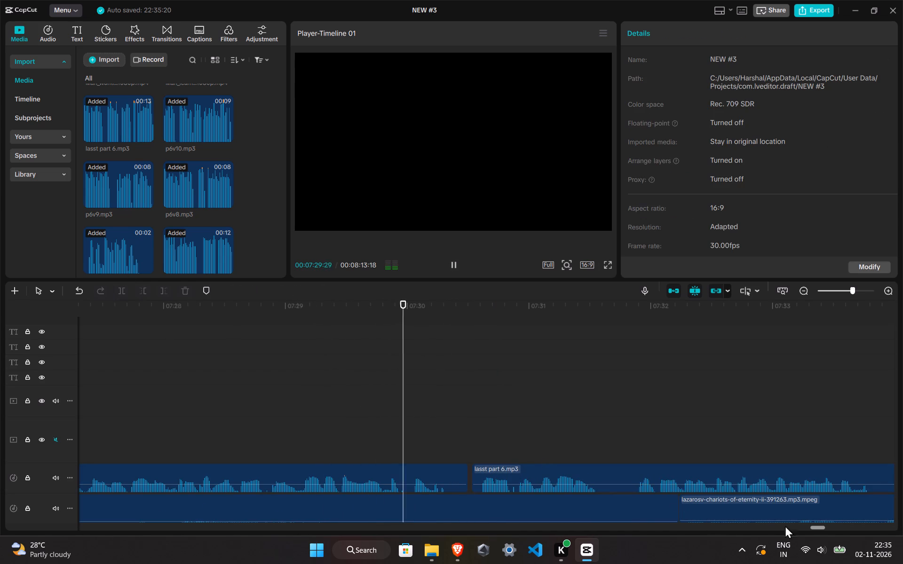
pyautogui.moveTo(823, 527); pyautogui.dragTo(833, 526)
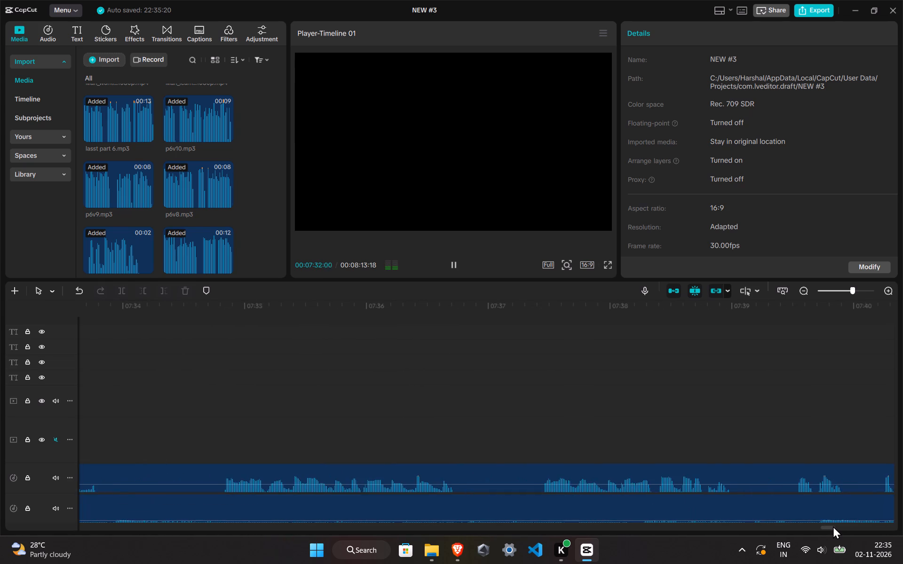
pyautogui.moveTo(833, 526); pyautogui.dragTo(827, 526)
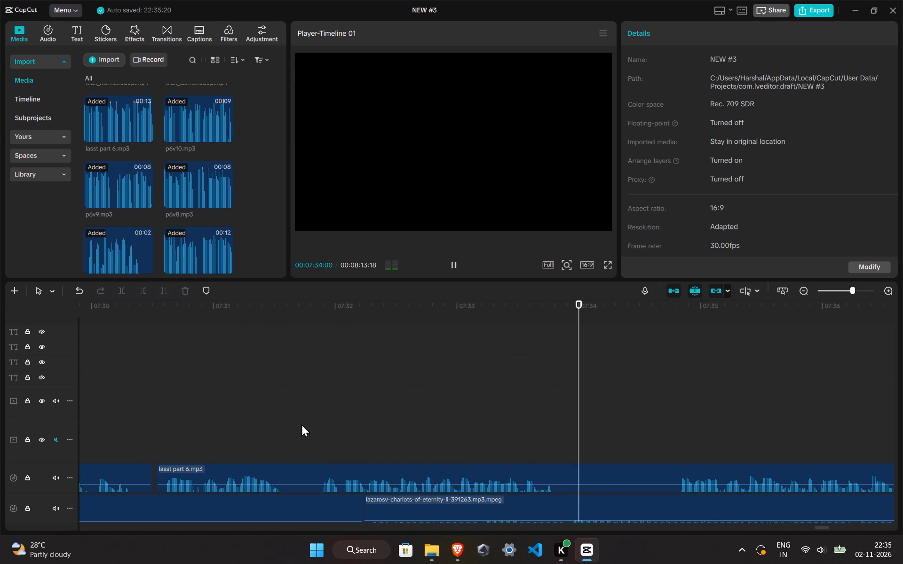
# Split lasst part 6.mp3 on both sides of its first pause, ending at 00:07:31:26, and delete the silent piece.
pyautogui.click(293, 423)
pyautogui.click(311, 488)
pyautogui.keyDown('ctrl'); pyautogui.scroll(11, 303, 454); pyautogui.keyUp('ctrl')
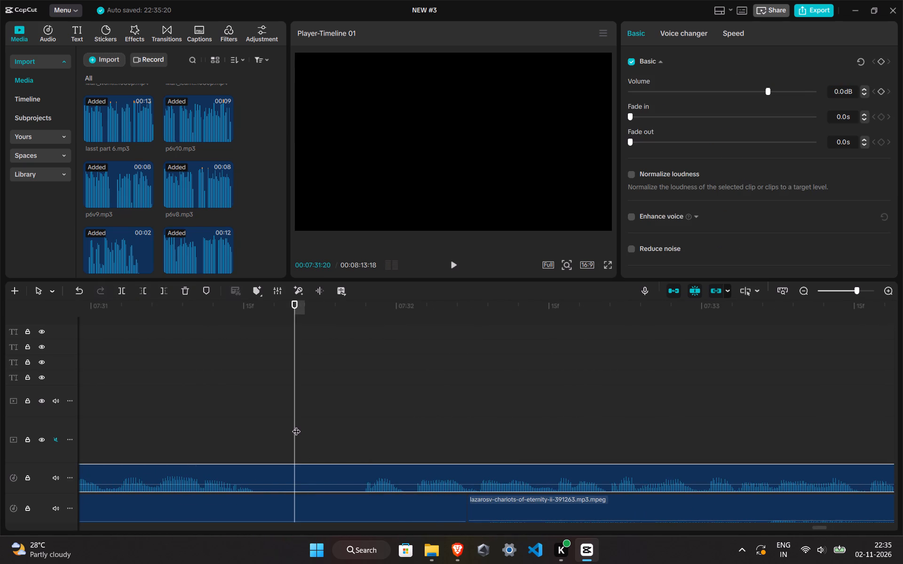
pyautogui.keyDown('ctrl'); pyautogui.moveTo(296, 425); pyautogui.dragTo(270, 429); pyautogui.keyUp('ctrl')
pyautogui.hotkey('ctrl', 'b')
pyautogui.click(354, 432)
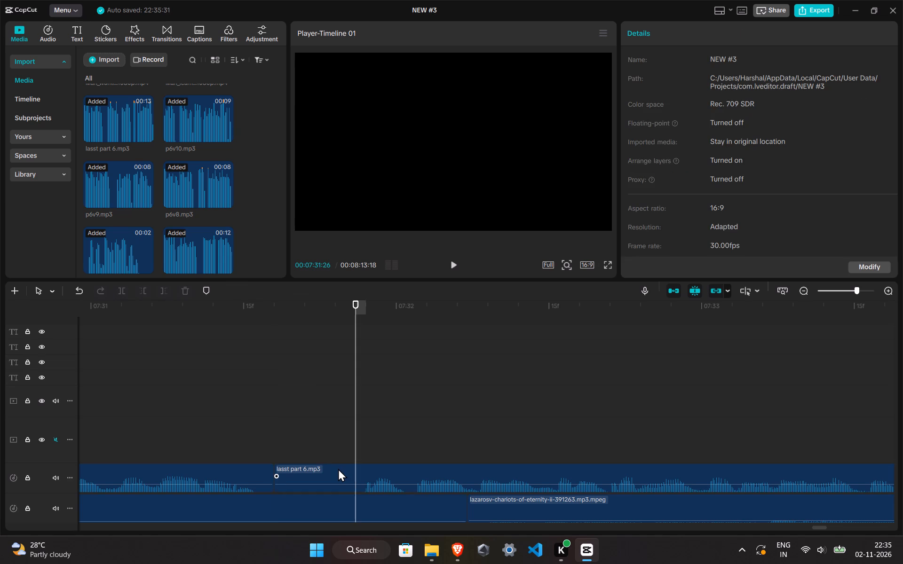
pyautogui.keyDown('ctrl'); pyautogui.click(338, 469); pyautogui.keyUp('ctrl')
pyautogui.hotkey('ctrl', 'b')
pyautogui.keyDown('ctrl'); pyautogui.click(338, 469); pyautogui.keyUp('ctrl')
pyautogui.click(389, 465)
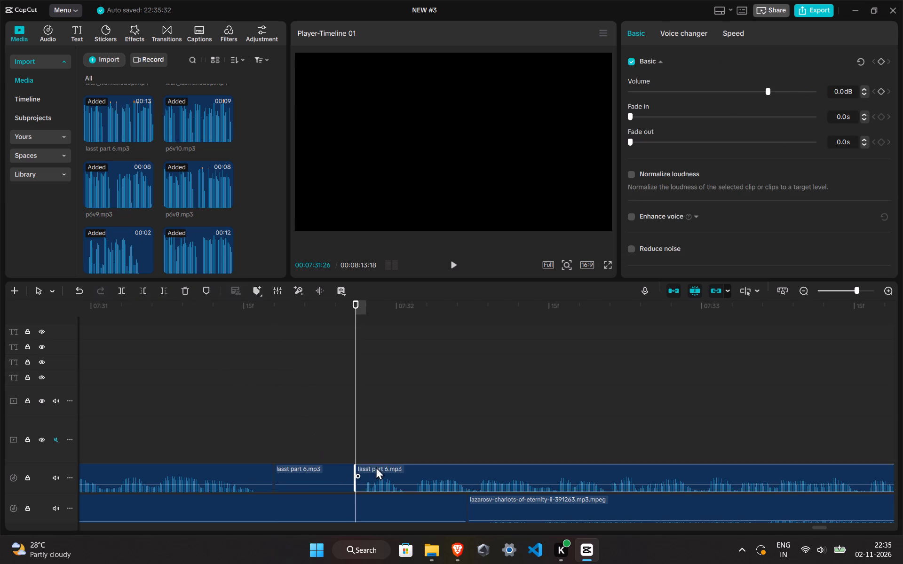
pyautogui.click(322, 463)
pyautogui.click(312, 474)
pyautogui.click(186, 293)
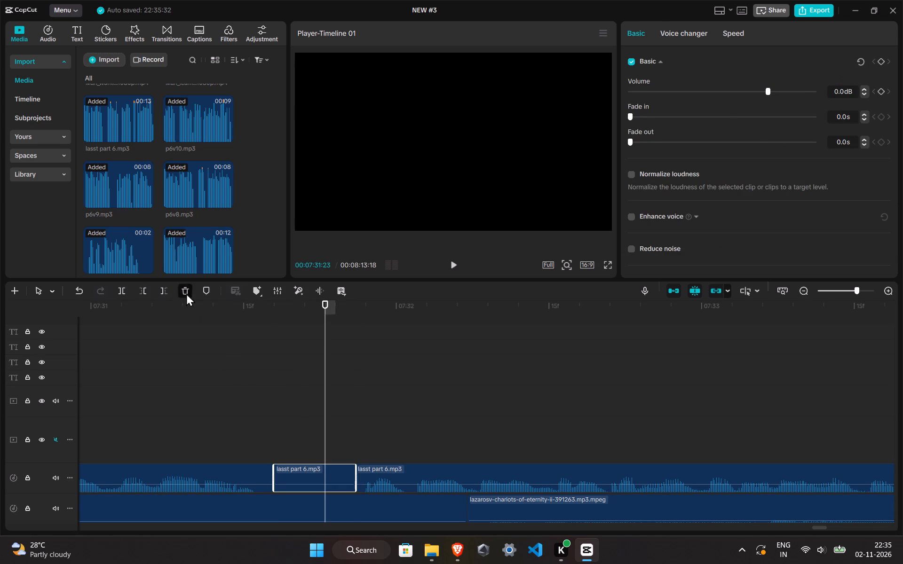
# Move the second lasst part 6.mp3 piece back close behind the first and play through the join.
pyautogui.moveTo(412, 474); pyautogui.dragTo(339, 475)
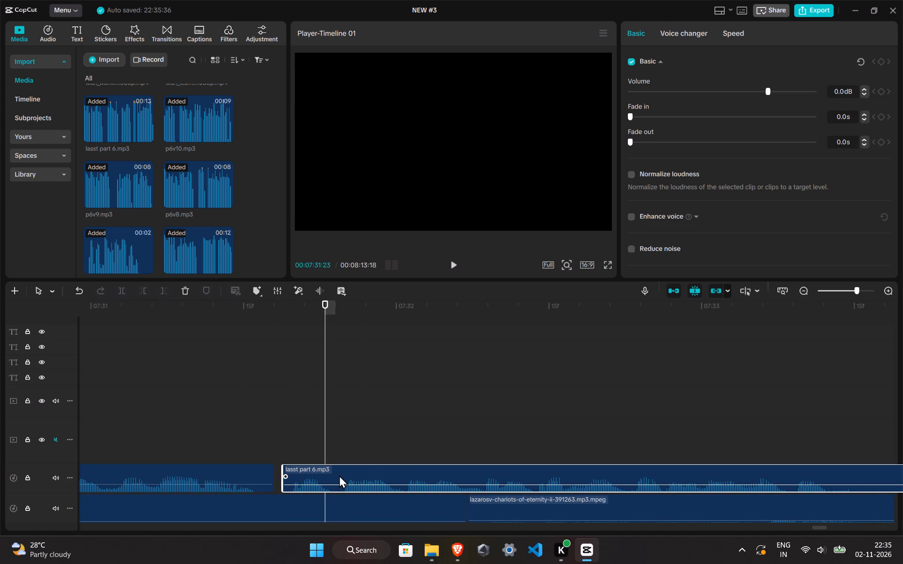
pyautogui.moveTo(339, 475); pyautogui.dragTo(333, 475)
pyautogui.moveTo(208, 443); pyautogui.dragTo(207, 439)
pyautogui.press('space')
pyautogui.keyDown('ctrl'); pyautogui.scroll(-4, 411, 518); pyautogui.keyUp('ctrl')
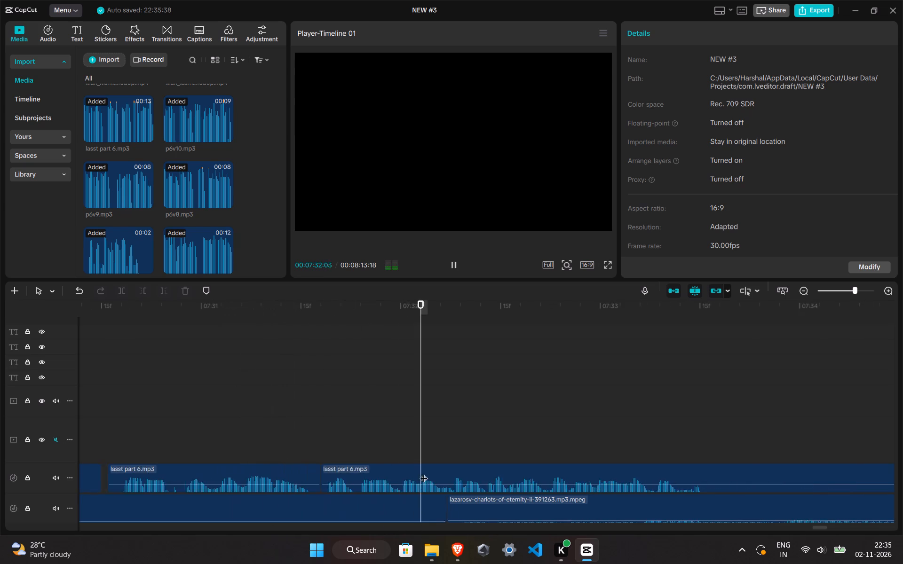
pyautogui.keyDown('ctrl'); pyautogui.scroll(-8, 424, 472); pyautogui.keyUp('ctrl')
pyautogui.click(364, 407)
pyautogui.press('space')
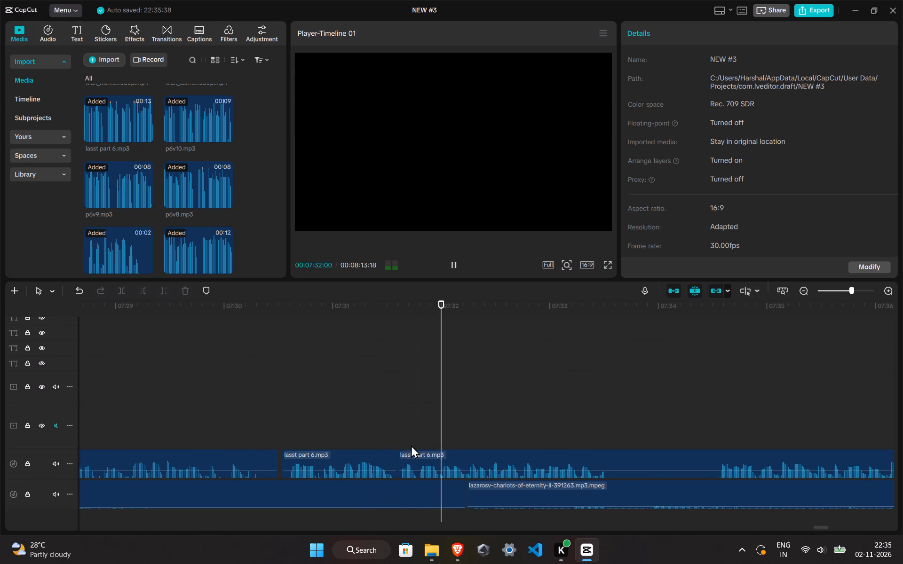
# Split the first lasst part 6.mp3 piece at 00:07:31:16 and delete its silent tail.
pyautogui.keyDown('ctrl'); pyautogui.scroll(10, 382, 438); pyautogui.keyUp('ctrl')
pyautogui.click(175, 409)
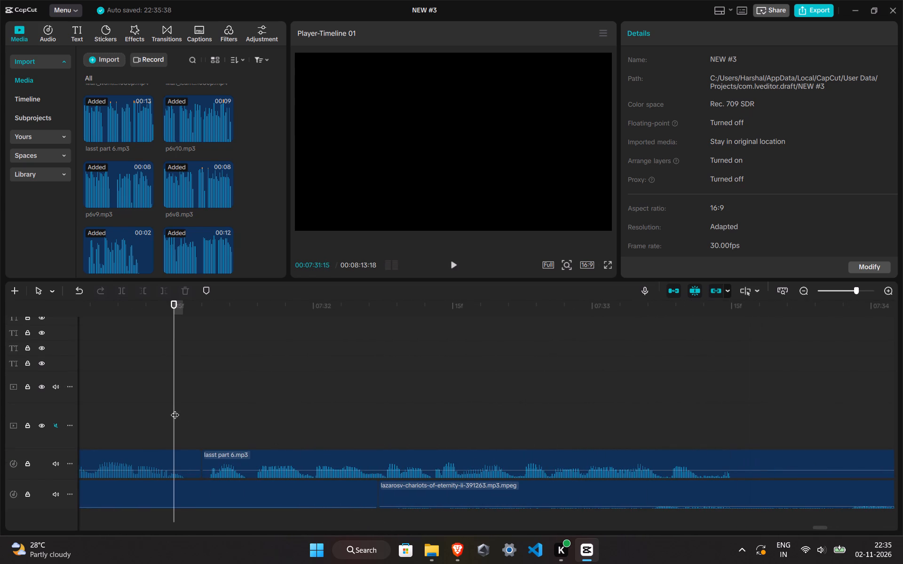
pyautogui.click(184, 411)
pyautogui.click(188, 440)
pyautogui.click(197, 459)
pyautogui.hotkey('ctrl', 'b')
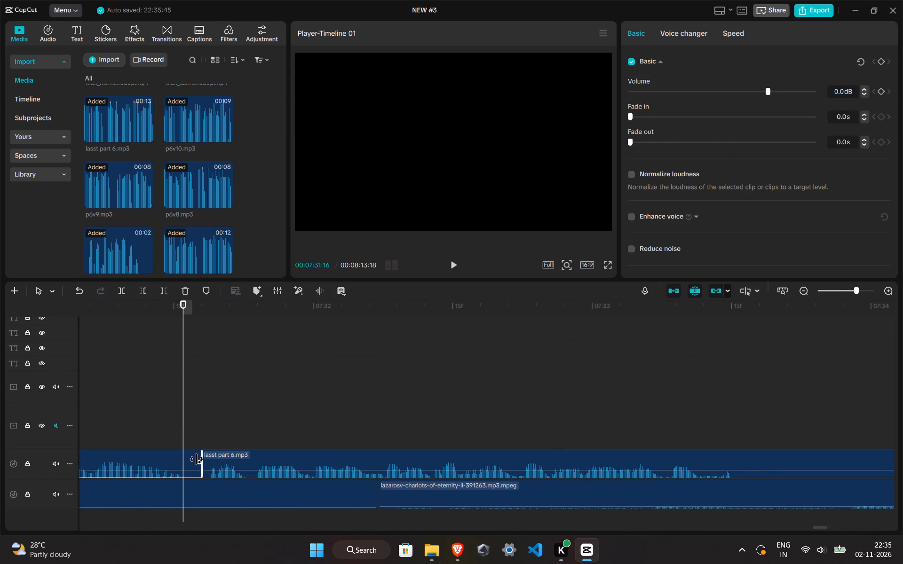
pyautogui.click(181, 292)
# Move the remaining lasst part 6.mp3 piece back against the first and play on through its following sentences.
pyautogui.moveTo(270, 454); pyautogui.dragTo(252, 454)
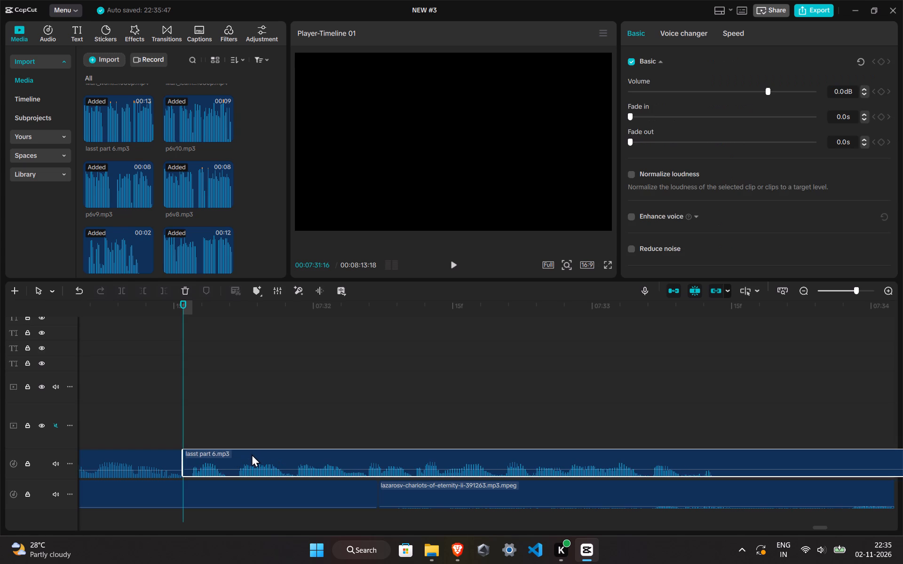
pyautogui.moveTo(252, 454); pyautogui.dragTo(250, 454)
pyautogui.click(135, 420)
pyautogui.press('space')
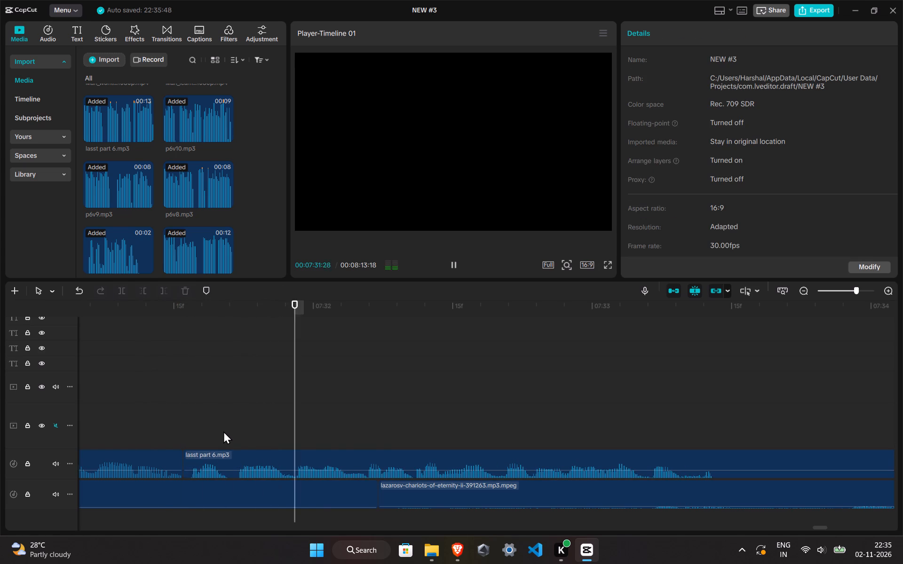
pyautogui.keyDown('ctrl'); pyautogui.scroll(-11, 238, 442); pyautogui.keyUp('ctrl')
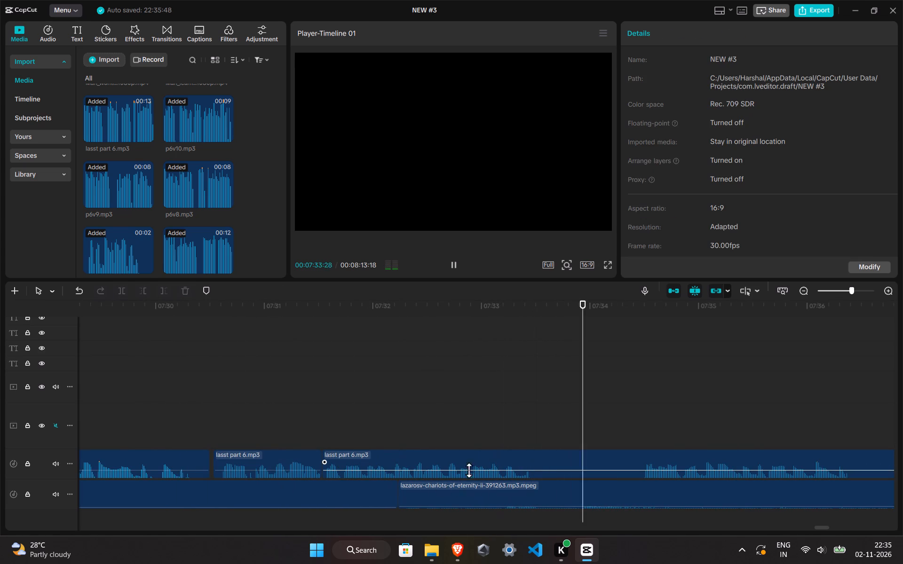
pyautogui.click(345, 458)
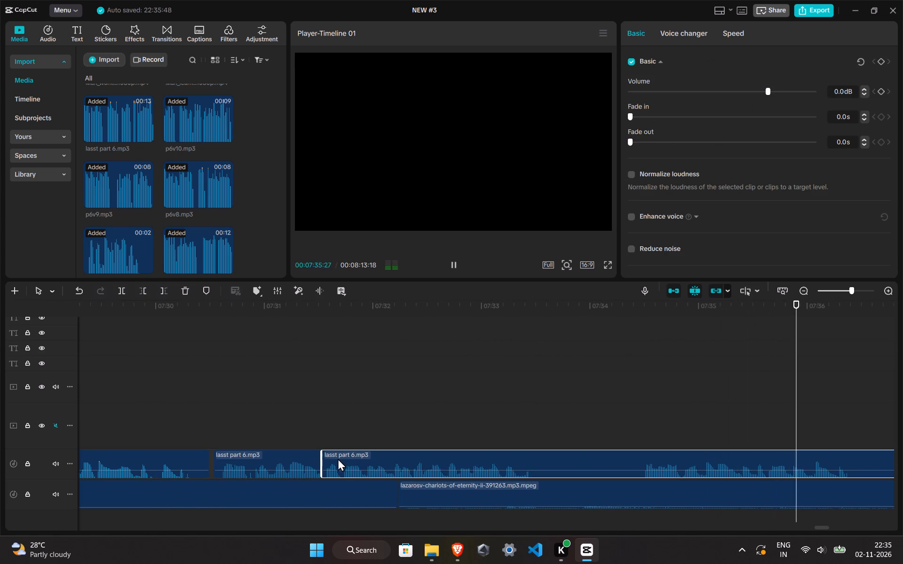
pyautogui.click(325, 461)
pyautogui.keyDown('ctrl'); pyautogui.scroll(-5, 325, 461); pyautogui.keyUp('ctrl')
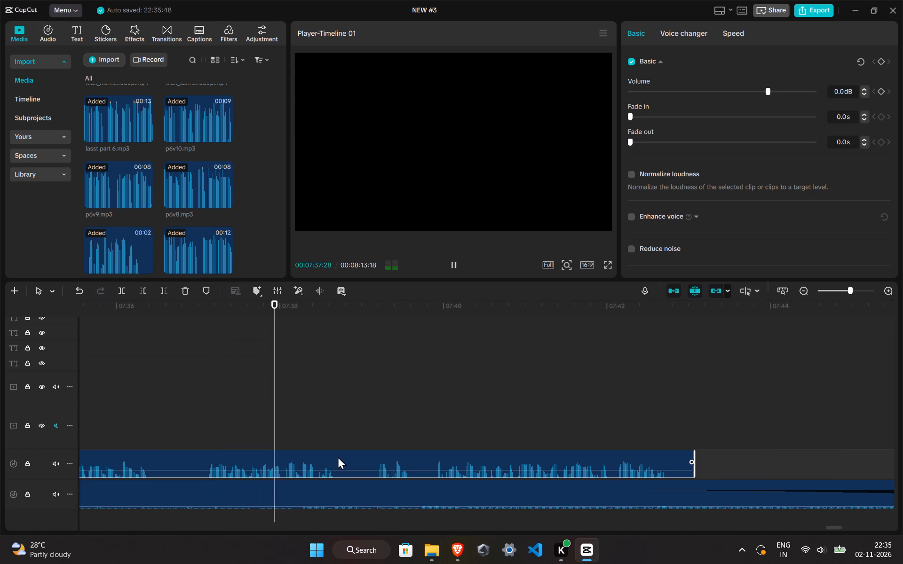
# Split lasst part 6.mp3 at 00:07:36:14 and 00:07:37:02 and delete the silent piece between the cuts.
pyautogui.click(155, 410)
pyautogui.click(158, 473)
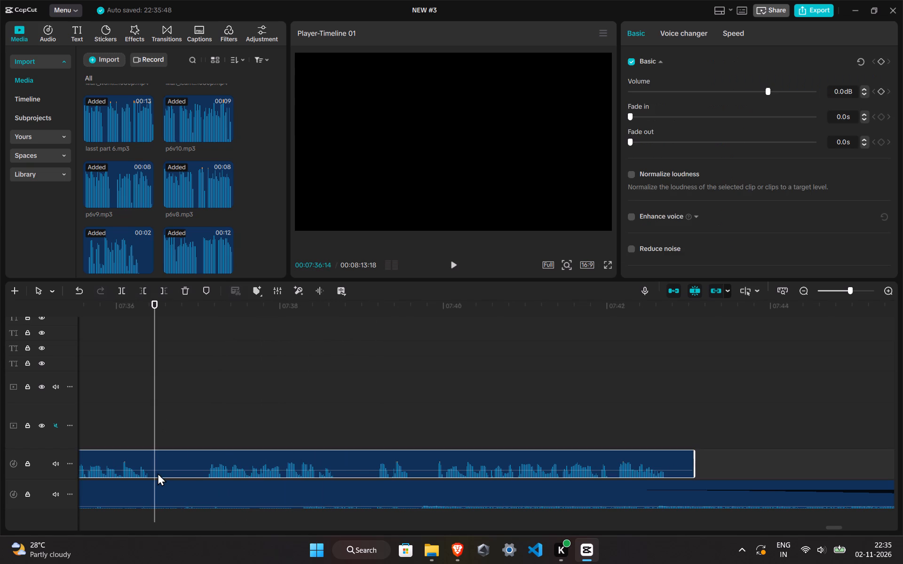
pyautogui.hotkey('ctrl', 'b')
pyautogui.click(206, 414)
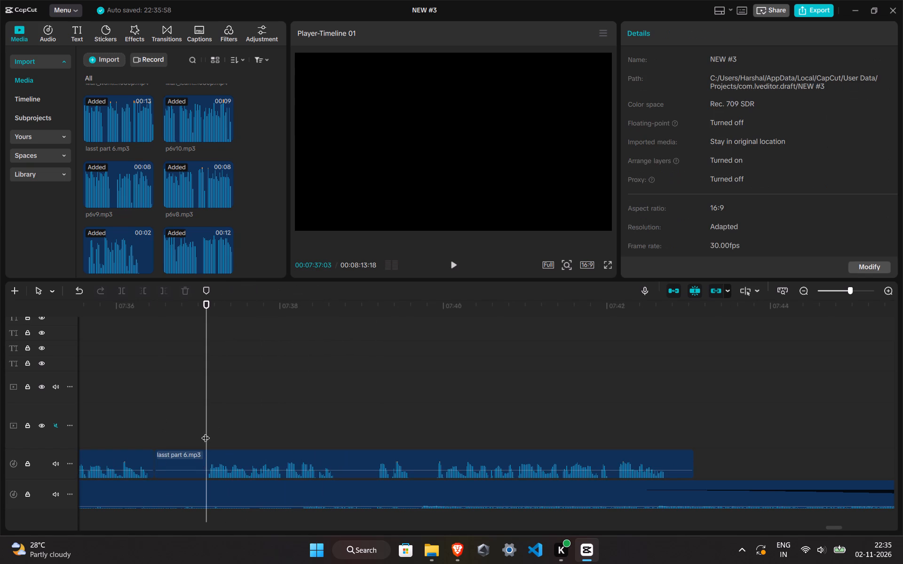
pyautogui.click(206, 432)
pyautogui.keyDown('ctrl'); pyautogui.click(177, 465); pyautogui.keyUp('ctrl')
pyautogui.hotkey('ctrl', 'b')
pyautogui.click(177, 465)
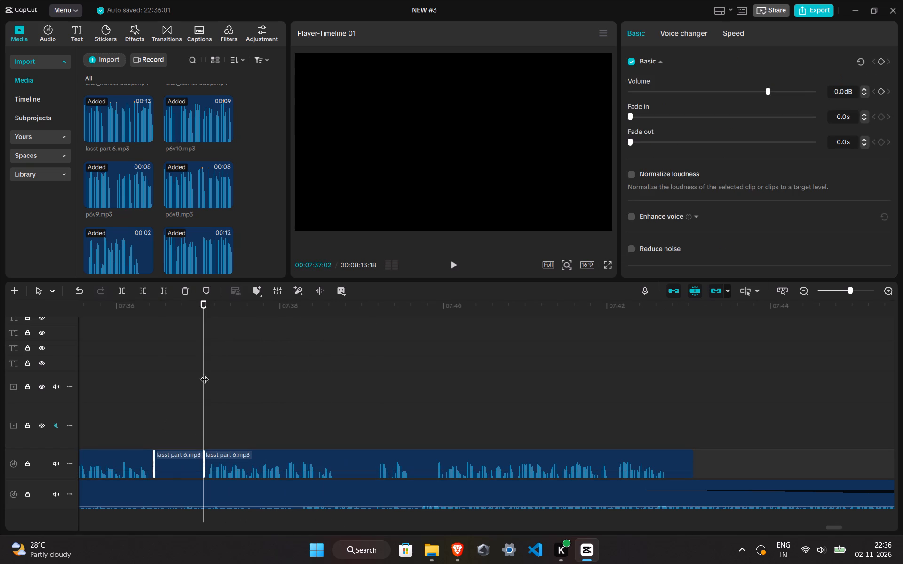
pyautogui.doubleClick(181, 298)
# Move the following lasst part 6.mp3 piece back to leave only a short gap and play across the join.
pyautogui.moveTo(259, 458); pyautogui.dragTo(220, 457)
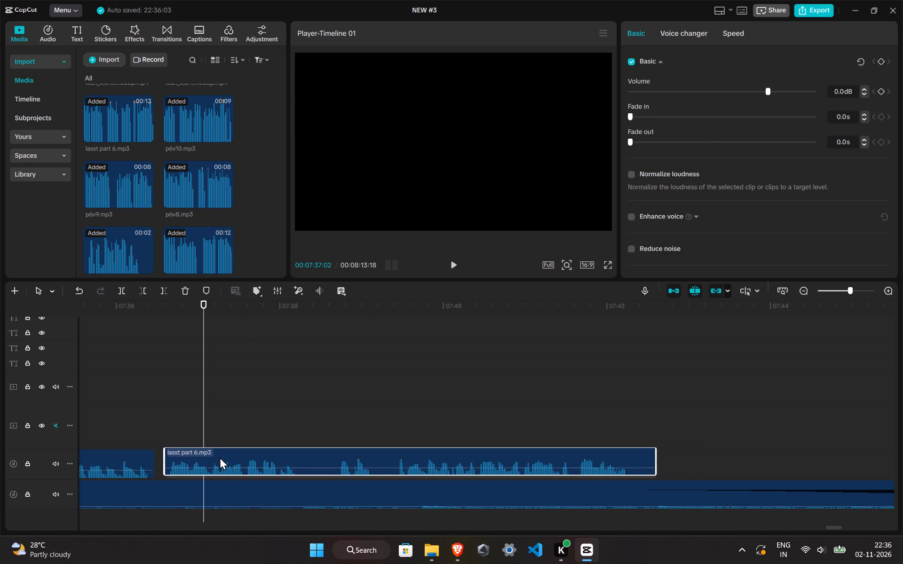
pyautogui.moveTo(220, 457); pyautogui.dragTo(217, 457)
pyautogui.click(111, 420)
pyautogui.press('space')
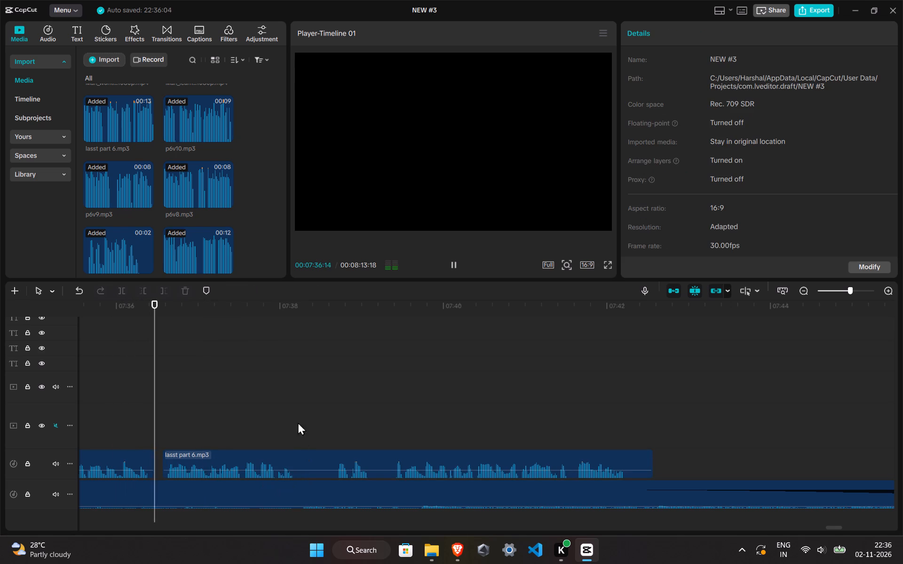
# Split lasst part 6.mp3 at 00:07:38:07 and 00:07:38:18 and delete the silent piece between the cuts.
pyautogui.click(298, 413)
pyautogui.click(297, 459)
pyautogui.hotkey('ctrl', 'b')
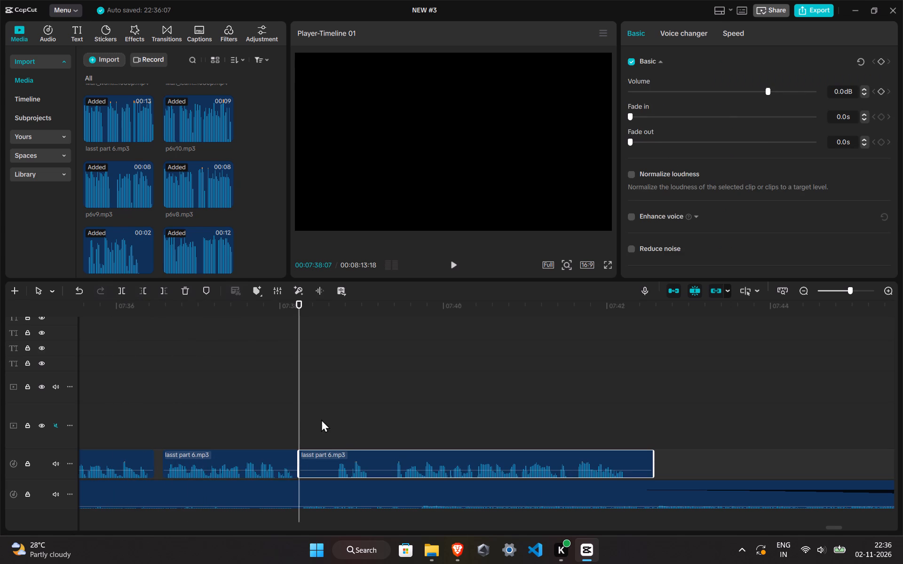
pyautogui.click(330, 401)
pyautogui.click(321, 466)
pyautogui.hotkey('ctrl', 'b')
pyautogui.click(321, 466)
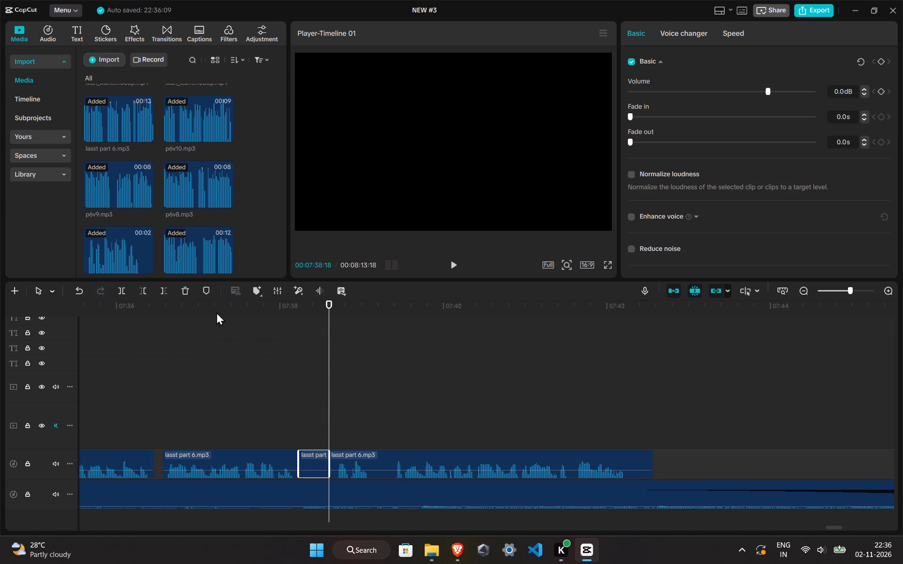
pyautogui.click(182, 288)
# Move the last lasst part 6.mp3 piece back to leave only a short gap and play through its first words.
pyautogui.click(255, 439)
pyautogui.moveTo(376, 459); pyautogui.dragTo(359, 461)
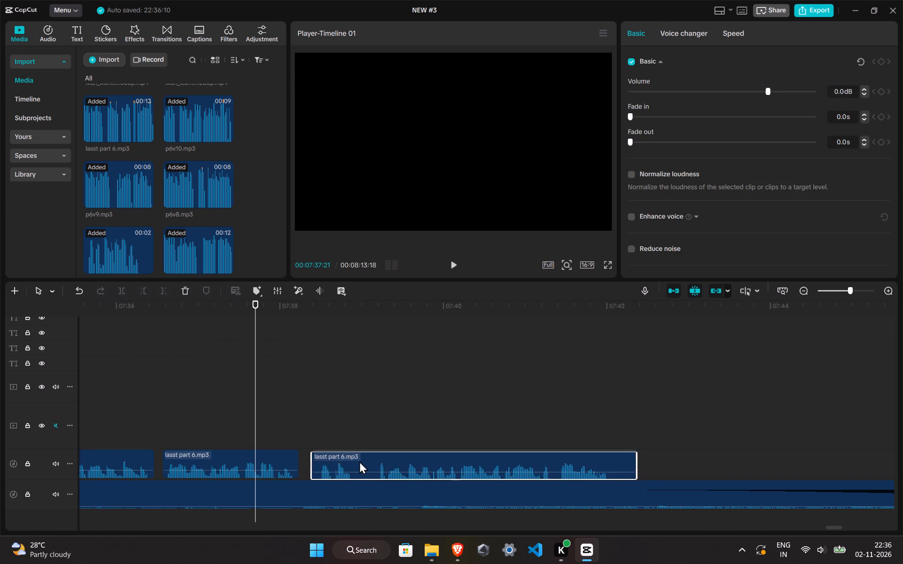
pyautogui.moveTo(359, 461); pyautogui.dragTo(352, 460)
pyautogui.press('space')
pyautogui.keyDown('ctrl'); pyautogui.scroll(8, 350, 428); pyautogui.keyUp('ctrl')
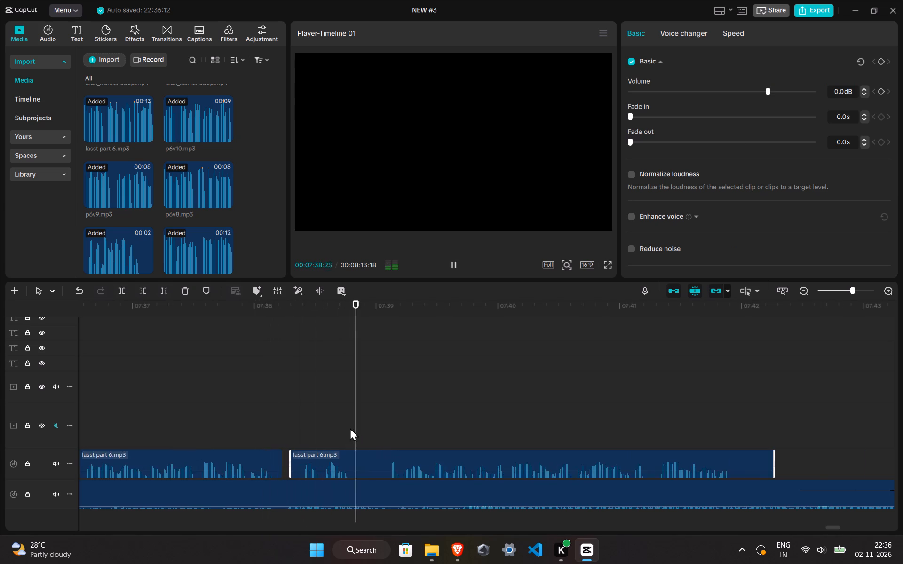
pyautogui.keyDown('ctrl'); pyautogui.scroll(2, 350, 428); pyautogui.keyUp('ctrl')
# Split lasst part 6.mp3 at 00:07:38:25 and 00:07:39:02 and delete the silent piece between the cuts.
pyautogui.click(351, 399)
pyautogui.click(361, 489)
pyautogui.keyDown('ctrl'); pyautogui.click(361, 469); pyautogui.keyUp('ctrl')
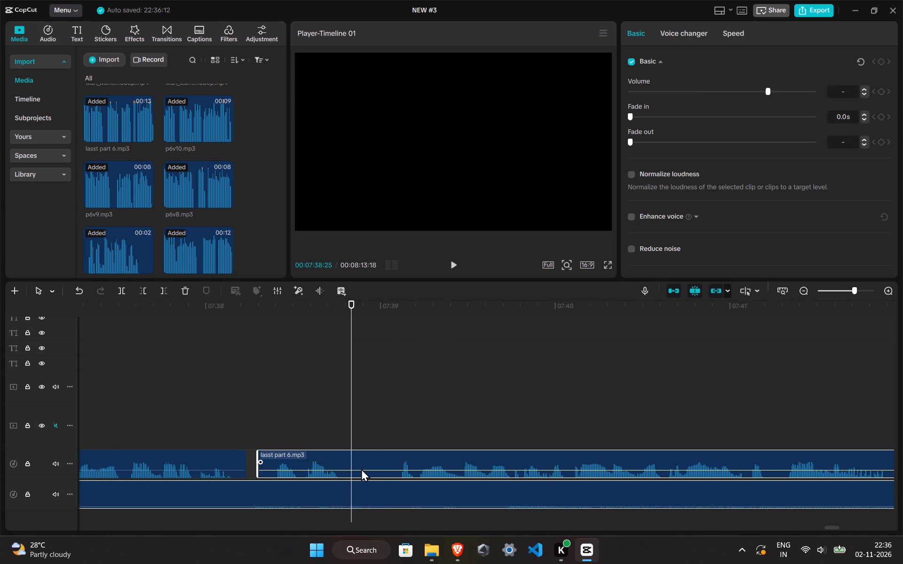
pyautogui.keyDown('ctrl'); pyautogui.click(368, 508); pyautogui.keyUp('ctrl')
pyautogui.click(350, 415)
pyautogui.click(356, 461)
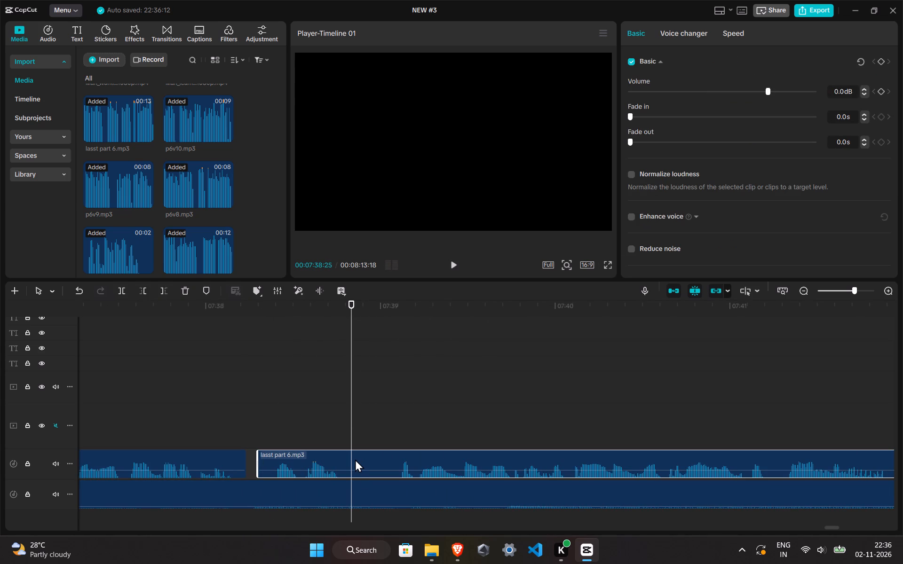
pyautogui.hotkey('ctrl', 'b')
pyautogui.click(390, 424)
pyautogui.click(359, 464)
pyautogui.hotkey('ctrl', 'b')
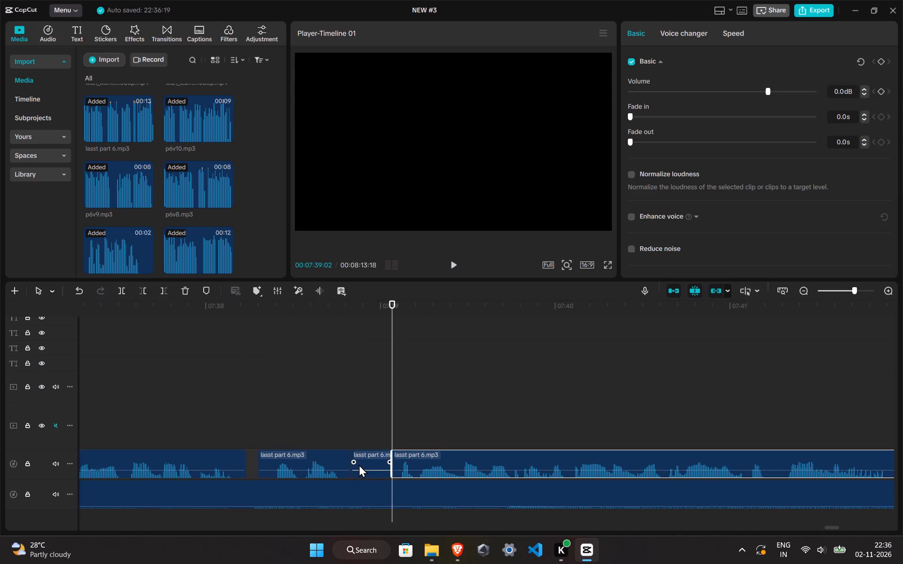
pyautogui.click(375, 458)
pyautogui.click(190, 295)
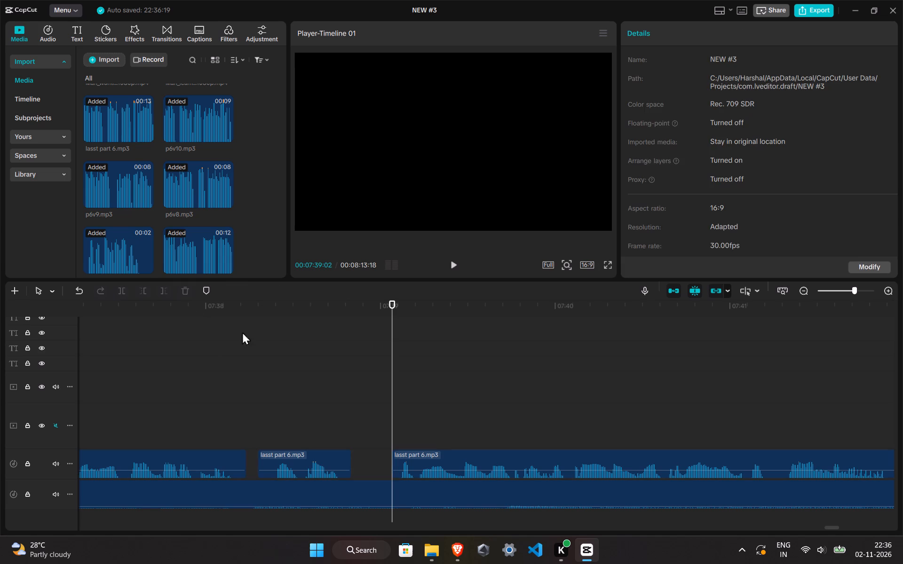
# Move the final lasst part 6.mp3 piece back to leave a short gap and play on toward the voice-over's end.
pyautogui.moveTo(459, 468); pyautogui.dragTo(429, 465)
pyautogui.click(347, 429)
pyautogui.press('space')
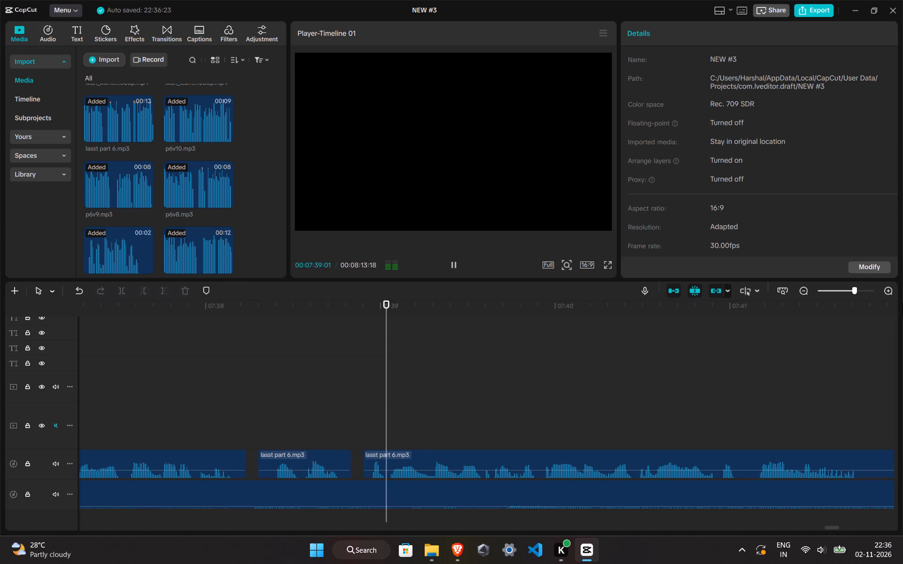
pyautogui.keyDown('ctrl'); pyautogui.scroll(-8, 443, 399); pyautogui.keyUp('ctrl')
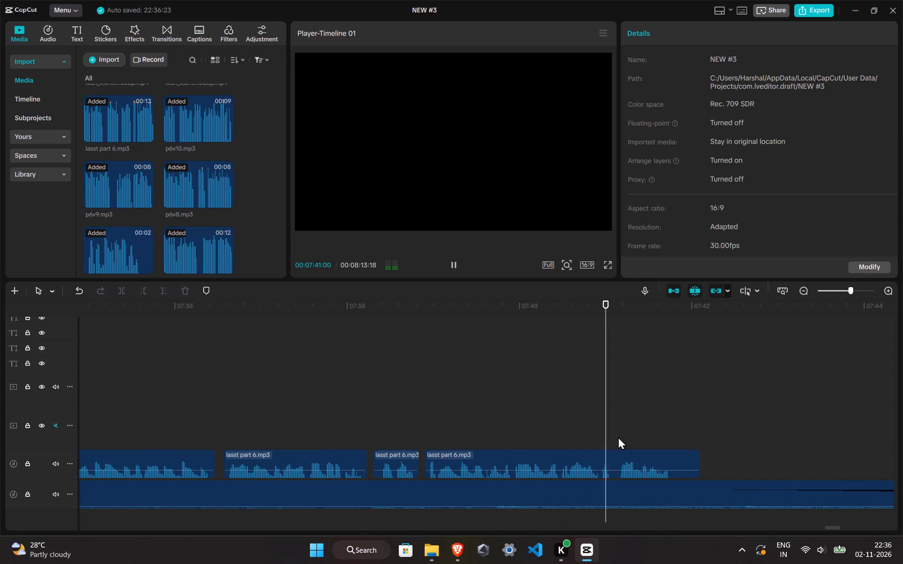
pyautogui.click(691, 419)
pyautogui.scroll(-7, 702, 435)
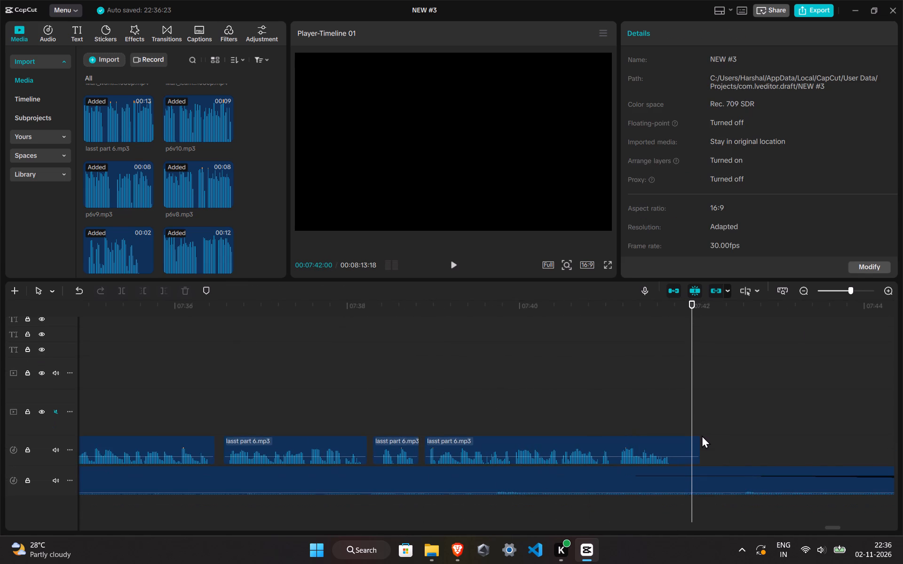
pyautogui.scroll(-20, 702, 435)
pyautogui.scroll(-3, 702, 435)
pyautogui.keyDown('ctrl'); pyautogui.scroll(-5, 708, 447); pyautogui.keyUp('ctrl')
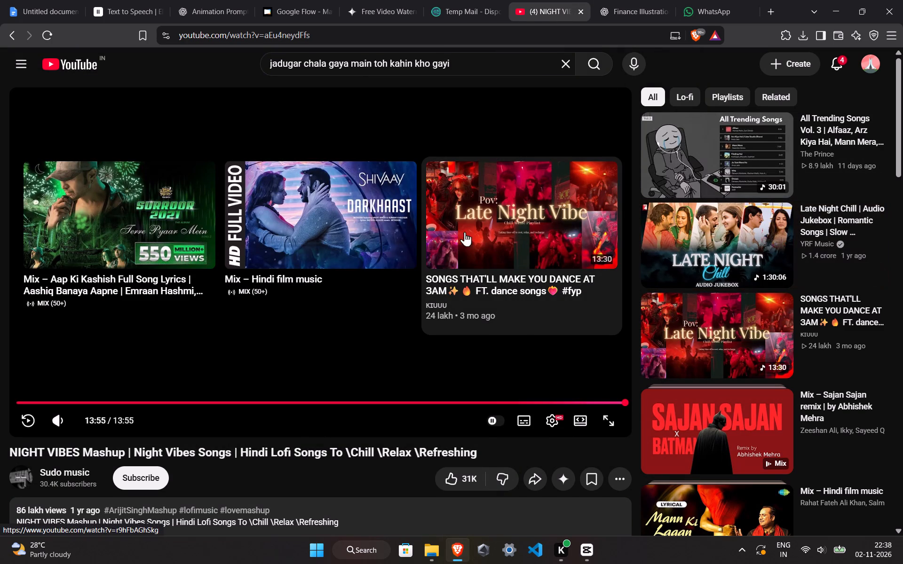
pyautogui.scroll(-1, 741, 253)
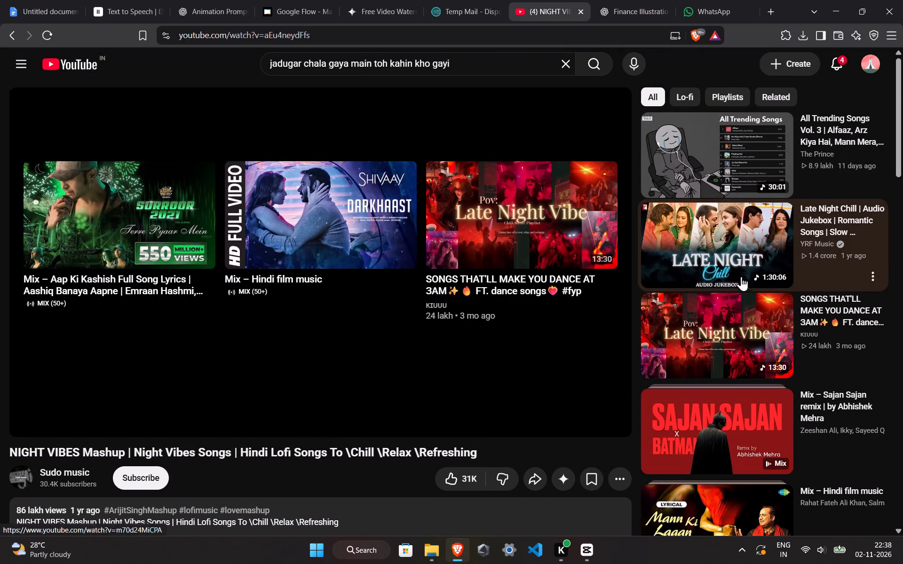
pyautogui.scroll(-2, 741, 276)
pyautogui.scroll(-2, 746, 337)
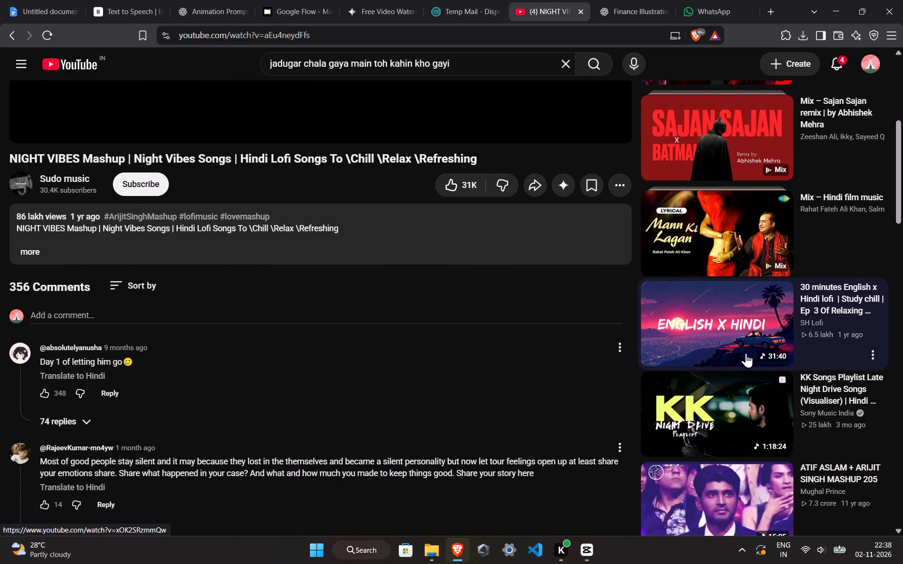
pyautogui.scroll(-3, 751, 369)
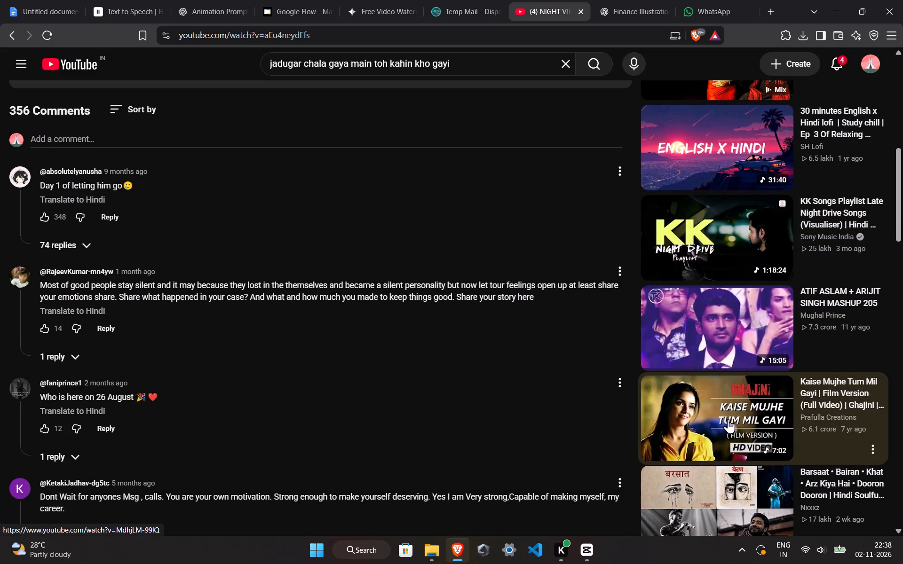
pyautogui.scroll(-3, 727, 410)
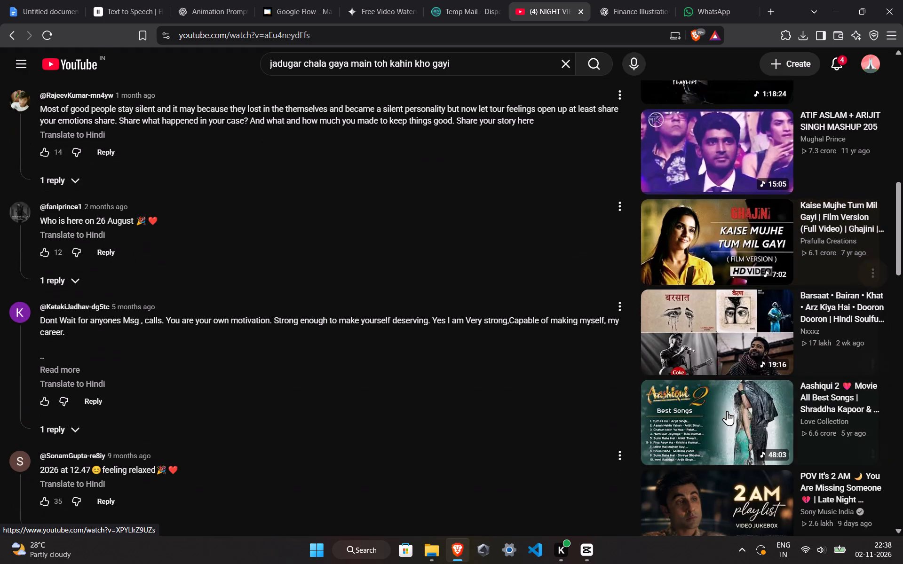
pyautogui.scroll(-2, 723, 404)
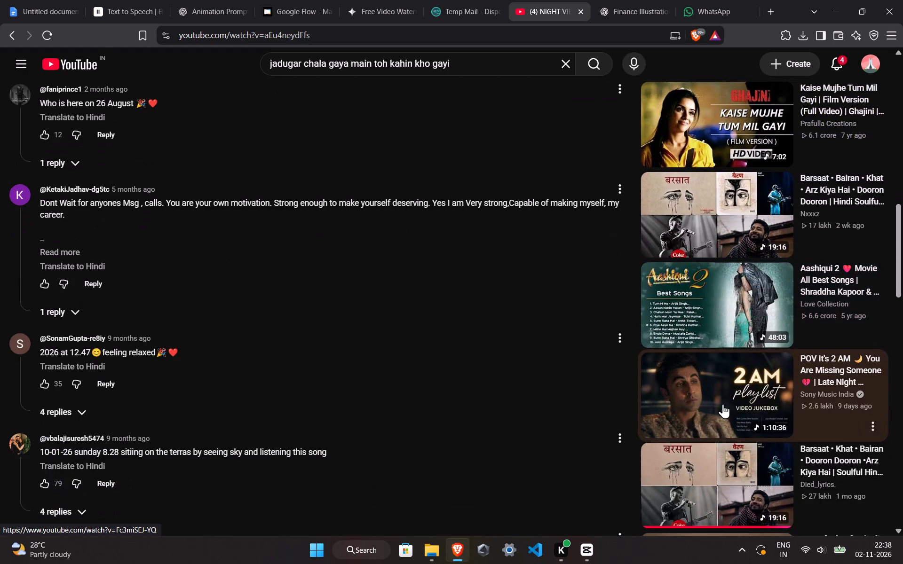
pyautogui.scroll(-1, 735, 403)
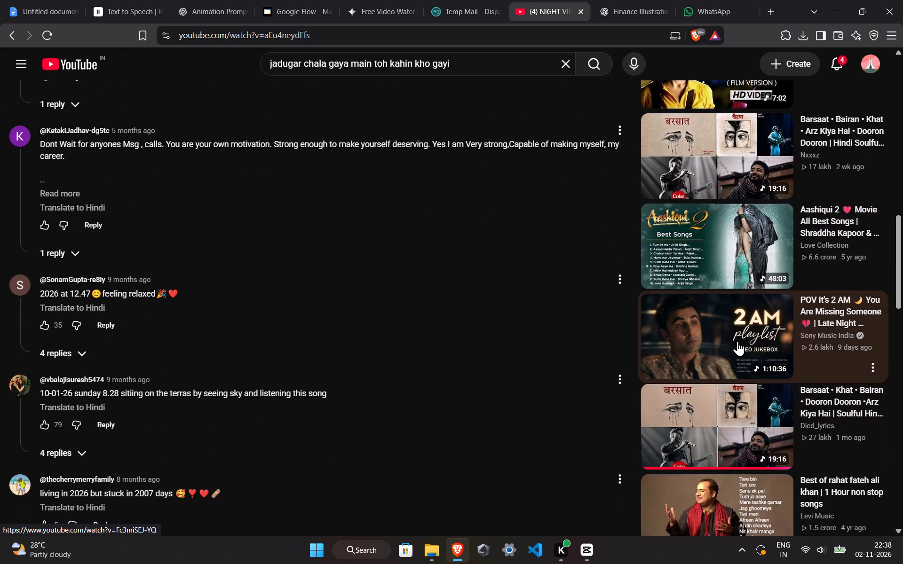
pyautogui.scroll(-3, 745, 410)
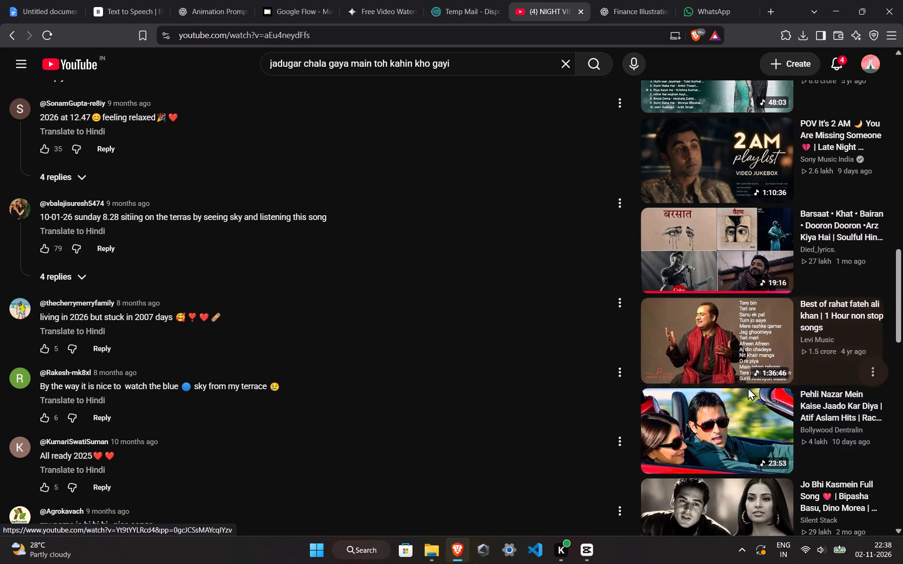
pyautogui.scroll(-5, 748, 387)
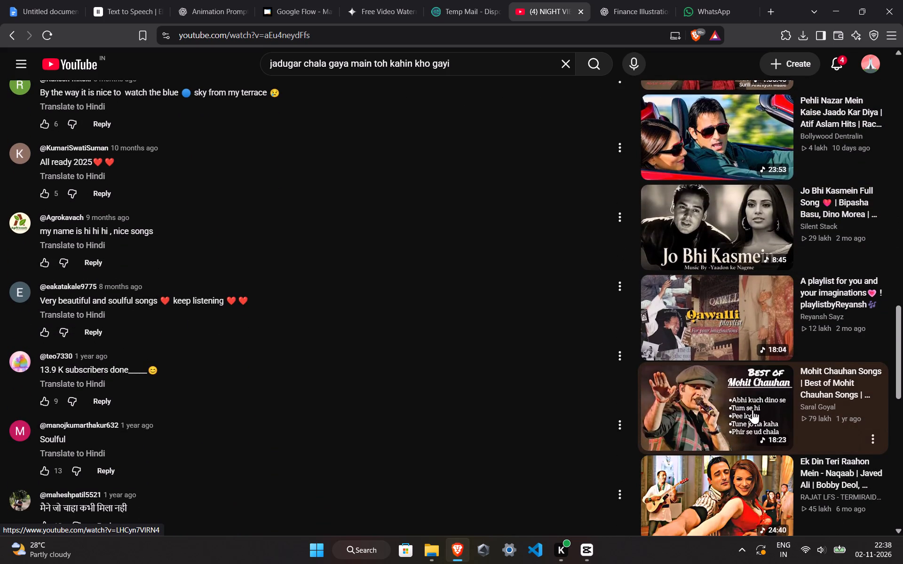
pyautogui.scroll(-1, 752, 409)
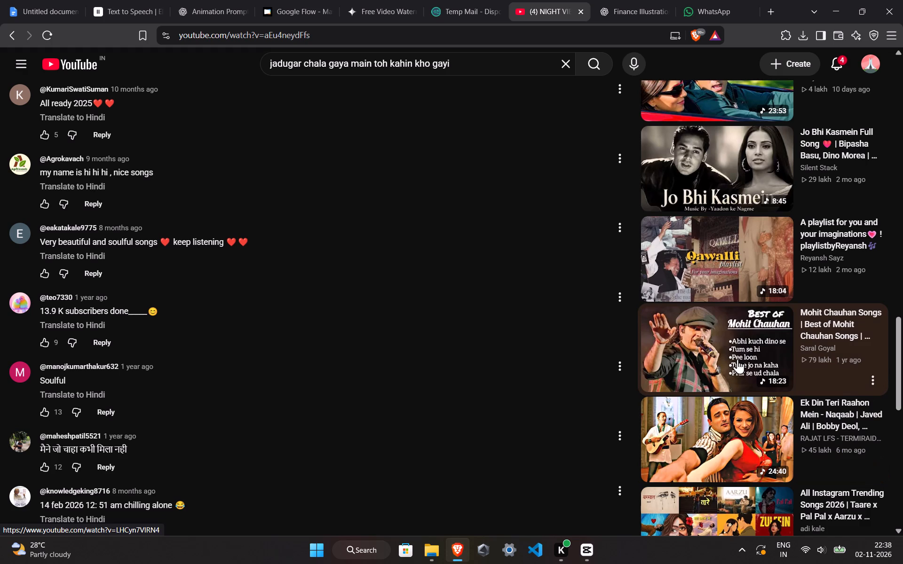
pyautogui.click(737, 359)
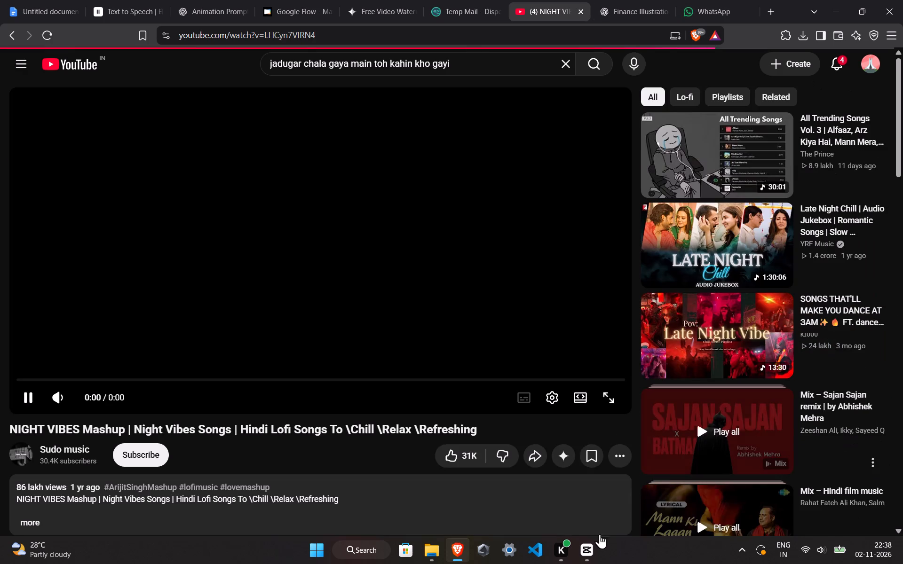
# In CapCut, set the fade-in of the background music clip right after the PART-5 card to 2.8 s and replay the transition.
pyautogui.click(584, 544)
pyautogui.click(365, 364)
pyautogui.moveTo(365, 364); pyautogui.dragTo(66, 391)
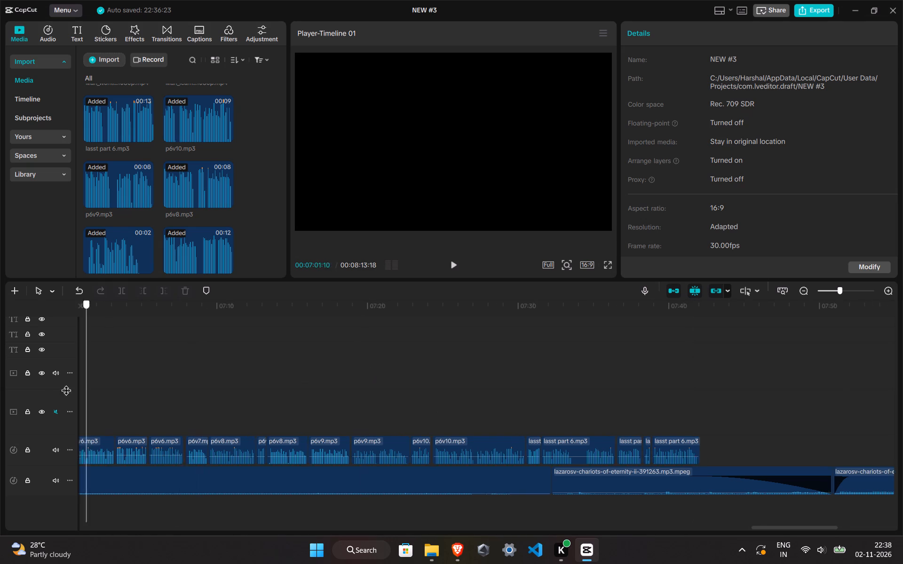
pyautogui.moveTo(66, 391); pyautogui.dragTo(109, 382)
pyautogui.press('space')
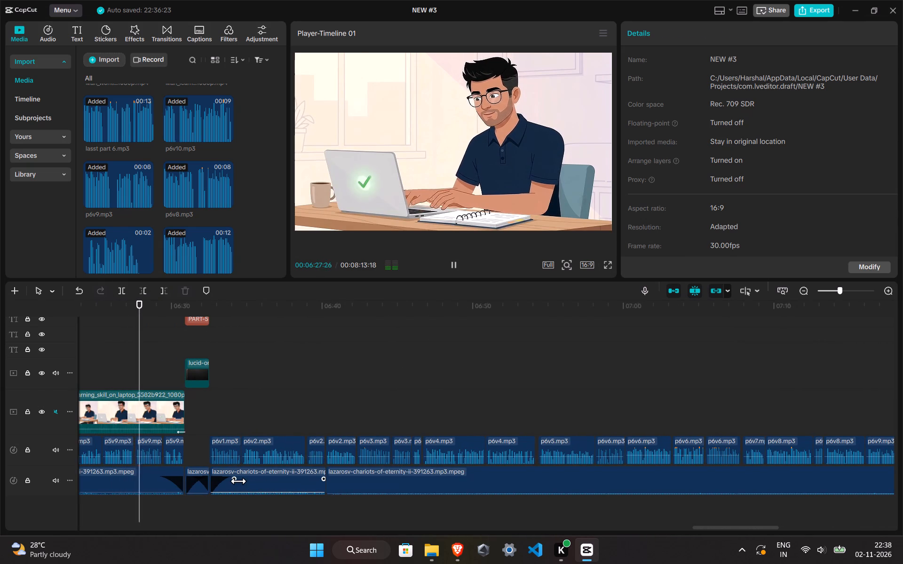
pyautogui.moveTo(238, 481); pyautogui.dragTo(273, 506)
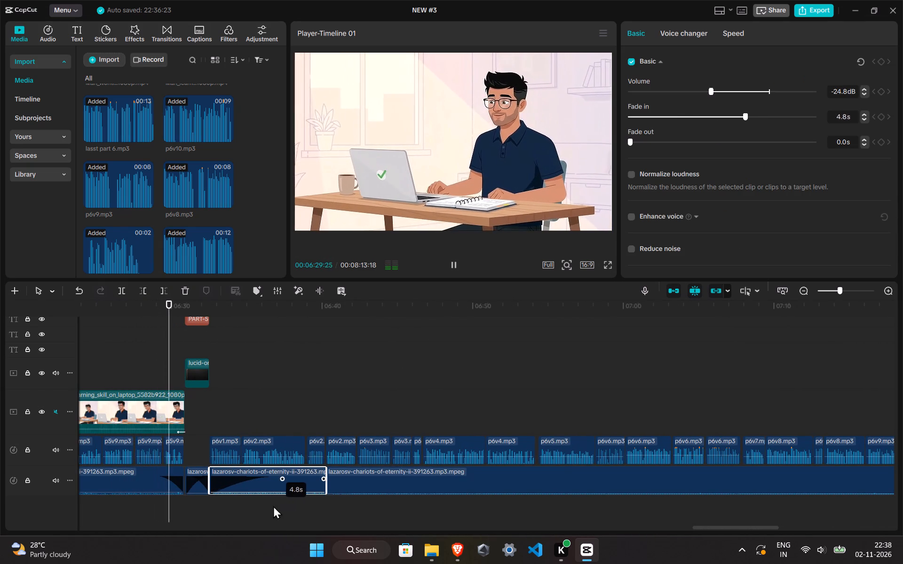
pyautogui.moveTo(273, 506); pyautogui.dragTo(256, 514)
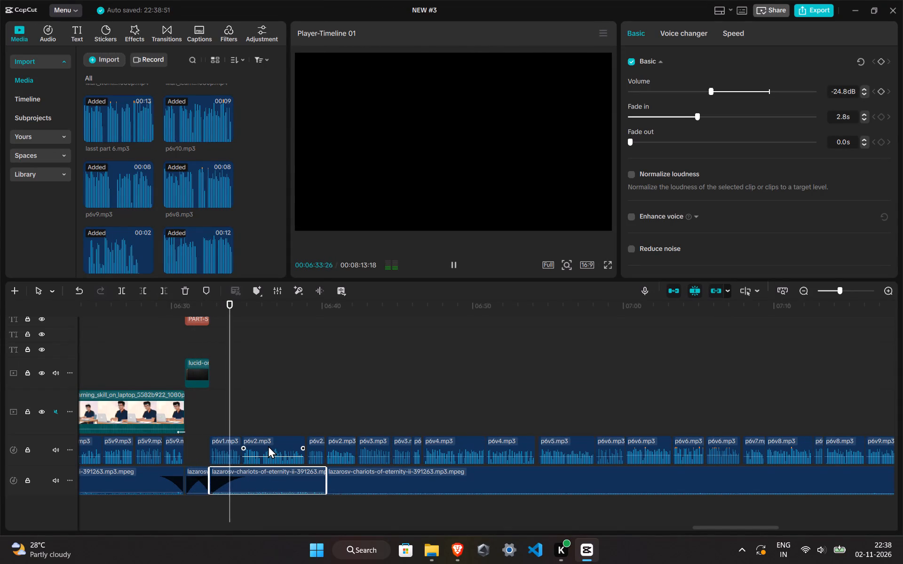
pyautogui.click(212, 377)
pyautogui.click(169, 355)
pyautogui.press('space')
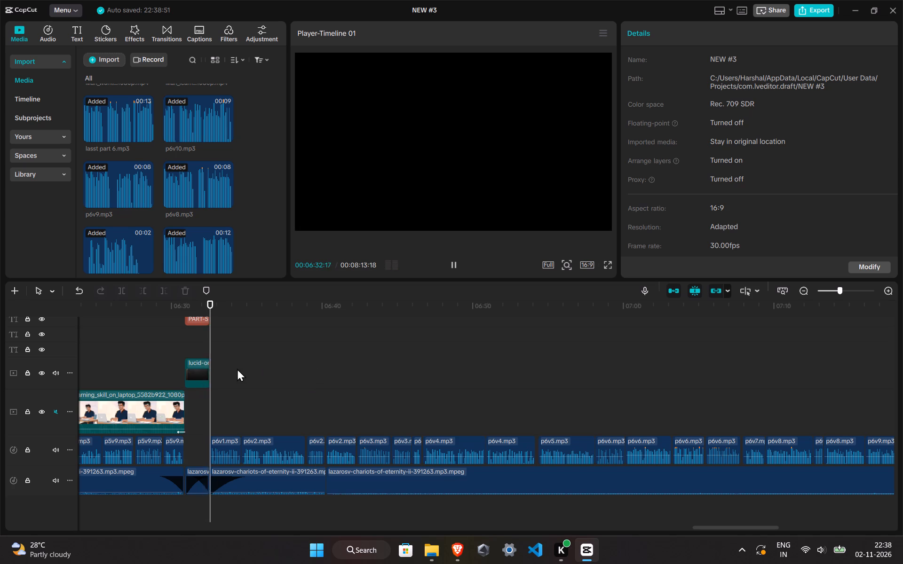
pyautogui.click(176, 363)
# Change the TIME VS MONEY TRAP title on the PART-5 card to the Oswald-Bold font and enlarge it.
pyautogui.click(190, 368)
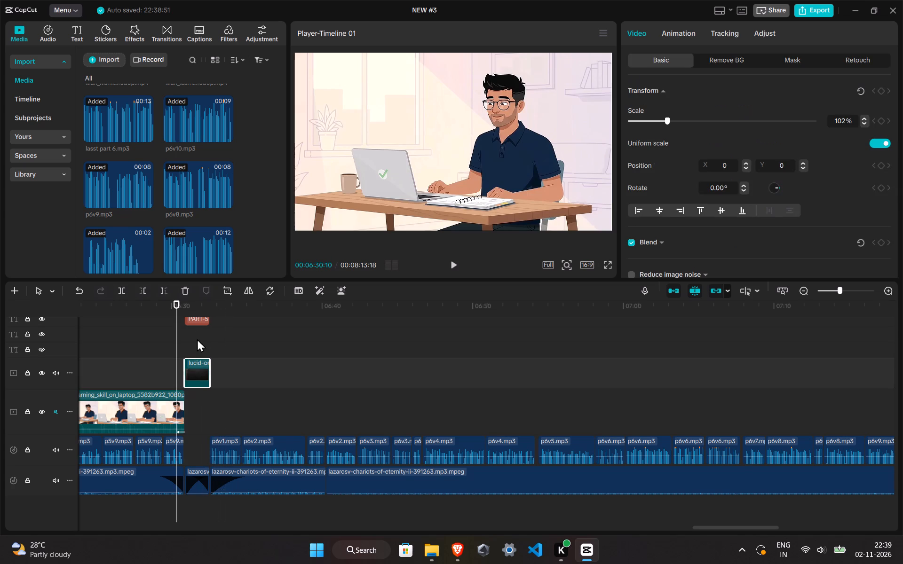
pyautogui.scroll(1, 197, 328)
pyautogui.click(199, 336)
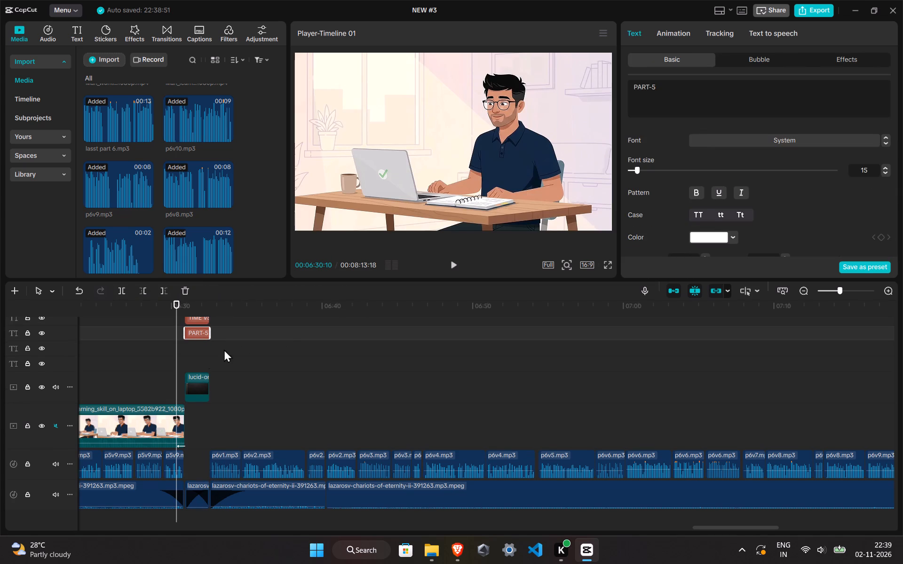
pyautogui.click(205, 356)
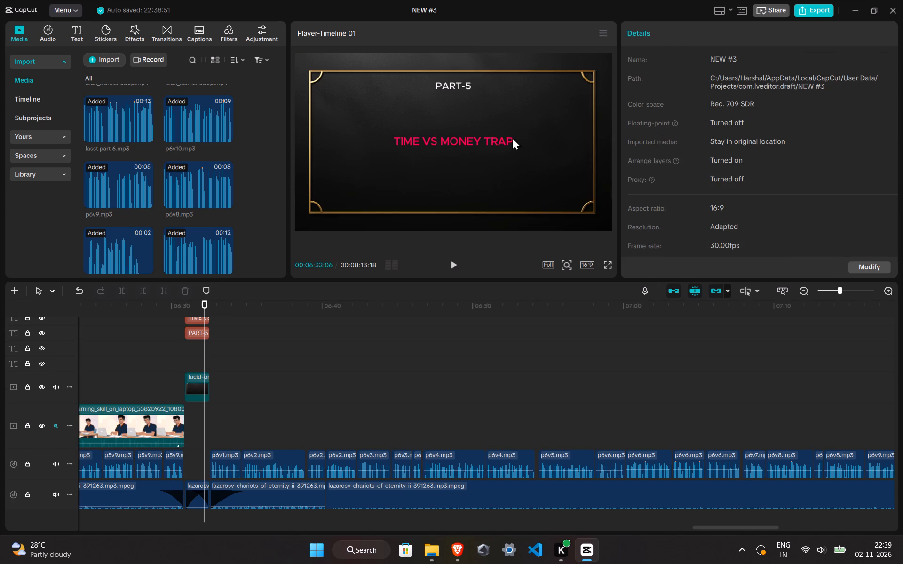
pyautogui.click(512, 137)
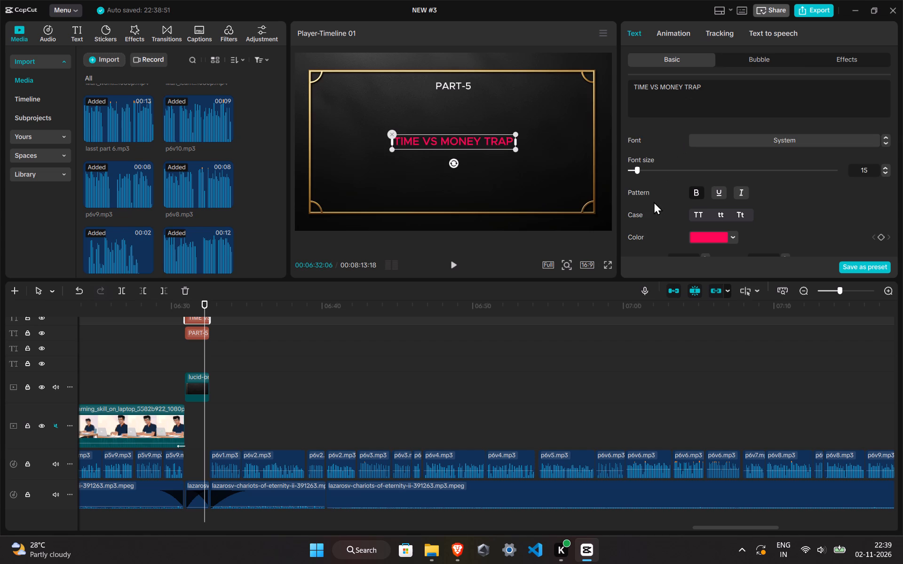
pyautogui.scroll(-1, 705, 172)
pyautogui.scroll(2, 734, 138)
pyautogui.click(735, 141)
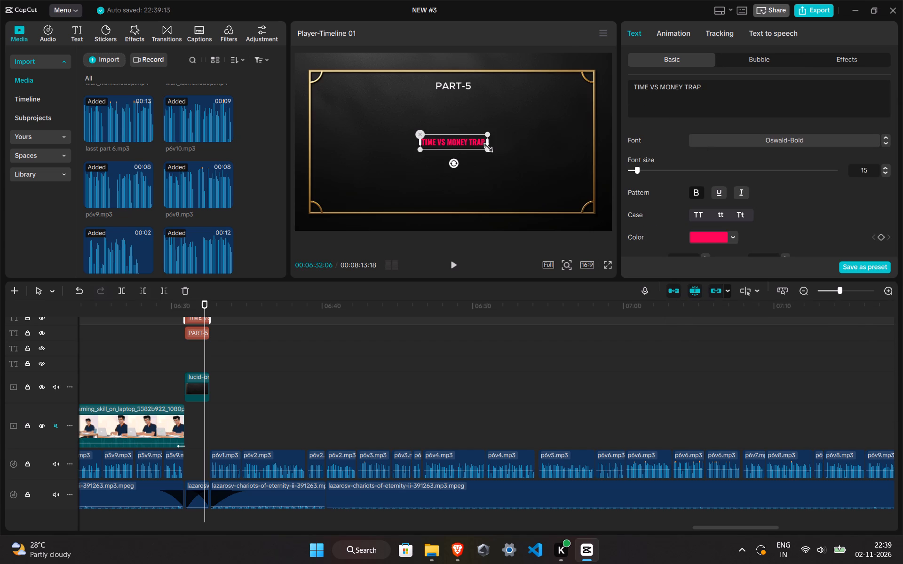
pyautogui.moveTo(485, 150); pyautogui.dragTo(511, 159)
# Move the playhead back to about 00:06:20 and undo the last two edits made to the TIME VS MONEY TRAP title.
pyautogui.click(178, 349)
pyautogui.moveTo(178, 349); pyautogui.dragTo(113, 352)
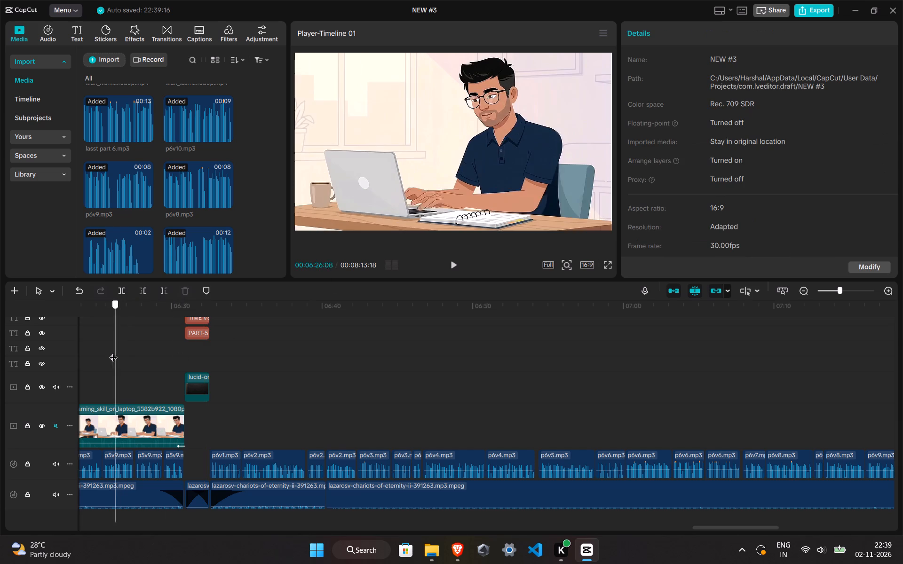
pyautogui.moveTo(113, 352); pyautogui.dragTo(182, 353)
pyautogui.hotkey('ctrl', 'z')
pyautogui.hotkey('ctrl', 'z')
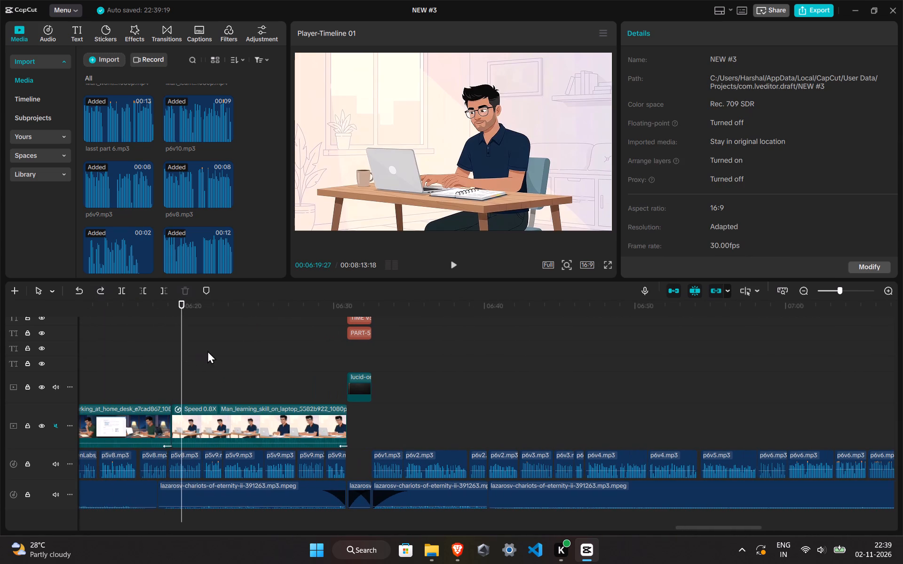
# Review the timeline from the PART-5 card back to about 00:04:23 and ahead to the end of the Part 6 narration at about 00:07:42.
pyautogui.click(360, 346)
pyautogui.click(336, 348)
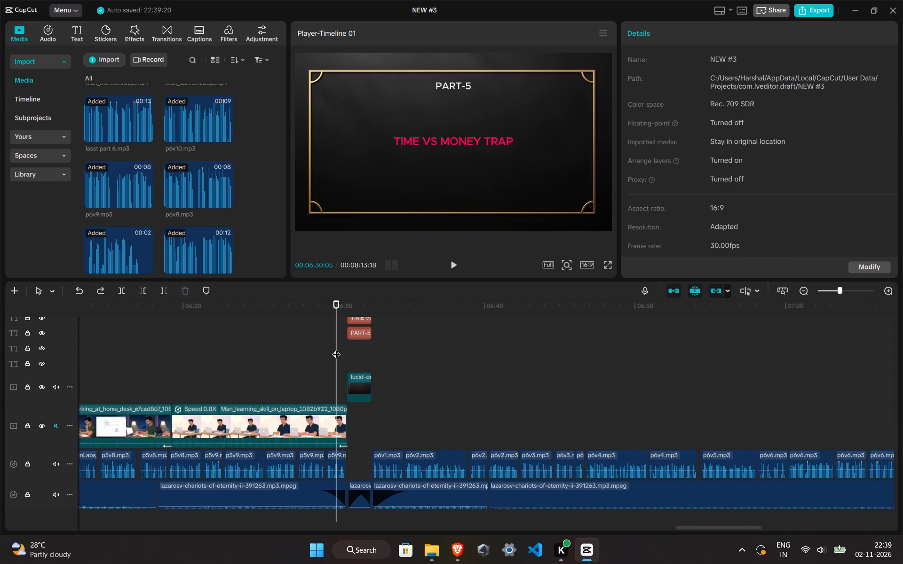
pyautogui.moveTo(336, 348); pyautogui.dragTo(21, 336)
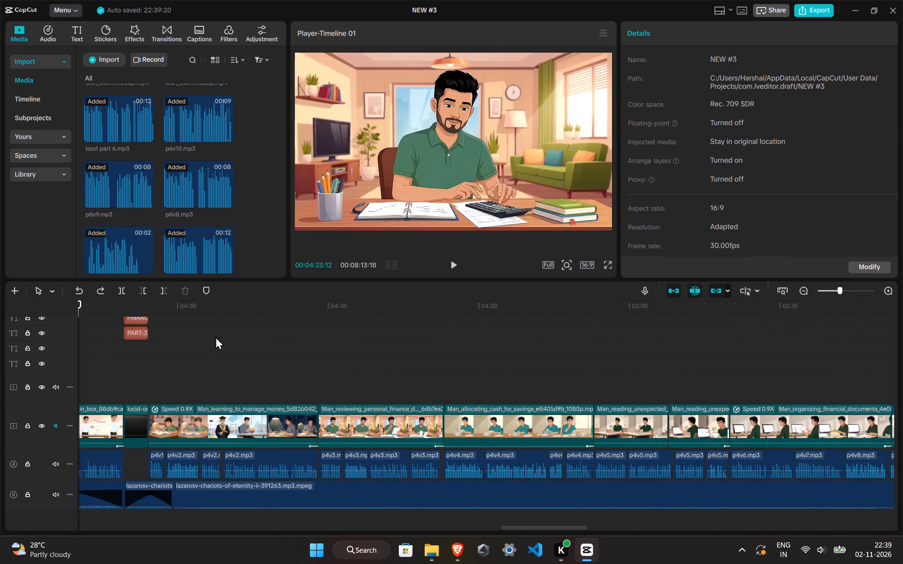
pyautogui.keyDown('ctrl'); pyautogui.scroll(-13, 527, 357); pyautogui.keyUp('ctrl')
pyautogui.keyDown('ctrl'); pyautogui.scroll(-8, 617, 407); pyautogui.keyUp('ctrl')
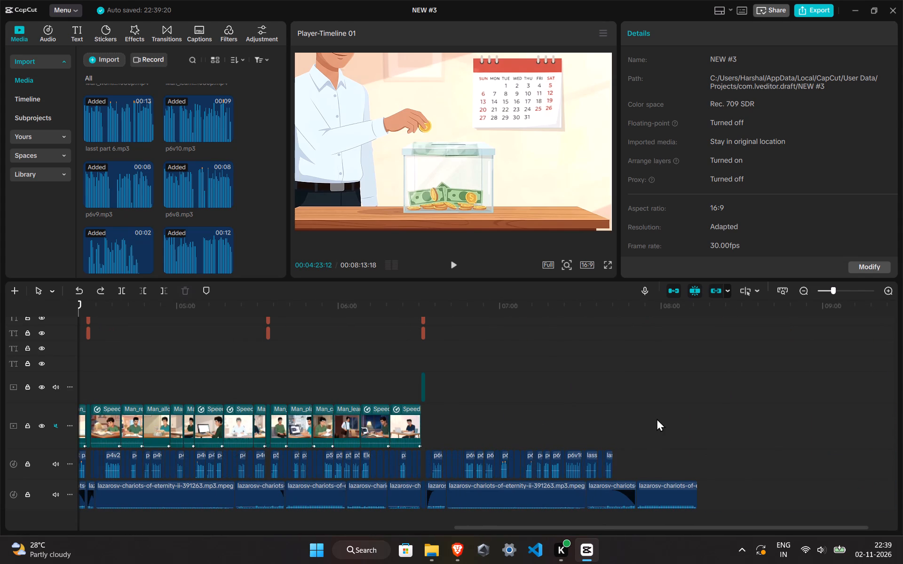
pyautogui.click(602, 412)
pyautogui.click(615, 416)
pyautogui.keyDown('ctrl'); pyautogui.scroll(4, 557, 494); pyautogui.keyUp('ctrl')
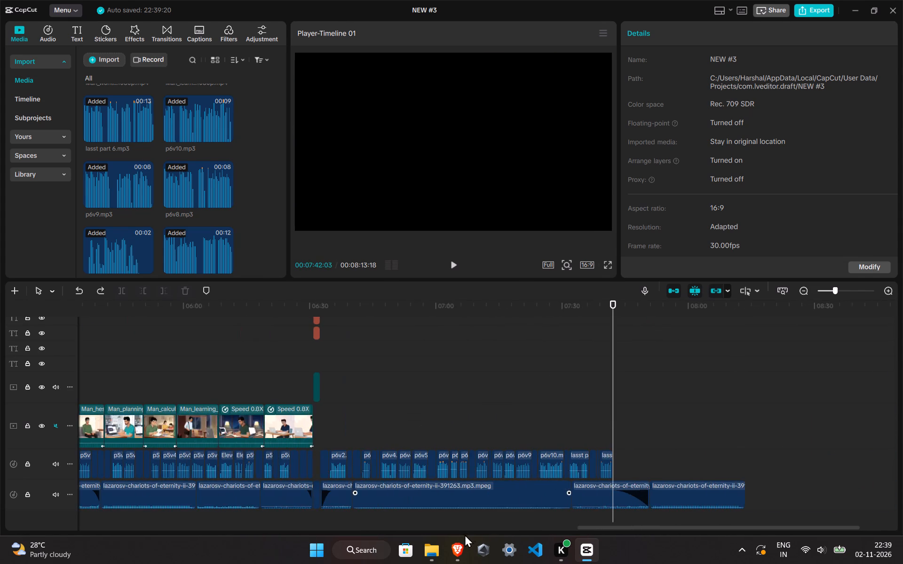
# In Brave, go to the YouTube home page and remove "alan walker 4 b video" from the search history suggestions.
pyautogui.click(462, 540)
pyautogui.click(577, 63)
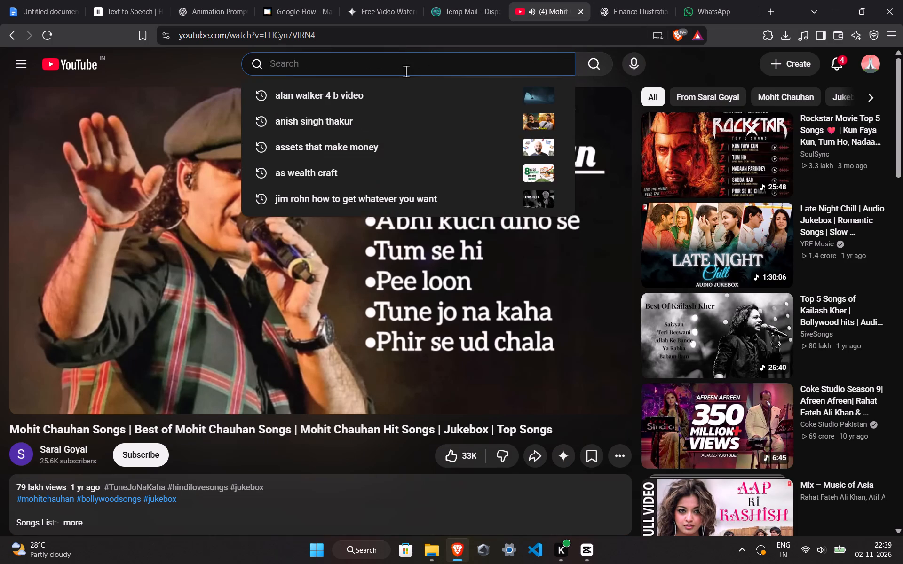
pyautogui.click(518, 69)
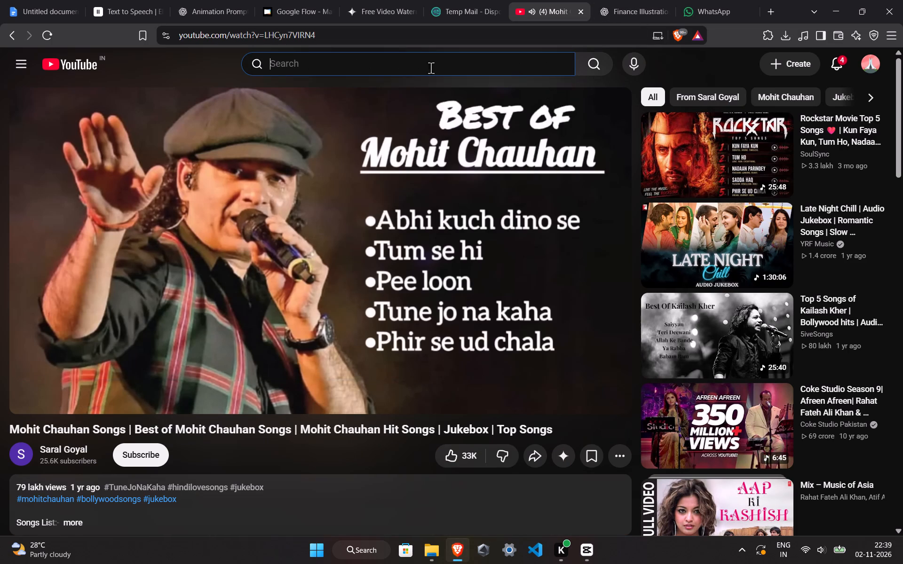
pyautogui.click(69, 62)
pyautogui.click(349, 72)
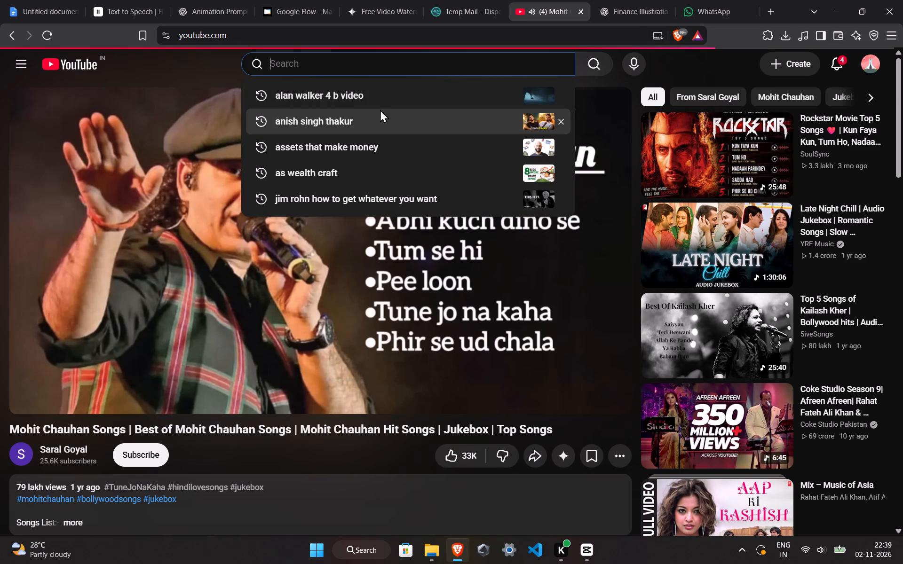
pyautogui.click(560, 97)
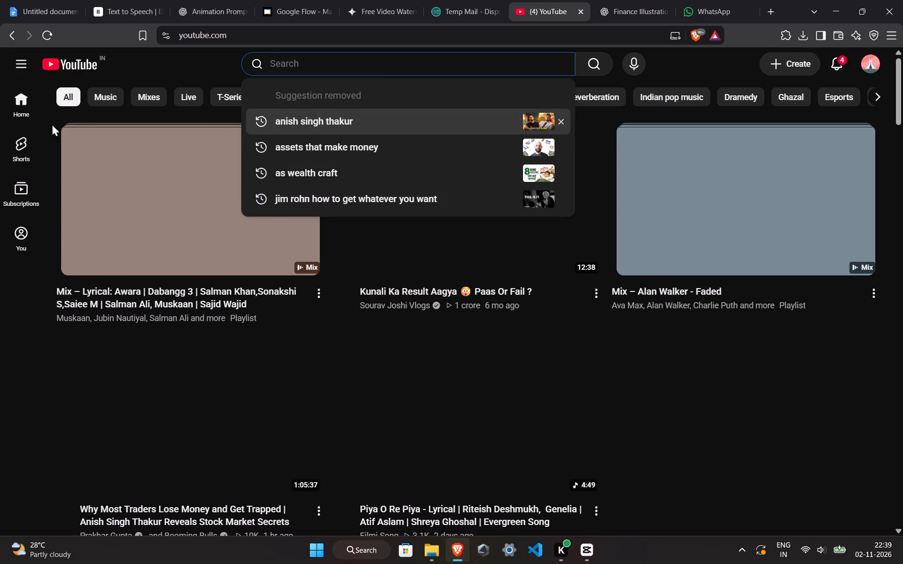
# Look through the full YouTube watch history and play the Leke Pehla Pehla Pyaar Remix 2026 video.
pyautogui.click(26, 229)
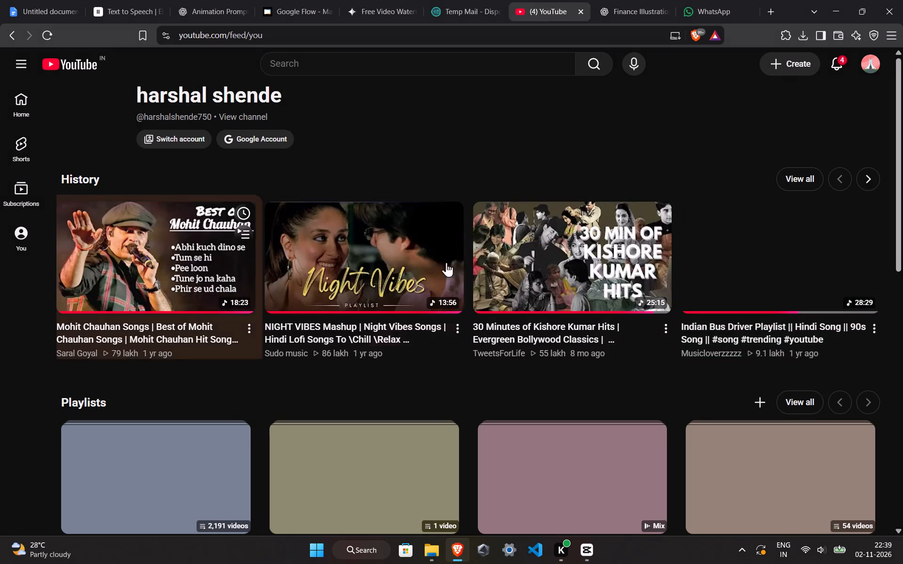
pyautogui.scroll(-1, 720, 312)
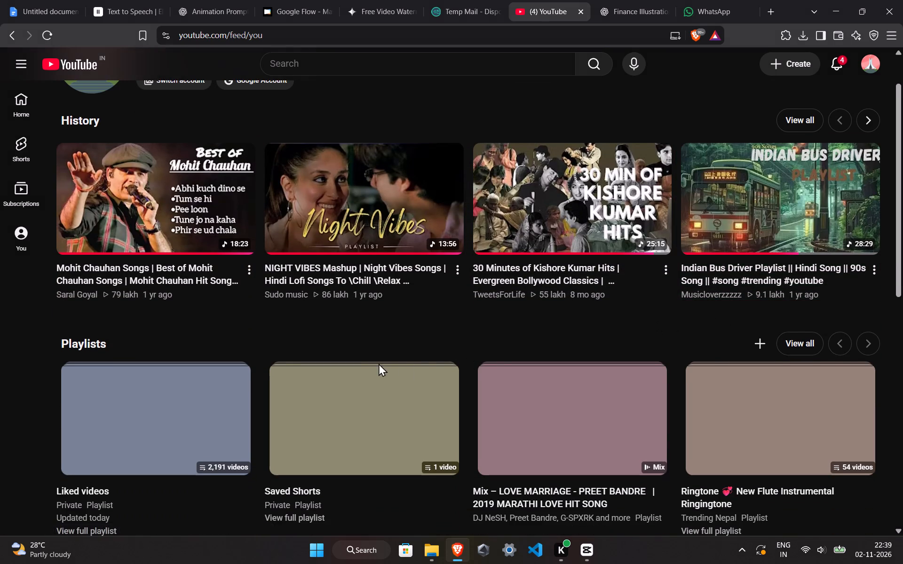
pyautogui.scroll(-1, 360, 364)
pyautogui.scroll(1, 593, 303)
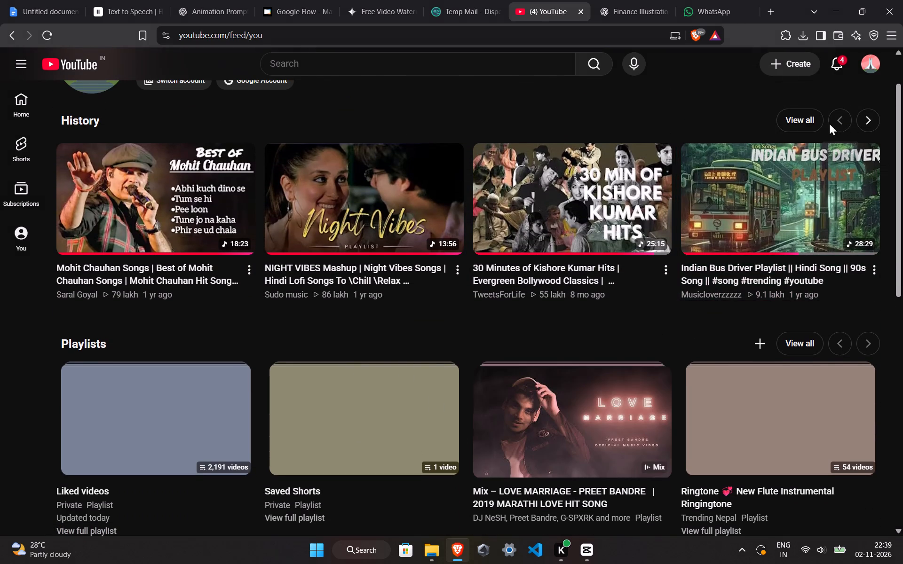
pyautogui.click(793, 128)
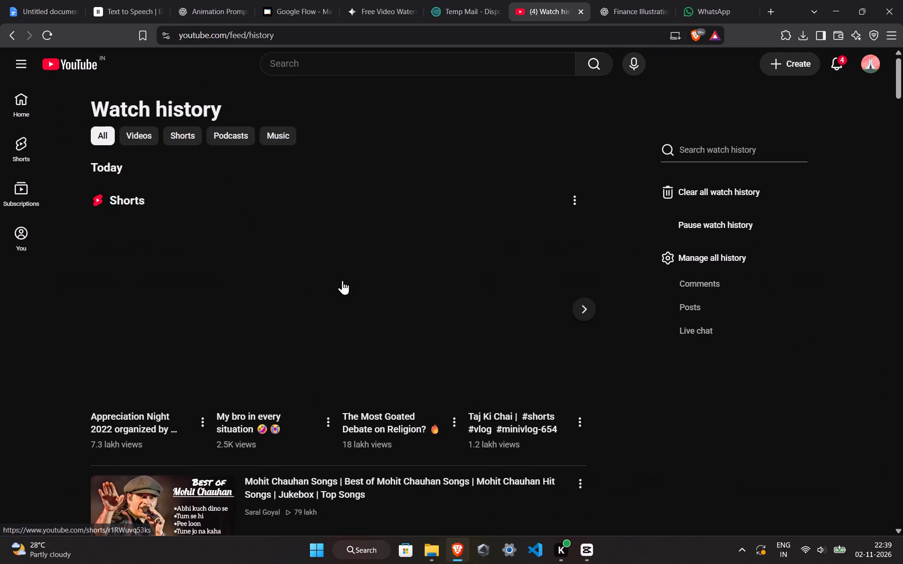
pyautogui.scroll(-10, 344, 290)
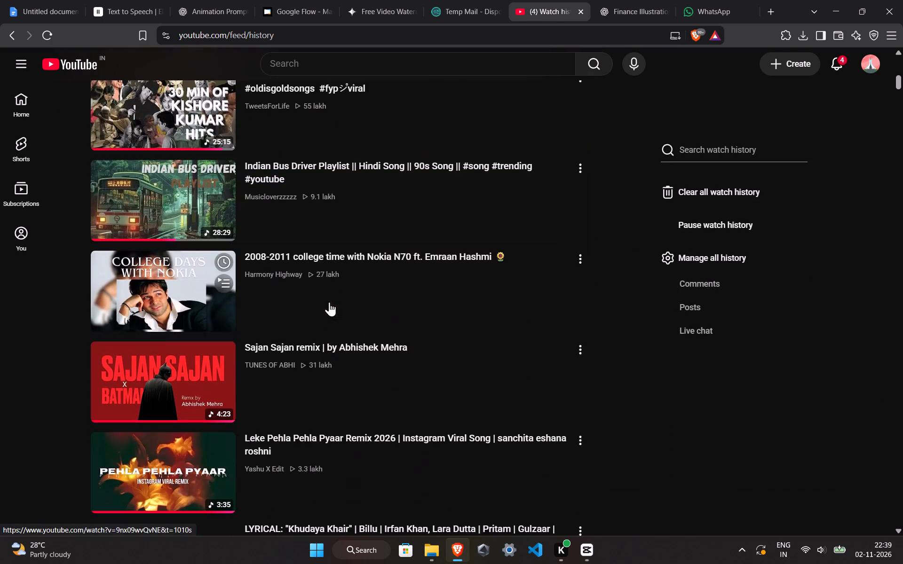
pyautogui.scroll(-1, 248, 370)
pyautogui.click(183, 426)
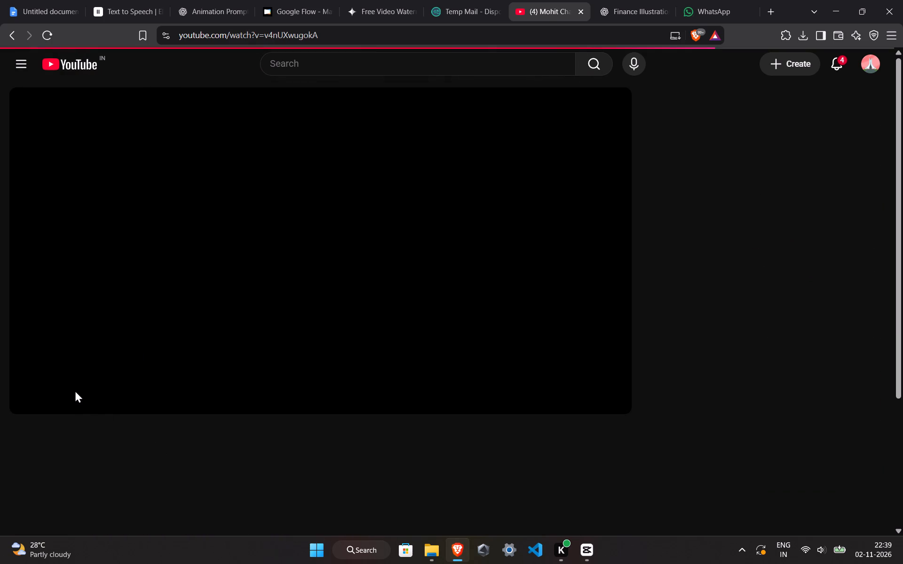
# Skip the Leke Pehla Pehla Pyaar remix ahead to about 0:25.
pyautogui.click(65, 400)
pyautogui.click(65, 400)
pyautogui.click(65, 400)
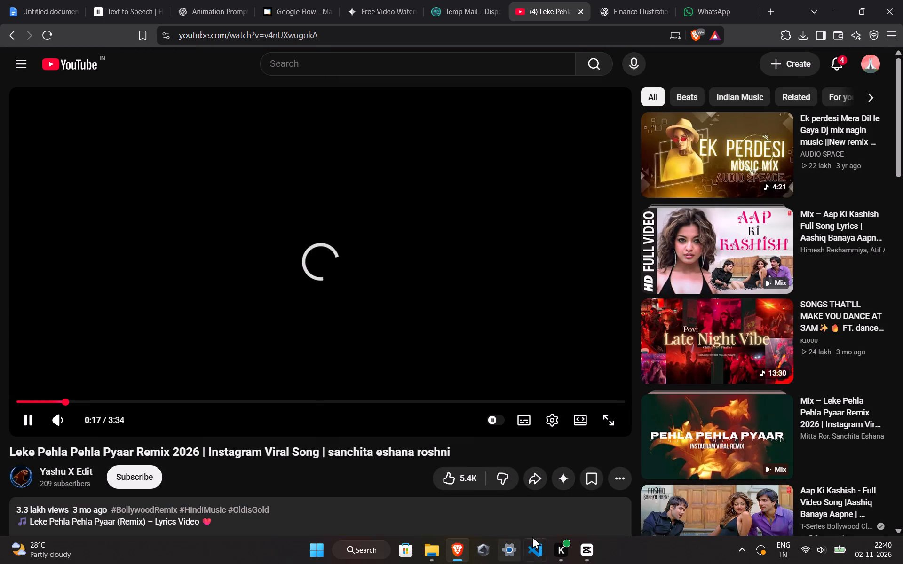
pyautogui.click(81, 399)
pyautogui.click(90, 400)
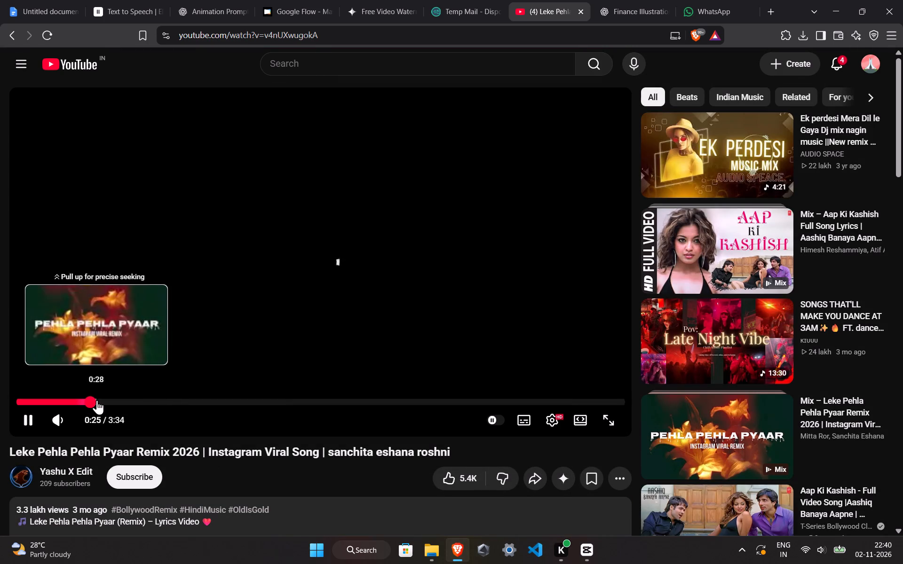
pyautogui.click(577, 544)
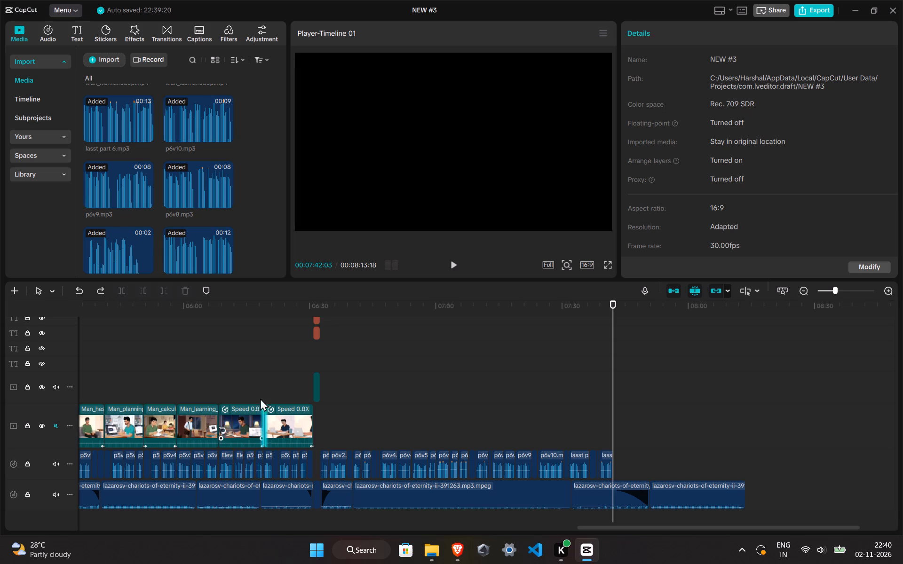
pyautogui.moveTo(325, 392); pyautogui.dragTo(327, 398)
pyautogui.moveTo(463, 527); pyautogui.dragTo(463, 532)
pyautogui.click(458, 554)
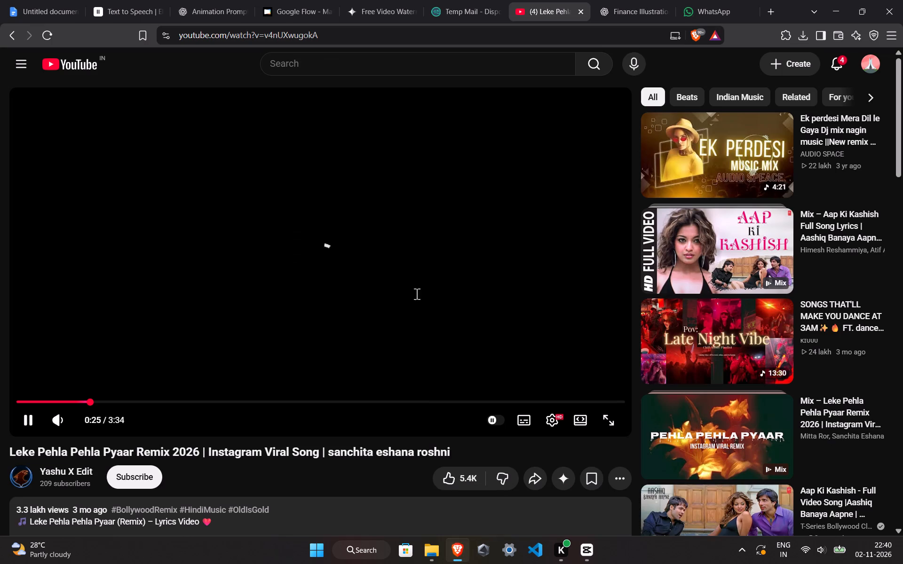
pyautogui.click(252, 0)
pyautogui.click(289, 0)
pyautogui.scroll(2, 360, 185)
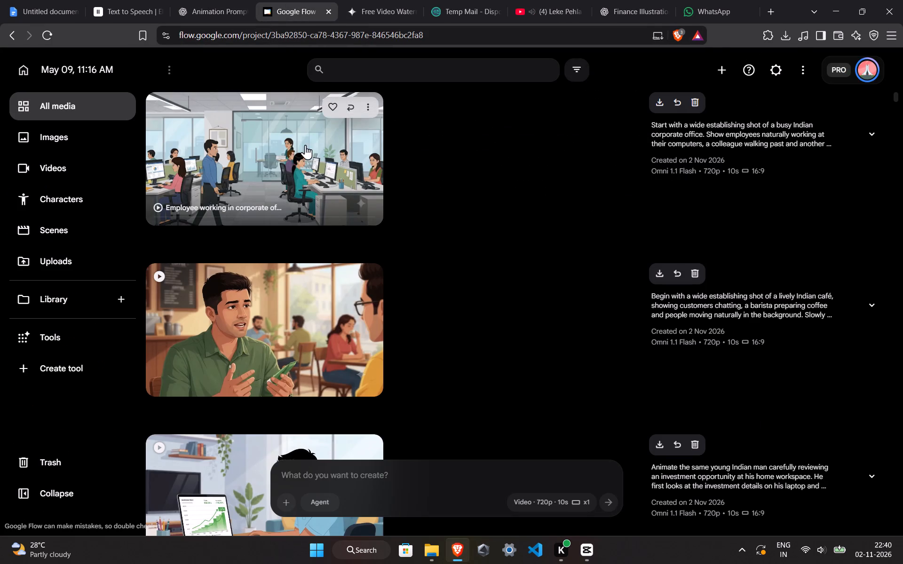
pyautogui.click(302, 169)
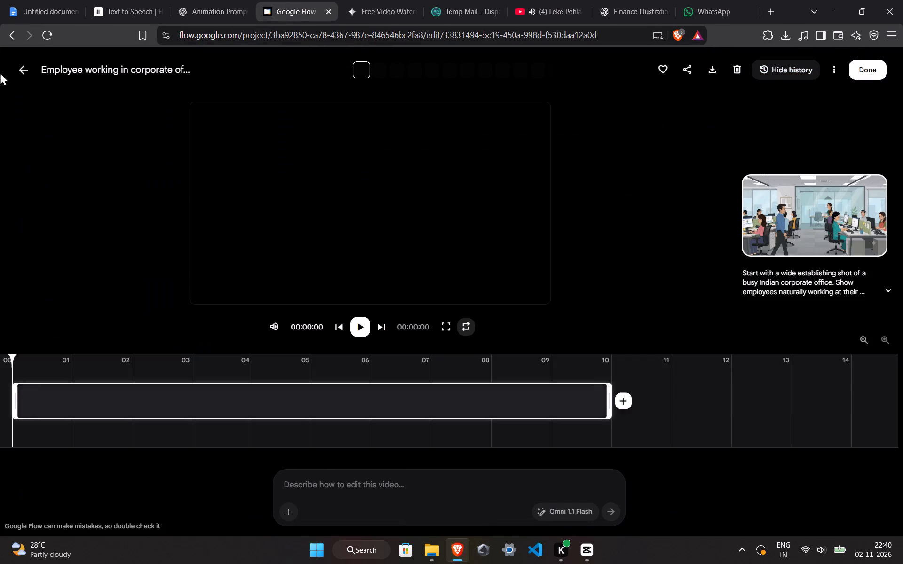
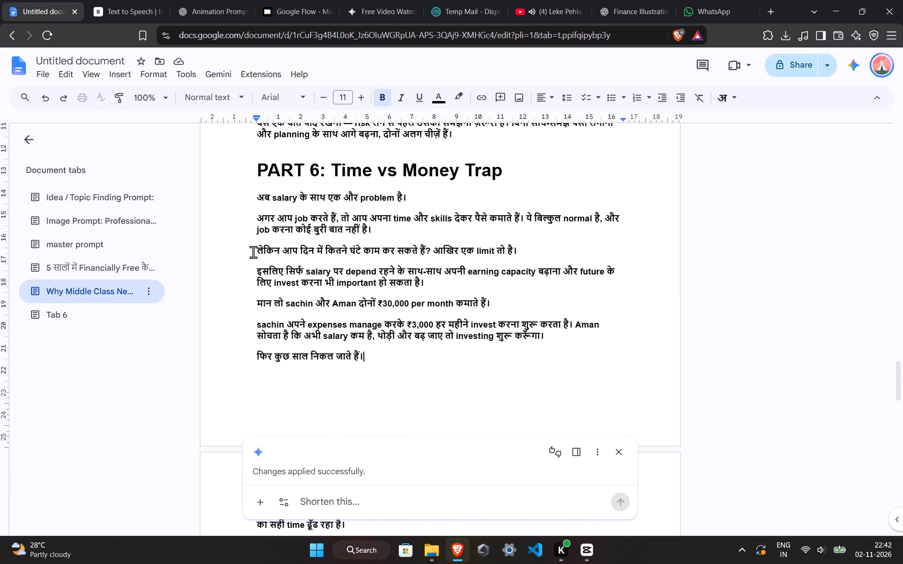
pyautogui.moveTo(253, 252); pyautogui.dragTo(526, 254)
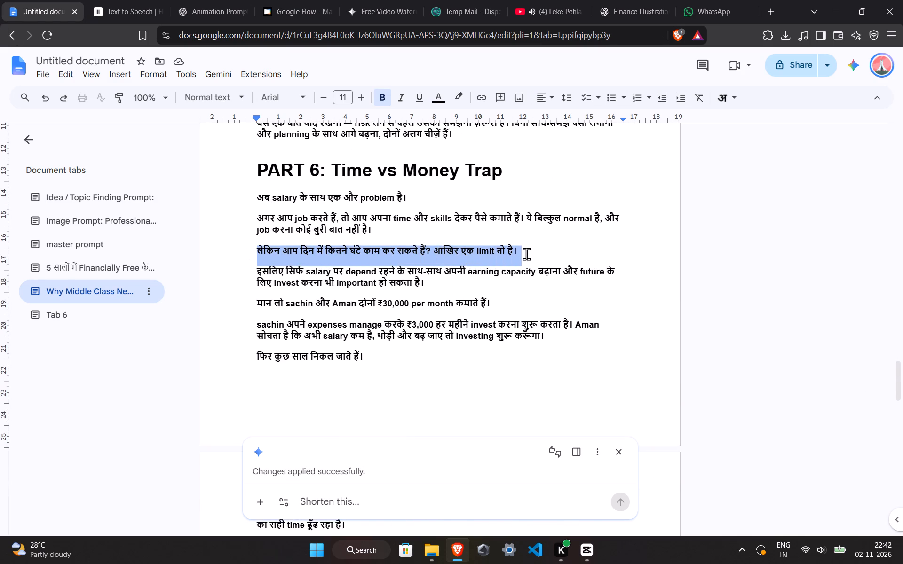
pyautogui.moveTo(526, 254); pyautogui.dragTo(525, 254)
pyautogui.rightClick(525, 254)
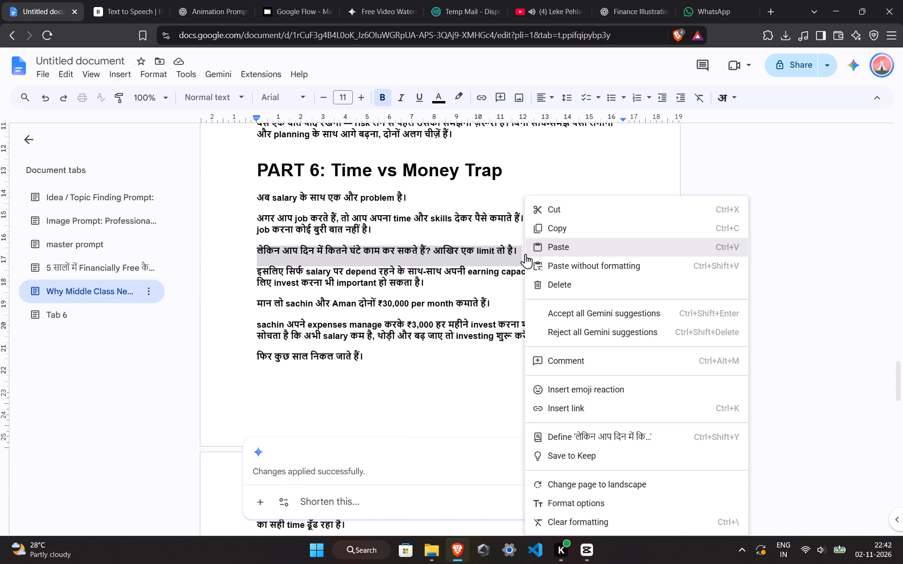
pyautogui.click(475, 244)
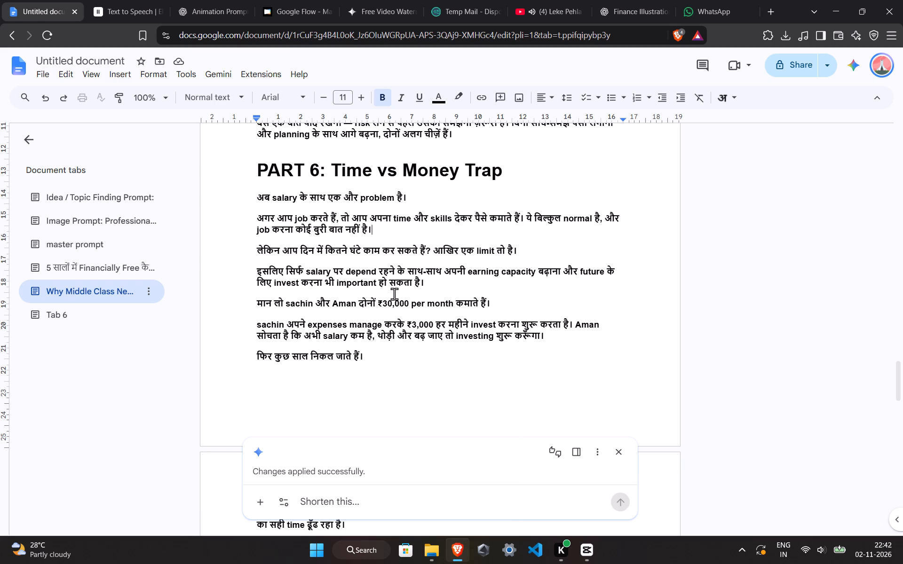
pyautogui.scroll(2, 394, 294)
pyautogui.click(233, 380)
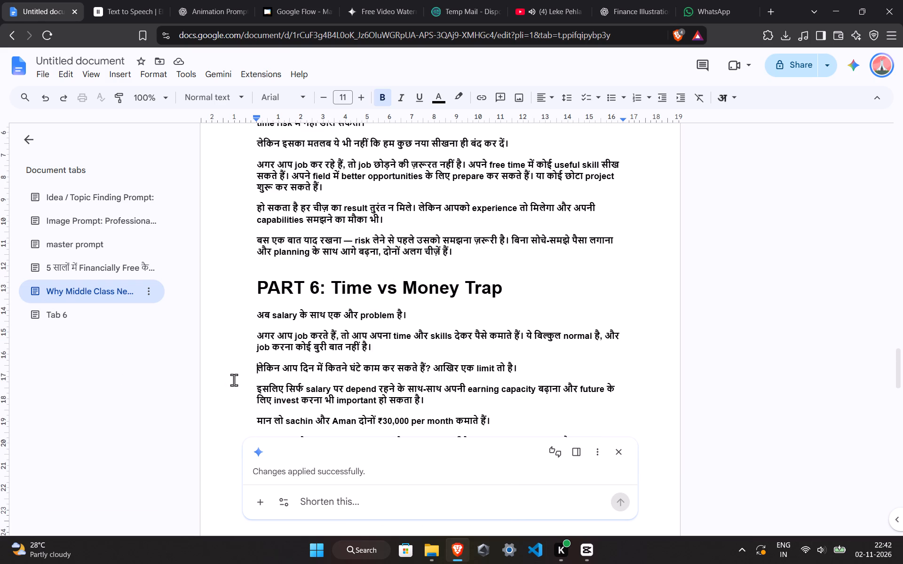
# Switch to CapCut and play the part 6 narration from just after the PART-5 title clip.
pyautogui.click(595, 554)
pyautogui.scroll(-5, 704, 378)
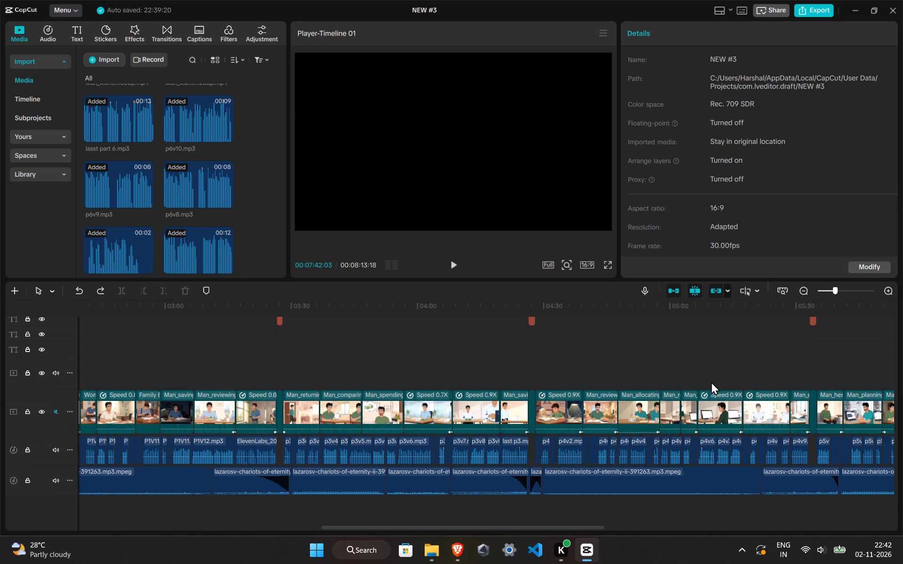
pyautogui.keyDown('ctrl'); pyautogui.scroll(-10, 721, 399); pyautogui.keyUp('ctrl')
pyautogui.keyDown('ctrl'); pyautogui.scroll(-2, 640, 486); pyautogui.keyUp('ctrl')
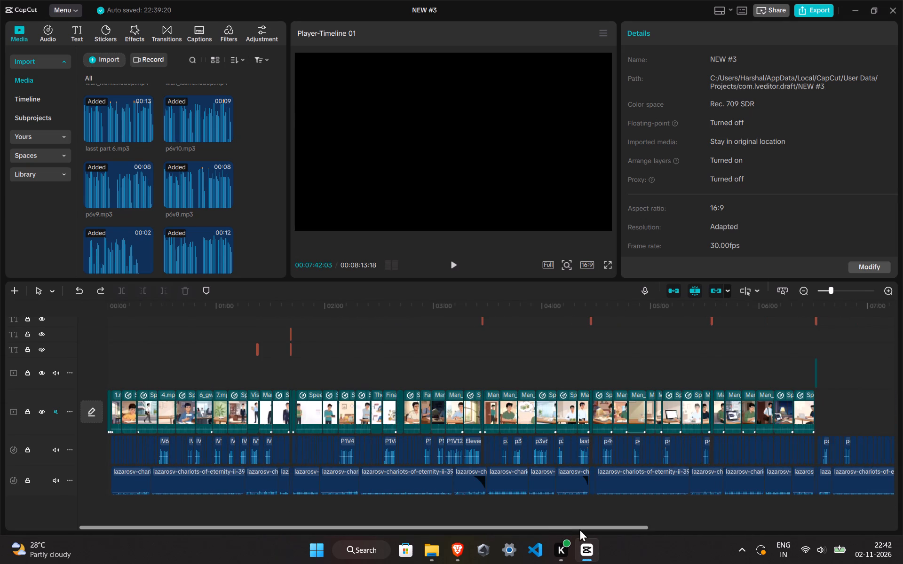
pyautogui.moveTo(579, 529); pyautogui.dragTo(885, 530)
pyautogui.keyDown('ctrl'); pyautogui.scroll(8, 568, 439); pyautogui.keyUp('ctrl')
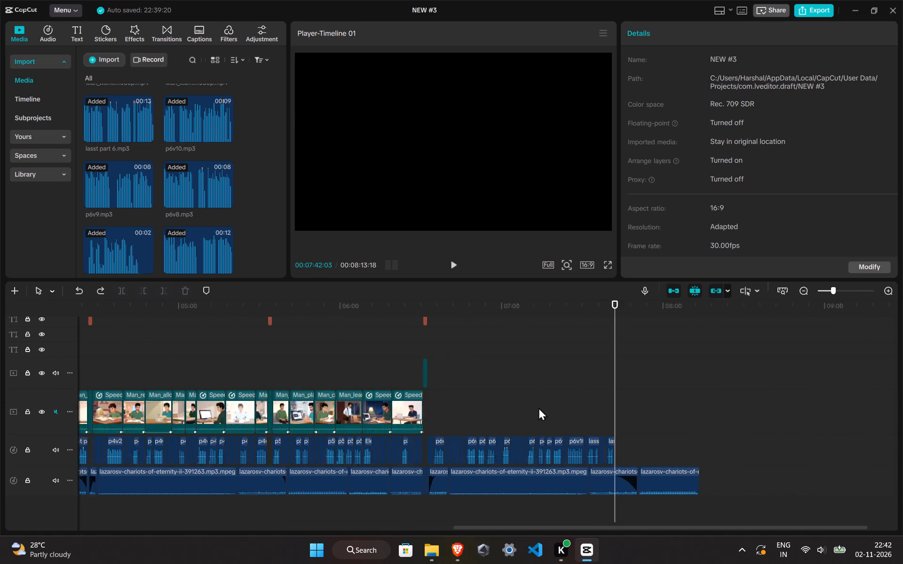
pyautogui.keyDown('ctrl'); pyautogui.scroll(8, 539, 407); pyautogui.keyUp('ctrl')
pyautogui.keyDown('ctrl'); pyautogui.scroll(-4, 157, 359); pyautogui.keyUp('ctrl')
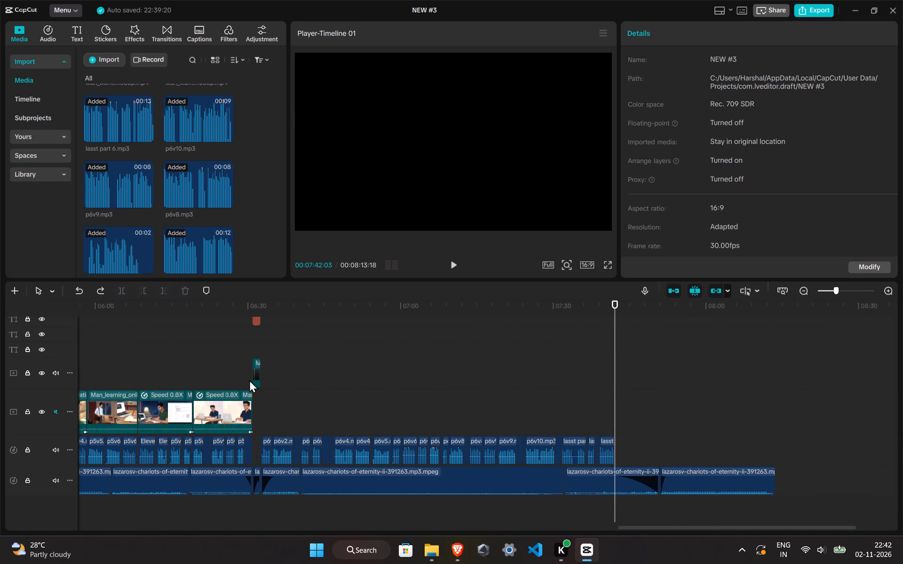
pyautogui.click(257, 380)
pyautogui.click(262, 382)
pyautogui.press('space')
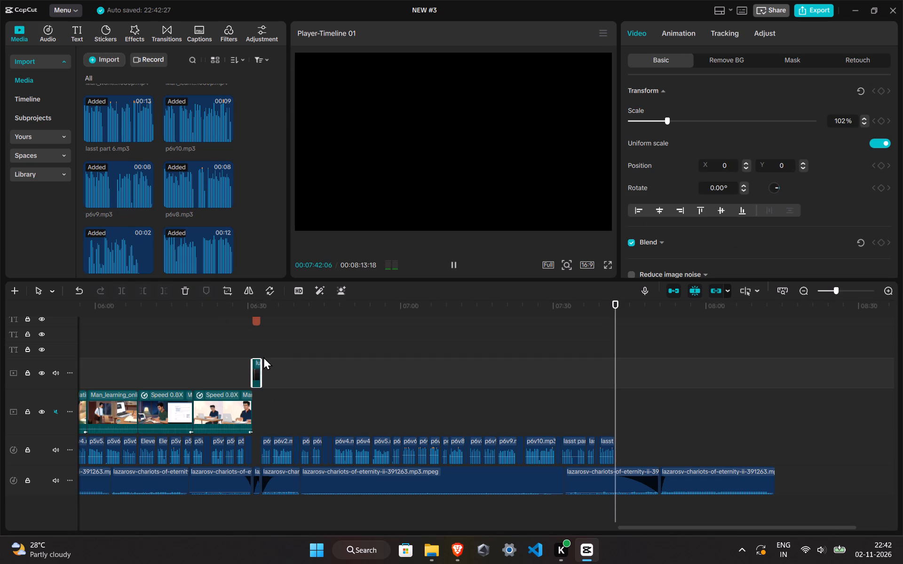
pyautogui.click(262, 355)
pyautogui.press('space')
pyautogui.keyDown('ctrl'); pyautogui.scroll(17, 321, 384); pyautogui.keyUp('ctrl')
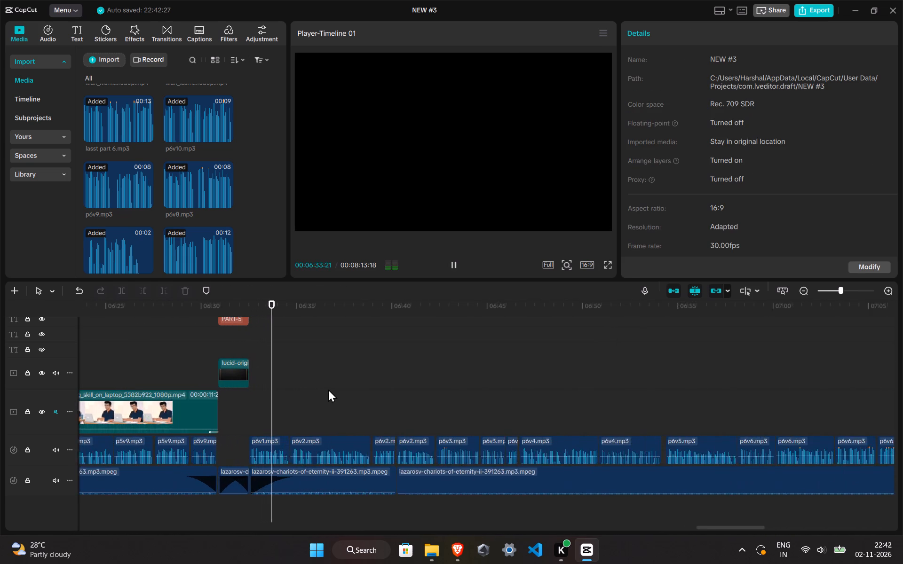
pyautogui.keyDown('ctrl'); pyautogui.scroll(3, 328, 389); pyautogui.keyUp('ctrl')
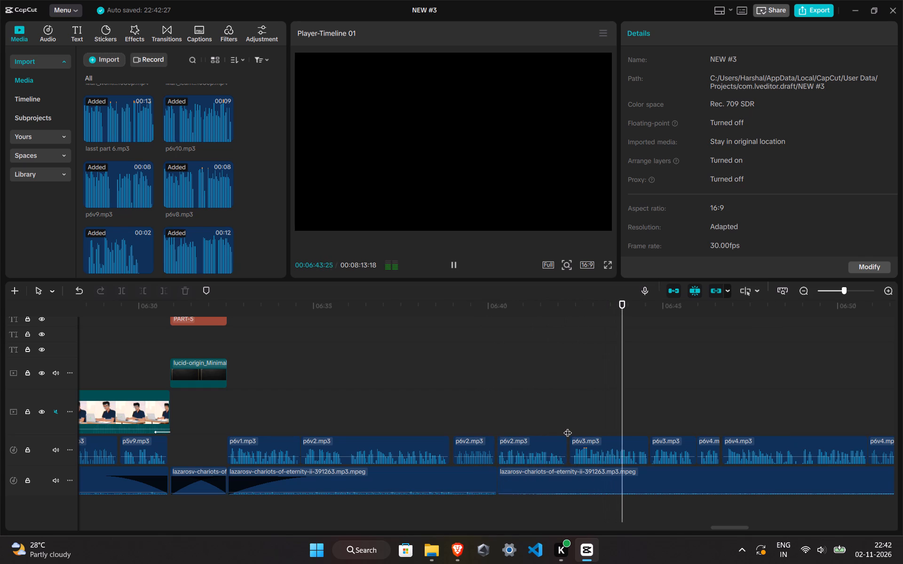
# Stop playback at the start of the first p6v4.mp3 clip and inspect the narration clips before it.
pyautogui.click(700, 405)
pyautogui.click(696, 407)
pyautogui.click(701, 441)
pyautogui.keyDown('ctrl'); pyautogui.scroll(2, 705, 445); pyautogui.keyUp('ctrl')
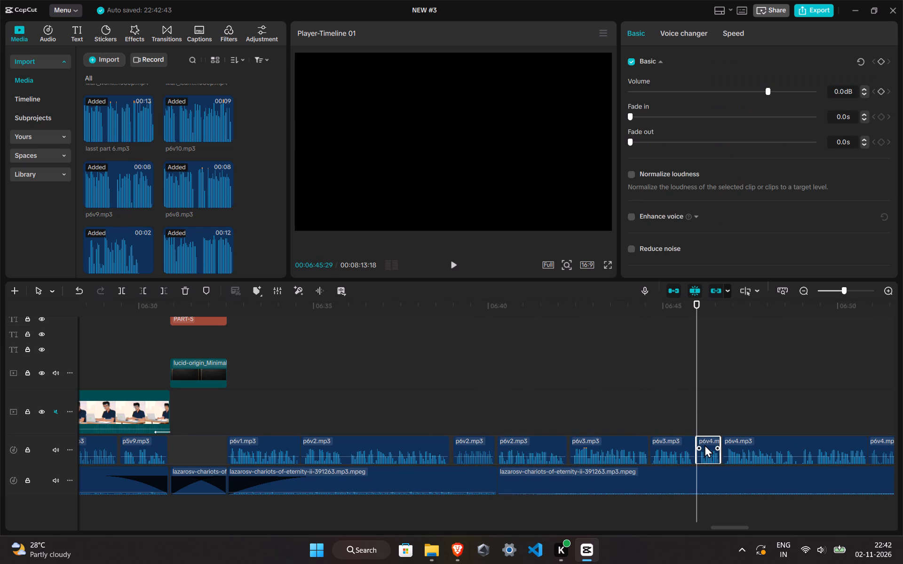
pyautogui.keyDown('ctrl'); pyautogui.scroll(6, 705, 445); pyautogui.keyUp('ctrl')
pyautogui.keyDown('ctrl'); pyautogui.scroll(-1, 507, 455); pyautogui.keyUp('ctrl')
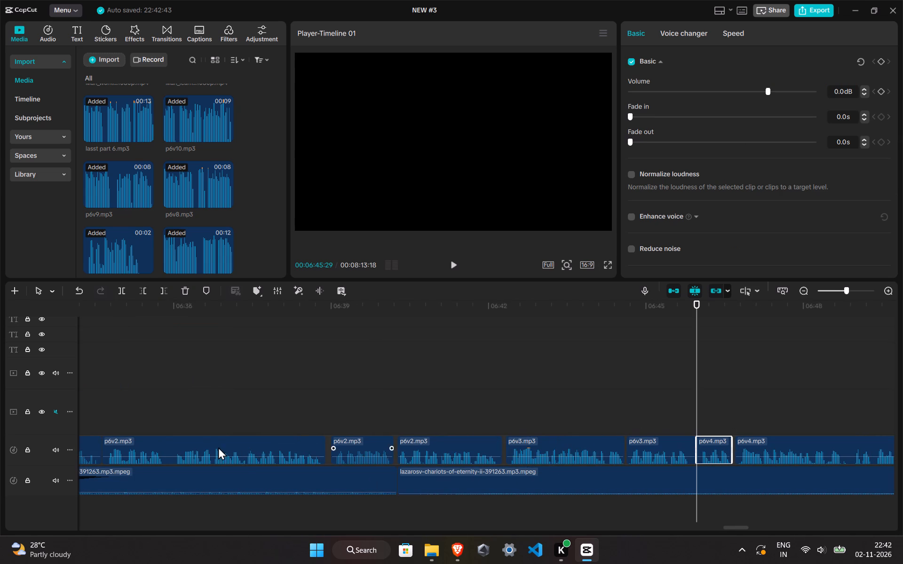
pyautogui.keyDown('ctrl'); pyautogui.scroll(-4, 113, 418); pyautogui.keyUp('ctrl')
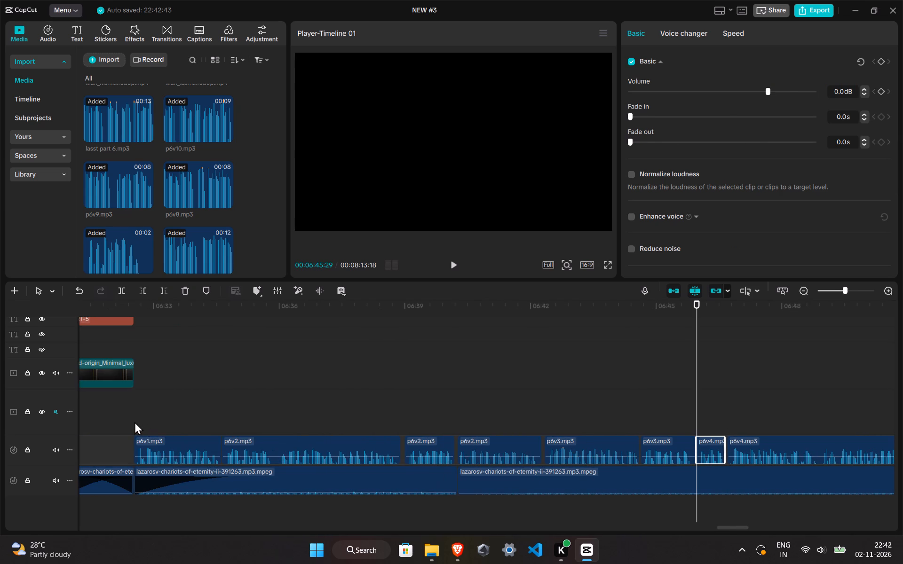
# Replay the narration from the start of p6v1.mp3, right after the PART-5 title clip.
pyautogui.click(135, 422)
pyautogui.keyDown('ctrl'); pyautogui.scroll(-2, 706, 497); pyautogui.keyUp('ctrl')
pyautogui.click(665, 453)
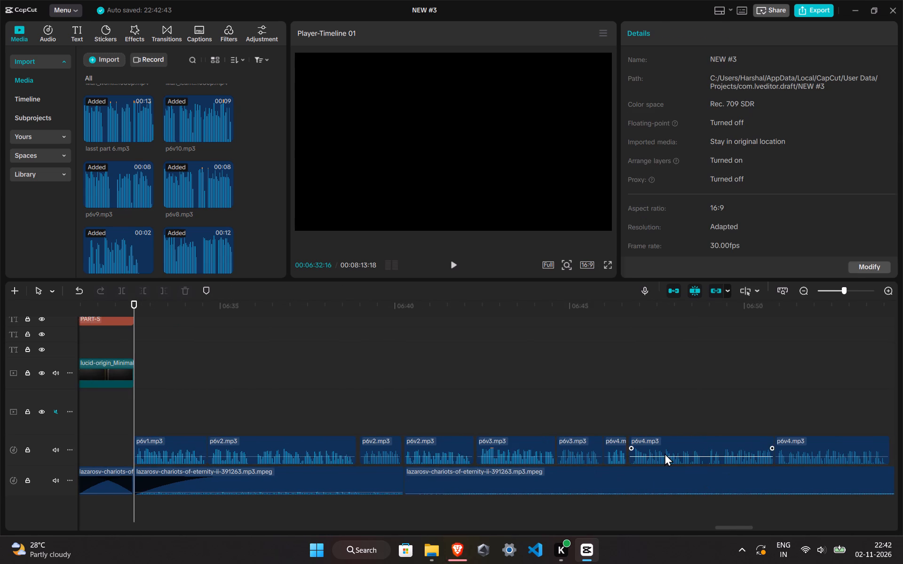
pyautogui.press('space')
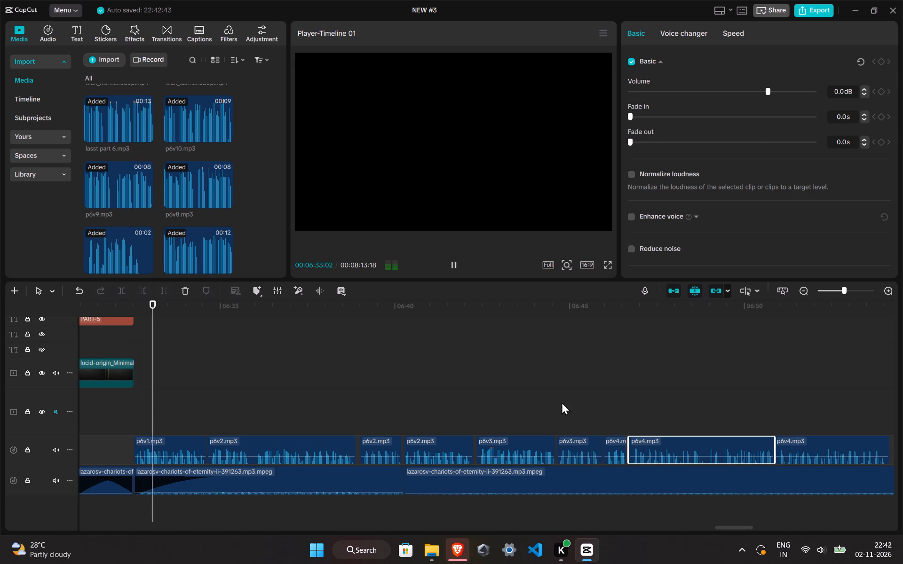
pyautogui.click(562, 402)
pyautogui.press('space')
pyautogui.keyDown('ctrl'); pyautogui.scroll(10, 592, 406); pyautogui.keyUp('ctrl')
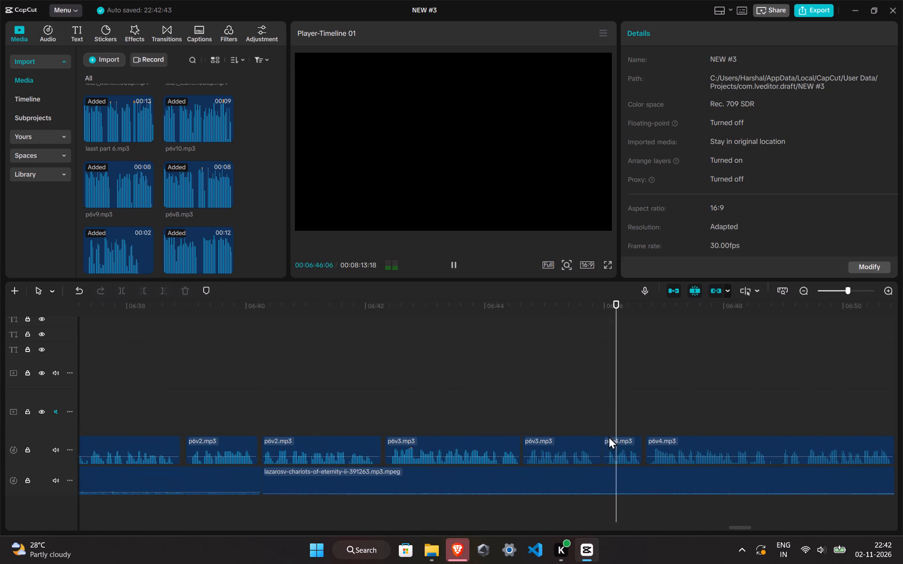
# Examine the narration clips from p6v4.mp3 through p6v6.mp3 while the timeline plays.
pyautogui.click(626, 457)
pyautogui.keyDown('ctrl'); pyautogui.click(658, 440); pyautogui.keyUp('ctrl')
pyautogui.keyDown('ctrl'); pyautogui.scroll(-2, 674, 407); pyautogui.keyUp('ctrl')
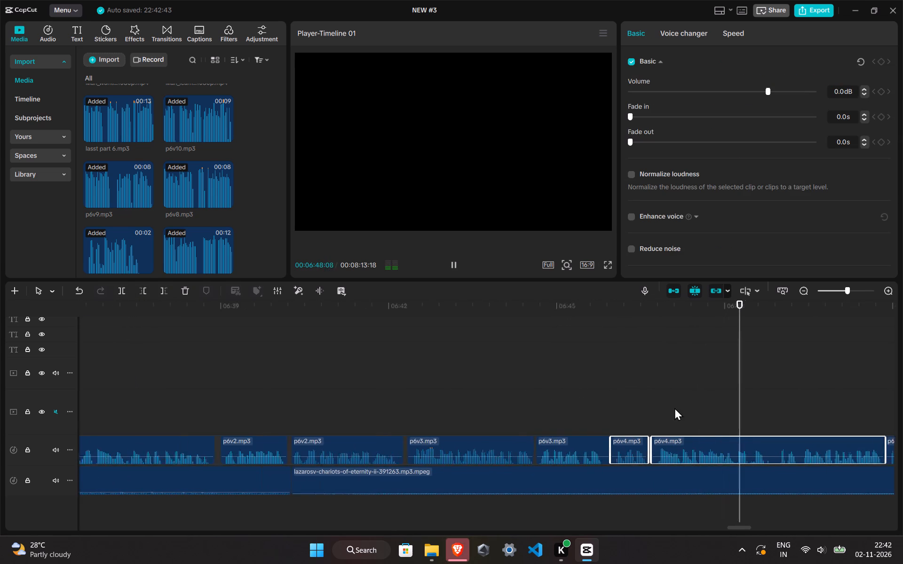
pyautogui.keyDown('ctrl'); pyautogui.scroll(-7, 674, 407); pyautogui.keyUp('ctrl')
pyautogui.keyDown('ctrl'); pyautogui.scroll(-9, 800, 434); pyautogui.keyUp('ctrl')
pyautogui.keyDown('ctrl'); pyautogui.click(838, 448); pyautogui.keyUp('ctrl')
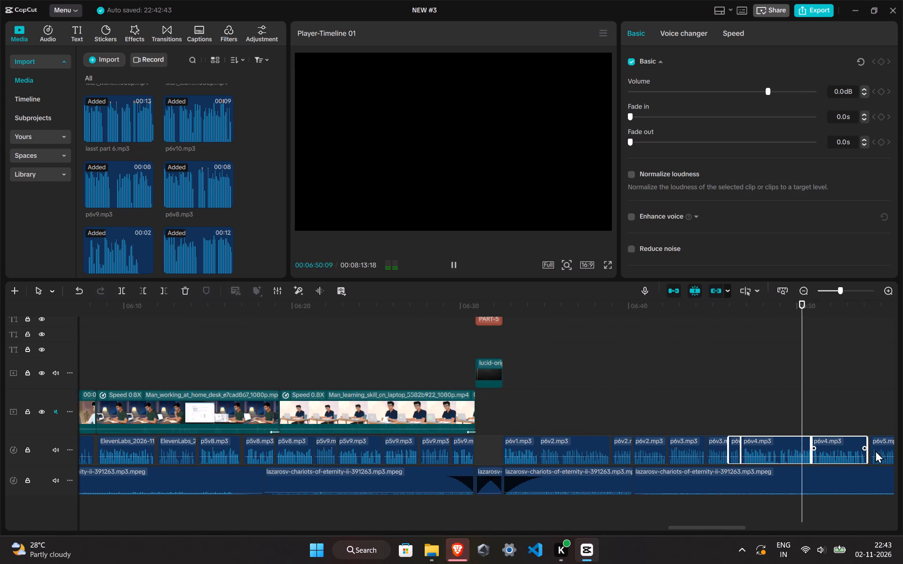
pyautogui.keyDown('ctrl'); pyautogui.click(884, 450); pyautogui.keyUp('ctrl')
pyautogui.keyDown('ctrl'); pyautogui.moveTo(734, 528); pyautogui.dragTo(772, 533); pyautogui.keyUp('ctrl')
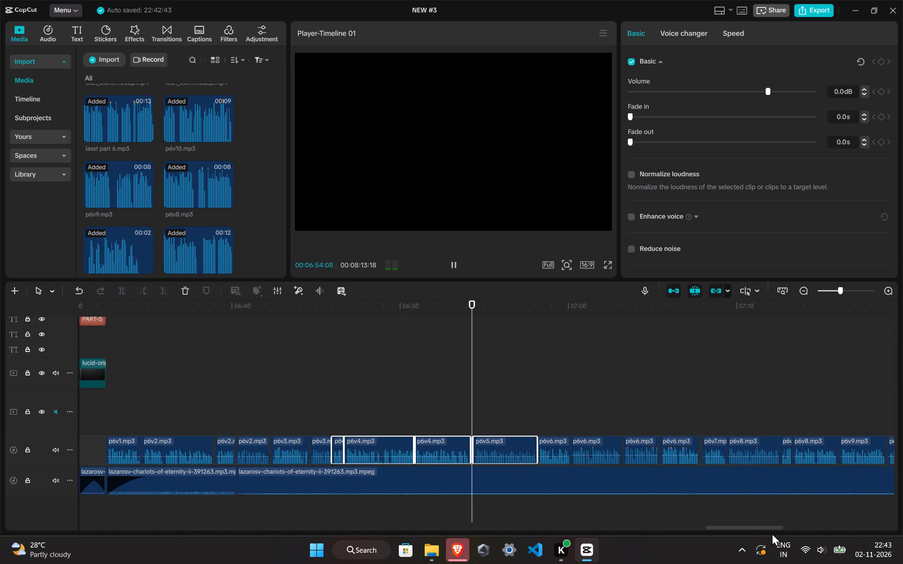
pyautogui.keyDown('ctrl'); pyautogui.moveTo(772, 533); pyautogui.dragTo(790, 540); pyautogui.keyUp('ctrl')
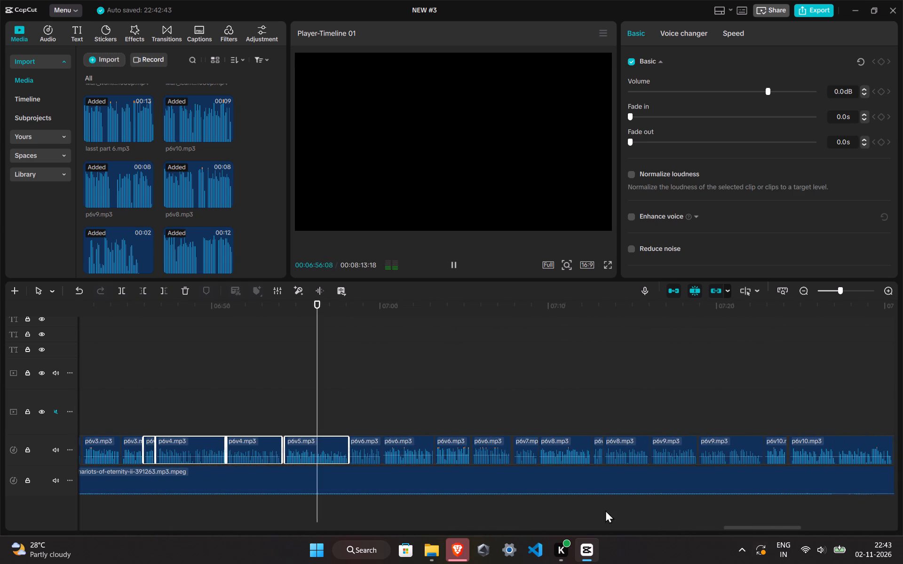
pyautogui.keyDown('ctrl'); pyautogui.click(366, 455); pyautogui.keyUp('ctrl')
pyautogui.keyDown('ctrl'); pyautogui.click(428, 446); pyautogui.keyUp('ctrl')
pyautogui.keyDown('ctrl'); pyautogui.click(460, 456); pyautogui.keyUp('ctrl')
pyautogui.keyDown('ctrl'); pyautogui.click(484, 459); pyautogui.keyUp('ctrl')
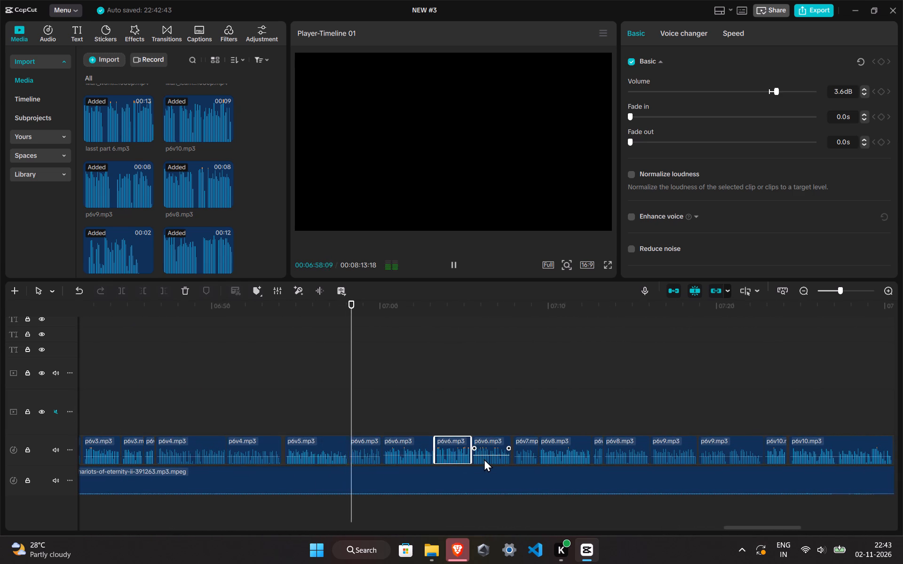
# Replay the narration across the end of p6v3.mp3 and the p6v4.mp3 clips from several start points.
pyautogui.click(425, 399)
pyautogui.click(150, 411)
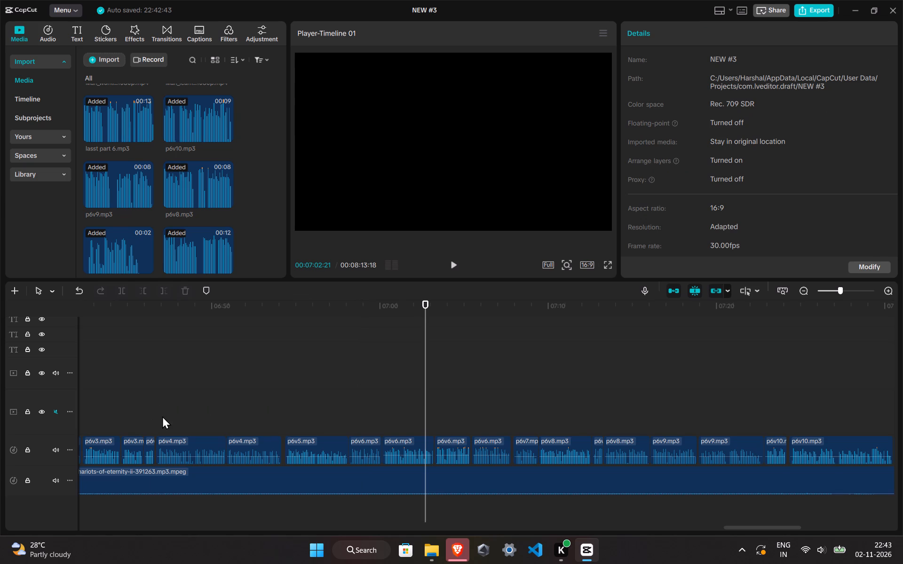
pyautogui.press('space')
pyautogui.click(160, 422)
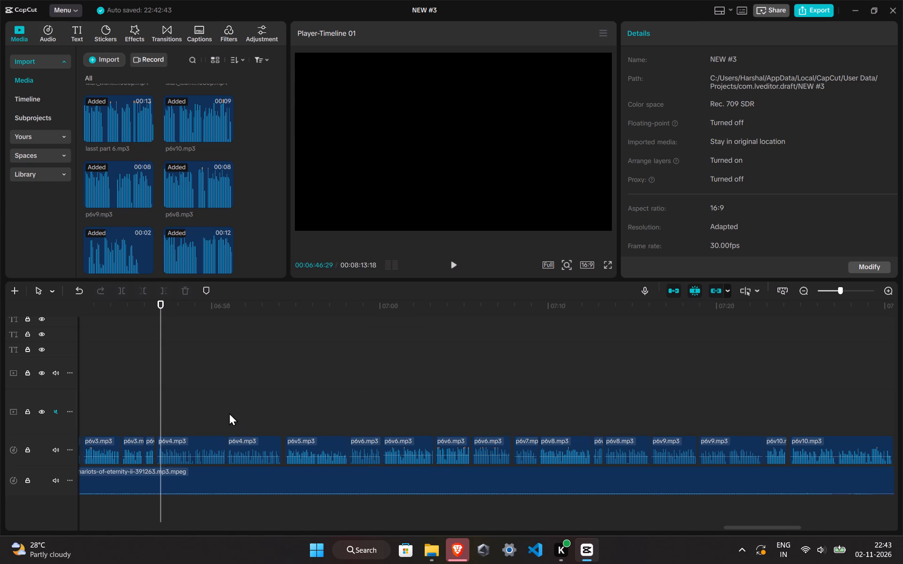
pyautogui.click(223, 410)
pyautogui.press('space')
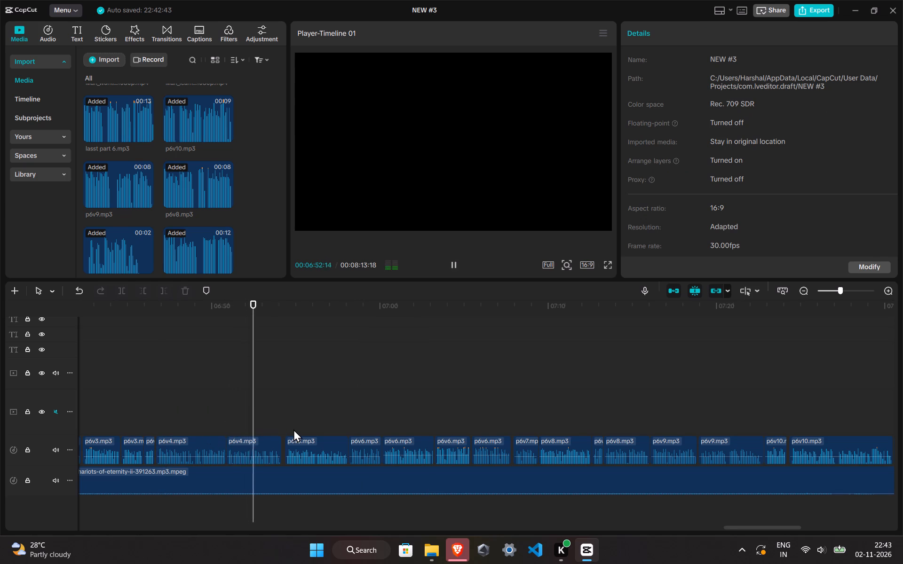
pyautogui.scroll(-3, 293, 429)
pyautogui.click(171, 384)
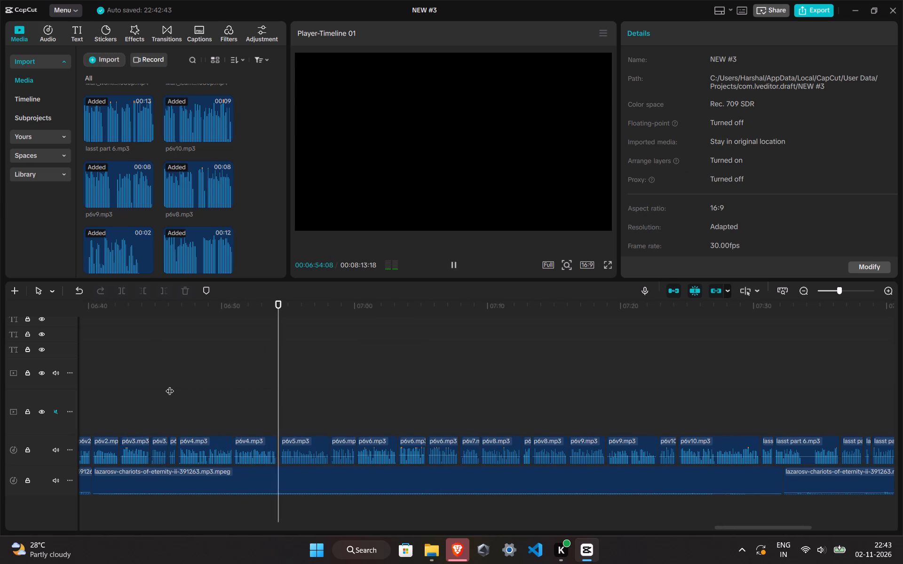
pyautogui.press('space')
pyautogui.click(157, 408)
pyautogui.press('space')
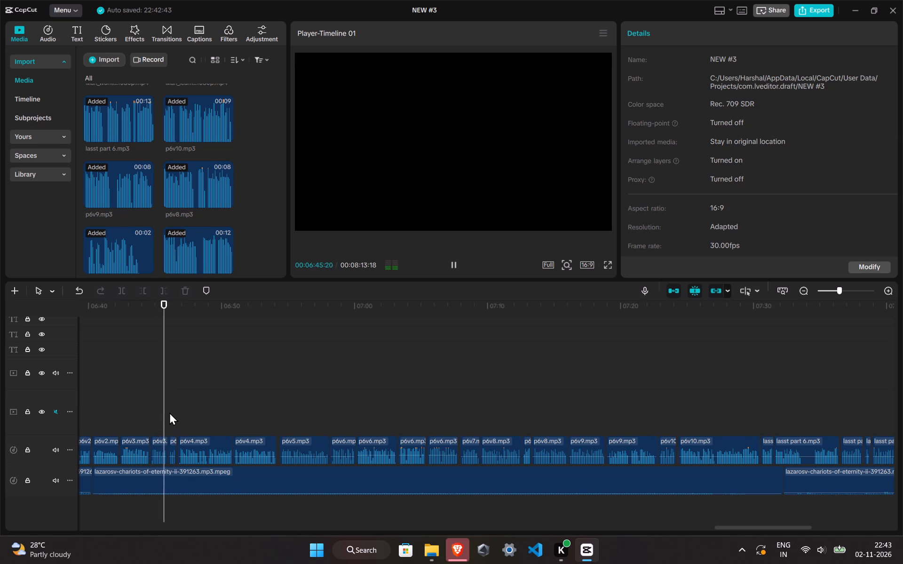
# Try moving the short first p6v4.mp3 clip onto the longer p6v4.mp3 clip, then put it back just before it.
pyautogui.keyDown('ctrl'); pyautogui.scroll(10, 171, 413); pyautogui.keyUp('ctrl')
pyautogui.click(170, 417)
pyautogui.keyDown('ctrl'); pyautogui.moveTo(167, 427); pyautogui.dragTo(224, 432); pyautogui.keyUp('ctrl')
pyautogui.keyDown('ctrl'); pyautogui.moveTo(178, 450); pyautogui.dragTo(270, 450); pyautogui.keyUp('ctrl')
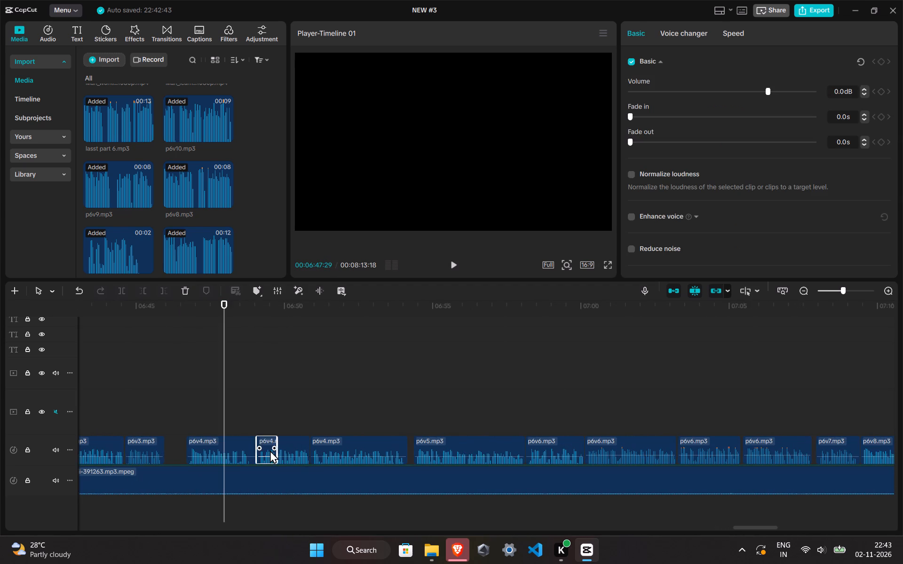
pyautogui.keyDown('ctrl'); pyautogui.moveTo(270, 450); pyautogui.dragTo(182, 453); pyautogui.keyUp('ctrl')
# Examine the transition from p6v3.mp3 to the short p6v4.mp3 clip and its place in the overall timeline.
pyautogui.keyDown('ctrl'); pyautogui.click(174, 403); pyautogui.keyUp('ctrl')
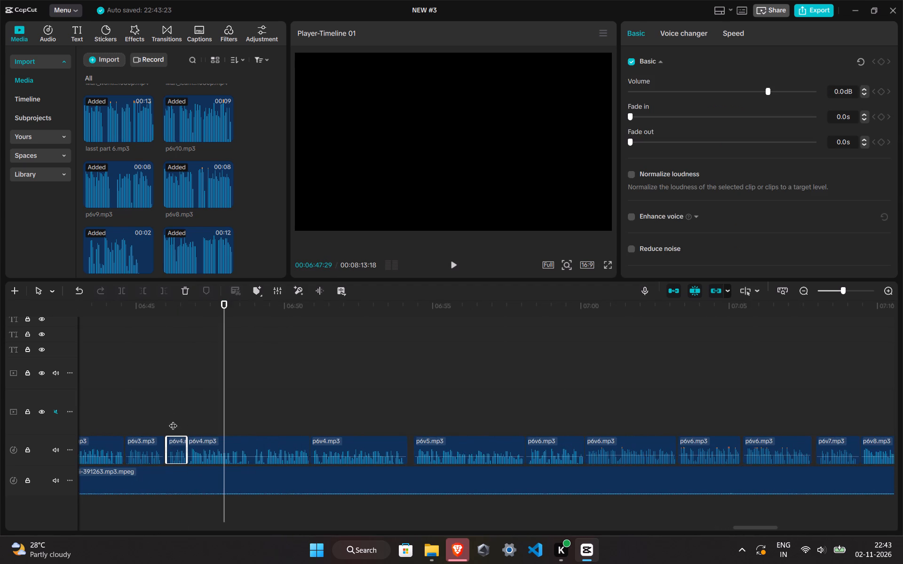
pyautogui.keyDown('ctrl'); pyautogui.click(163, 408); pyautogui.keyUp('ctrl')
pyautogui.keyDown('ctrl'); pyautogui.click(144, 411); pyautogui.keyUp('ctrl')
pyautogui.keyDown('ctrl'); pyautogui.click(166, 405); pyautogui.keyUp('ctrl')
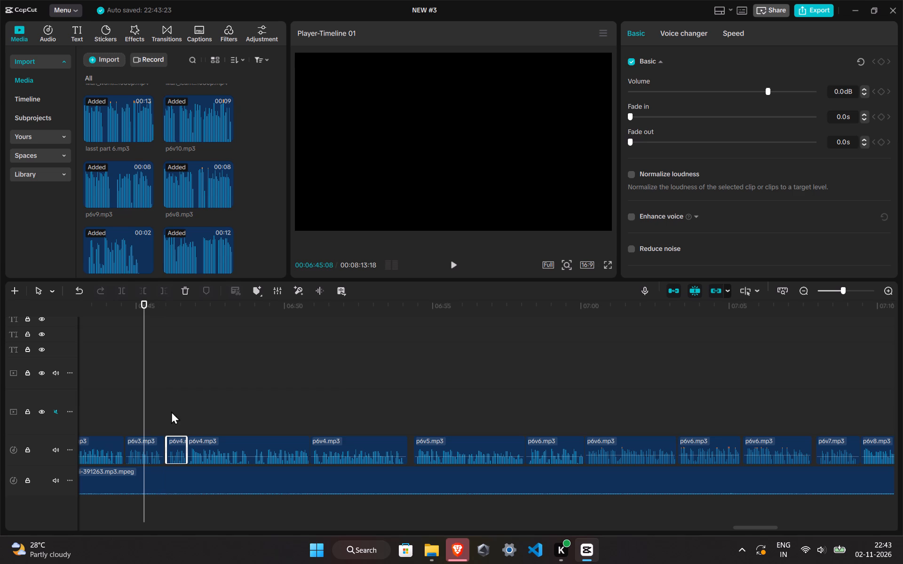
pyautogui.click(163, 400)
pyautogui.click(186, 529)
pyautogui.scroll(1, 203, 485)
pyautogui.keyDown('ctrl'); pyautogui.scroll(-3, 203, 485); pyautogui.keyUp('ctrl')
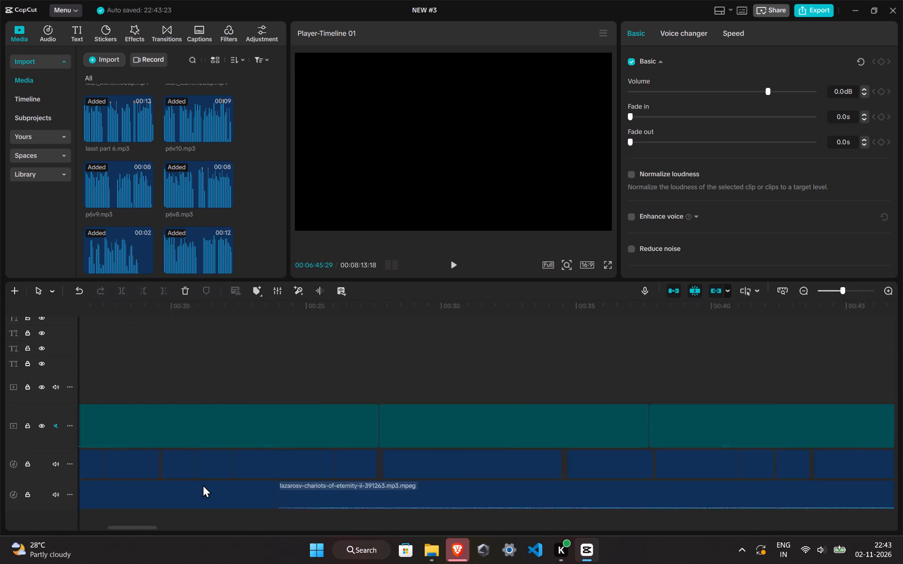
pyautogui.keyDown('ctrl'); pyautogui.scroll(-18, 203, 485); pyautogui.keyUp('ctrl')
pyautogui.keyDown('ctrl'); pyautogui.scroll(-5, 204, 480); pyautogui.keyUp('ctrl')
pyautogui.keyDown('ctrl'); pyautogui.scroll(-2, 232, 511); pyautogui.keyUp('ctrl')
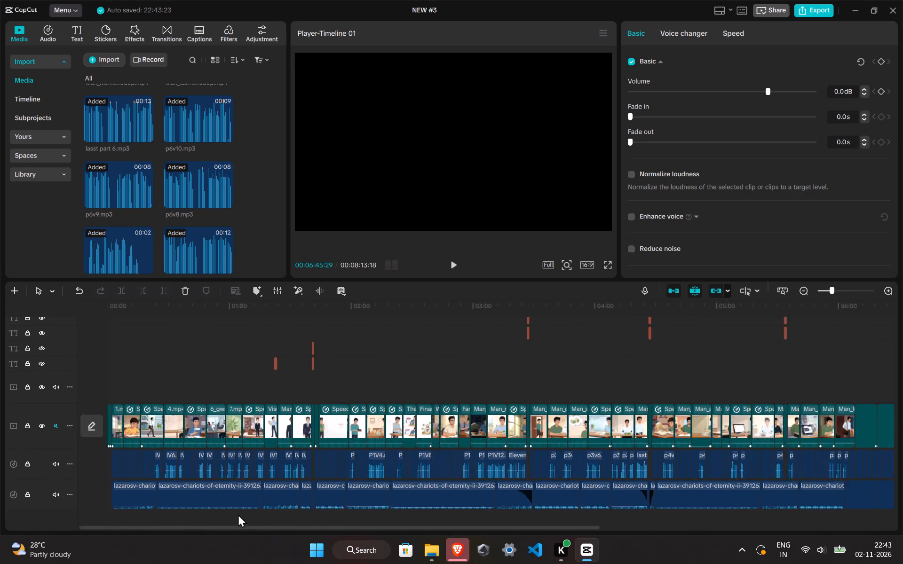
pyautogui.keyDown('ctrl'); pyautogui.scroll(-2, 370, 533); pyautogui.keyUp('ctrl')
pyautogui.keyDown('ctrl'); pyautogui.scroll(-4, 576, 499); pyautogui.keyUp('ctrl')
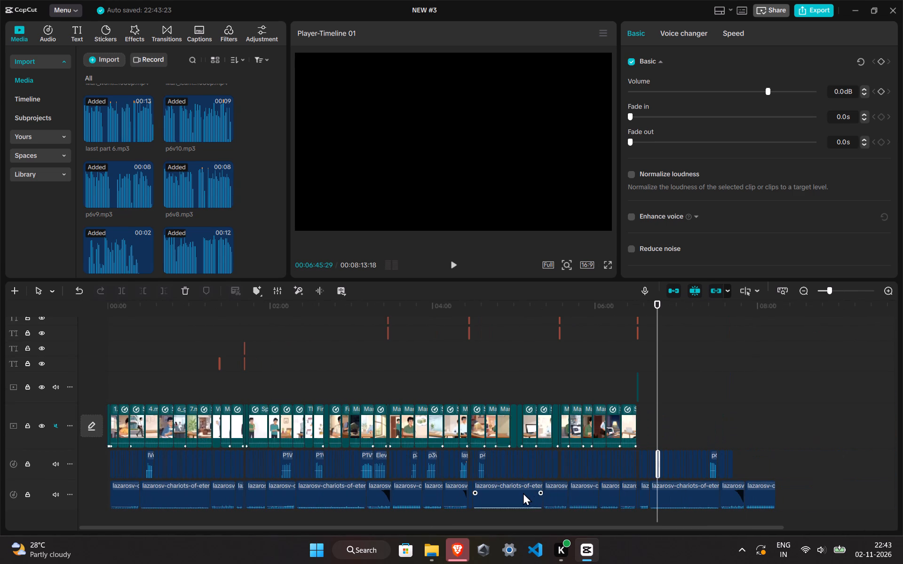
pyautogui.keyDown('ctrl'); pyautogui.scroll(3, 645, 482); pyautogui.keyUp('ctrl')
pyautogui.keyDown('ctrl'); pyautogui.scroll(20, 608, 460); pyautogui.keyUp('ctrl')
pyautogui.keyDown('ctrl'); pyautogui.scroll(9, 608, 460); pyautogui.keyUp('ctrl')
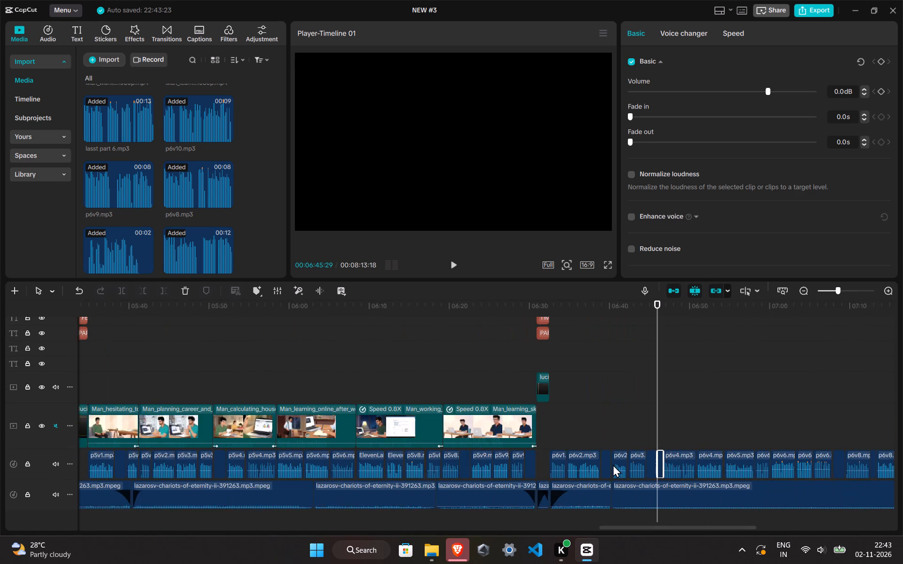
pyautogui.keyDown('ctrl'); pyautogui.scroll(7, 613, 464); pyautogui.keyUp('ctrl')
pyautogui.moveTo(715, 530); pyautogui.dragTo(716, 530)
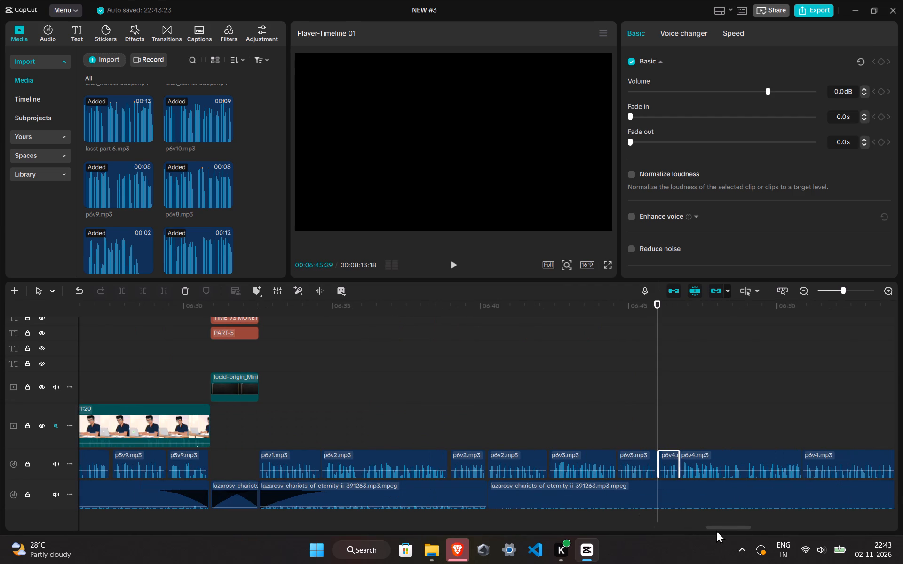
pyautogui.moveTo(716, 530); pyautogui.dragTo(736, 530)
# Select all narration clips from the short p6v4.mp3 through the final lasst part 6.mp3 and shift them slightly later, starting at about 06:46:07.
pyautogui.click(294, 411)
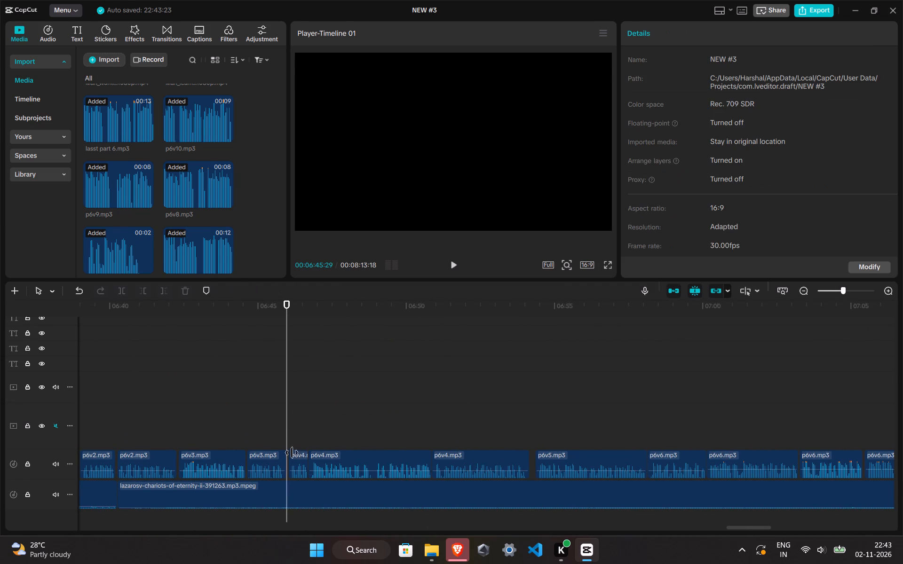
pyautogui.keyDown('ctrl'); pyautogui.moveTo(290, 445); pyautogui.dragTo(895, 452); pyautogui.keyUp('ctrl')
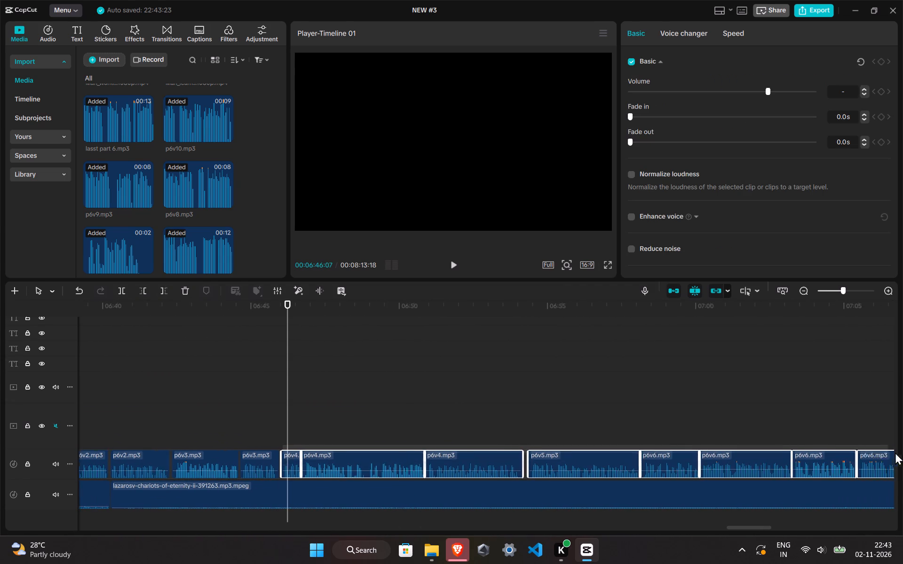
pyautogui.keyDown('ctrl'); pyautogui.moveTo(895, 452); pyautogui.dragTo(902, 465); pyautogui.keyUp('ctrl')
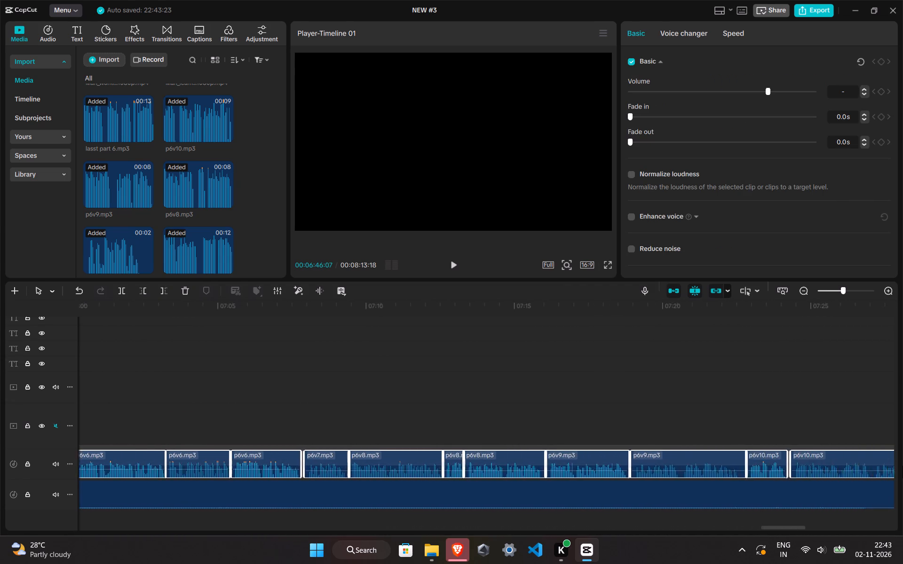
pyautogui.keyDown('ctrl'); pyautogui.moveTo(902, 465); pyautogui.dragTo(635, 455); pyautogui.keyUp('ctrl')
pyautogui.keyDown('ctrl'); pyautogui.scroll(-5, 590, 450); pyautogui.keyUp('ctrl')
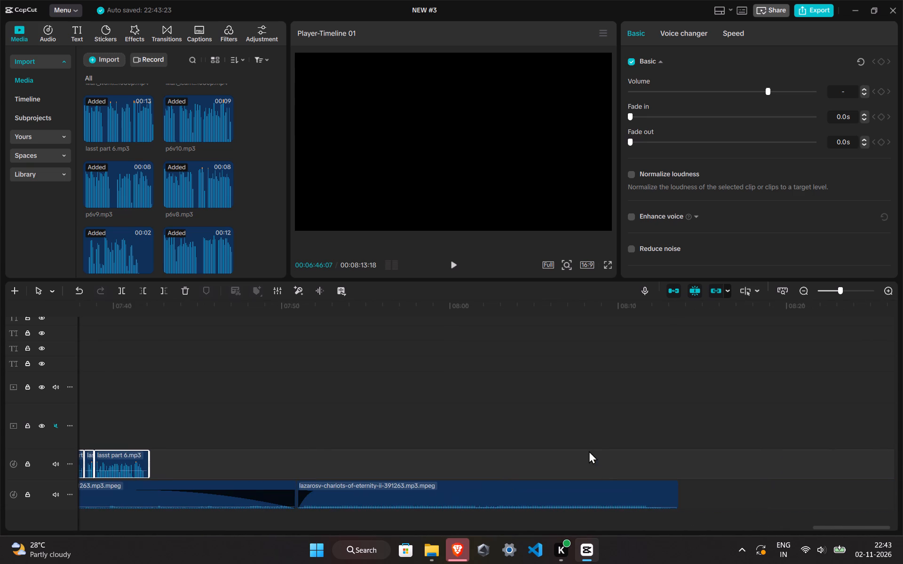
pyautogui.keyDown('ctrl'); pyautogui.scroll(4, 0, 466); pyautogui.keyUp('ctrl')
pyautogui.keyDown('ctrl'); pyautogui.scroll(11, 48, 453); pyautogui.keyUp('ctrl')
pyautogui.keyDown('ctrl'); pyautogui.scroll(4, 161, 457); pyautogui.keyUp('ctrl')
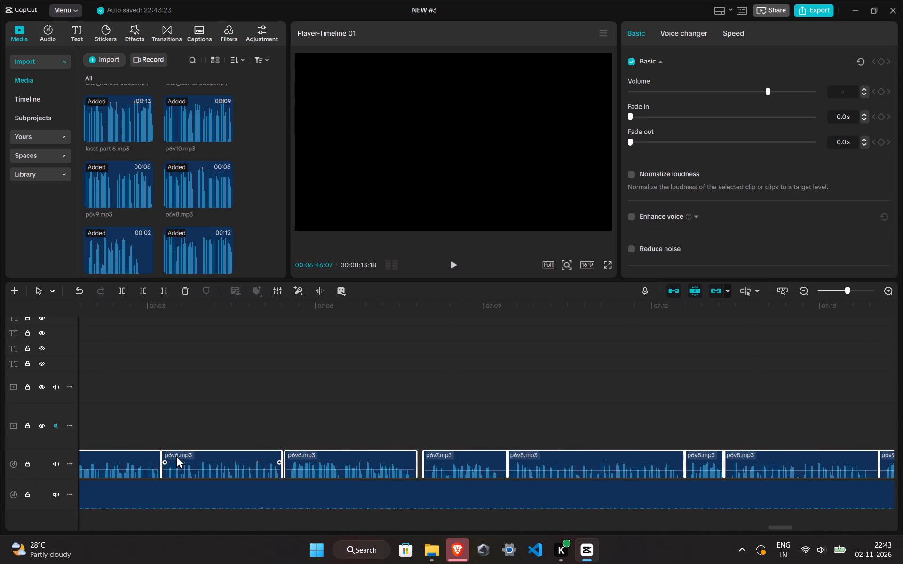
pyautogui.keyDown('ctrl'); pyautogui.scroll(4, 196, 452); pyautogui.keyUp('ctrl')
pyautogui.keyDown('ctrl'); pyautogui.scroll(-16, 196, 452); pyautogui.keyUp('ctrl')
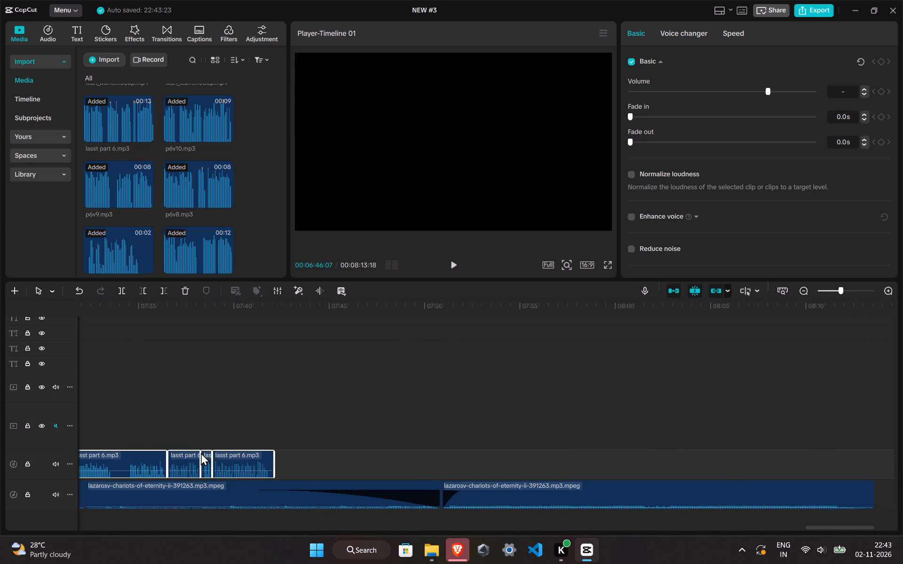
pyautogui.keyDown('ctrl'); pyautogui.scroll(-4, 151, 453); pyautogui.keyUp('ctrl')
pyautogui.keyDown('ctrl'); pyautogui.scroll(-4, 206, 470); pyautogui.keyUp('ctrl')
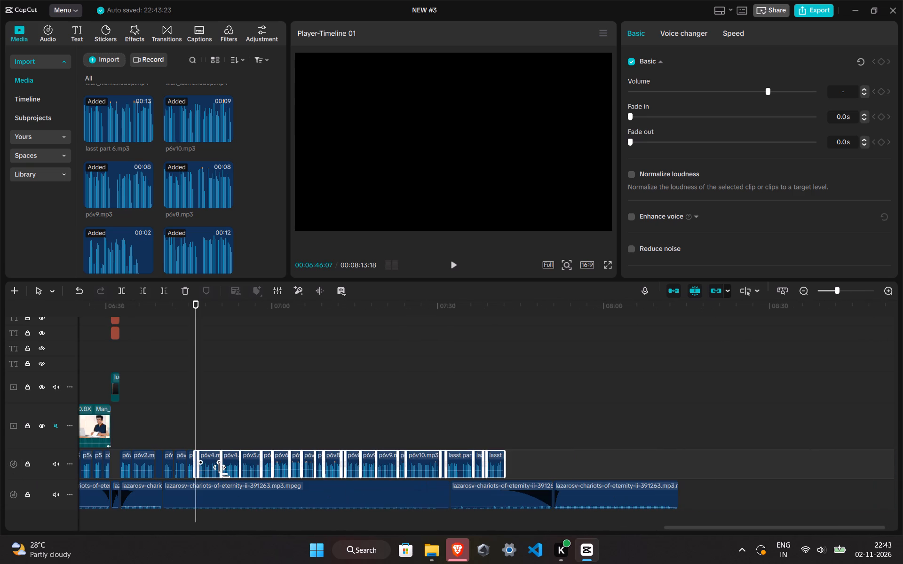
pyautogui.keyDown('ctrl'); pyautogui.moveTo(223, 470); pyautogui.dragTo(227, 470); pyautogui.keyUp('ctrl')
pyautogui.keyDown('ctrl'); pyautogui.moveTo(227, 470); pyautogui.dragTo(245, 473); pyautogui.keyUp('ctrl')
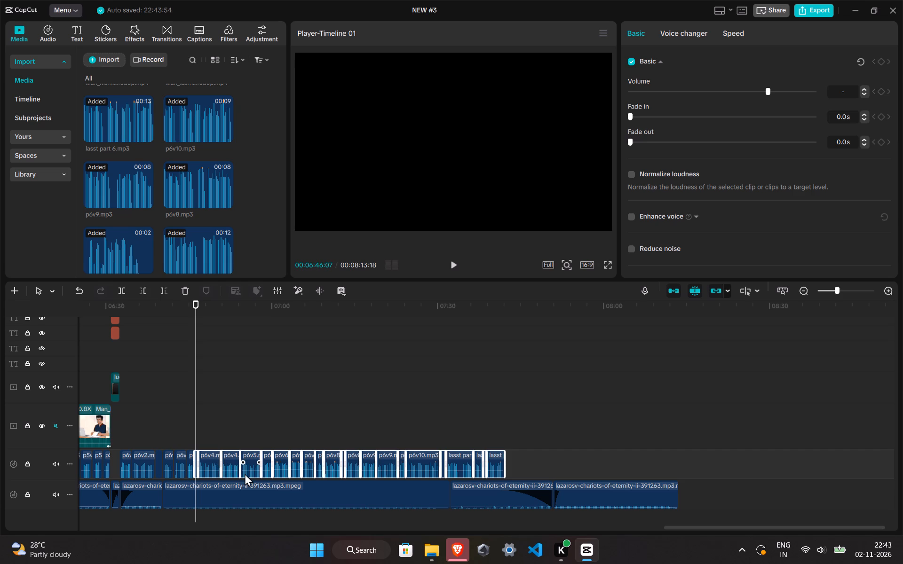
pyautogui.keyDown('ctrl'); pyautogui.scroll(20, 210, 462); pyautogui.keyUp('ctrl')
pyautogui.keyDown('ctrl'); pyautogui.scroll(3, 210, 462); pyautogui.keyUp('ctrl')
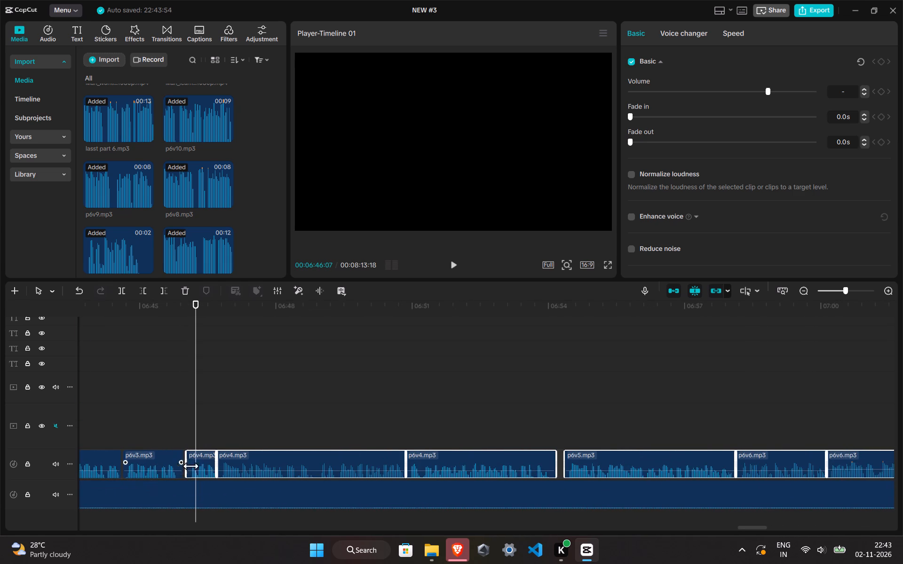
pyautogui.moveTo(212, 467); pyautogui.dragTo(219, 467)
# Play the transition into the short p6v4.mp3 clip and nudge all the selected narration clips slightly earlier towards p6v3.mp3.
pyautogui.keyDown('ctrl'); pyautogui.scroll(-5, 163, 430); pyautogui.keyUp('ctrl')
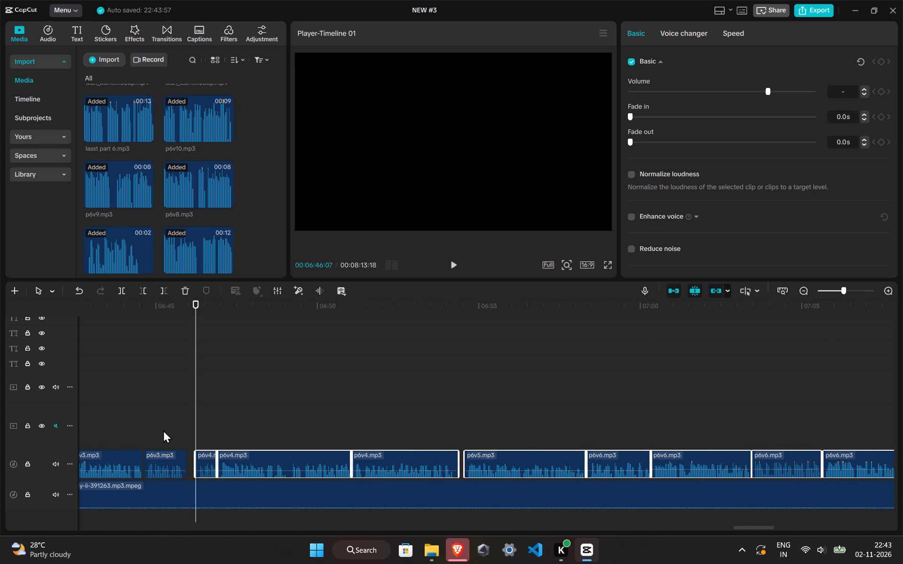
pyautogui.keyDown('ctrl'); pyautogui.click(163, 415); pyautogui.keyUp('ctrl')
pyautogui.press('space')
pyautogui.keyDown('ctrl'); pyautogui.scroll(-4, 220, 442); pyautogui.keyUp('ctrl')
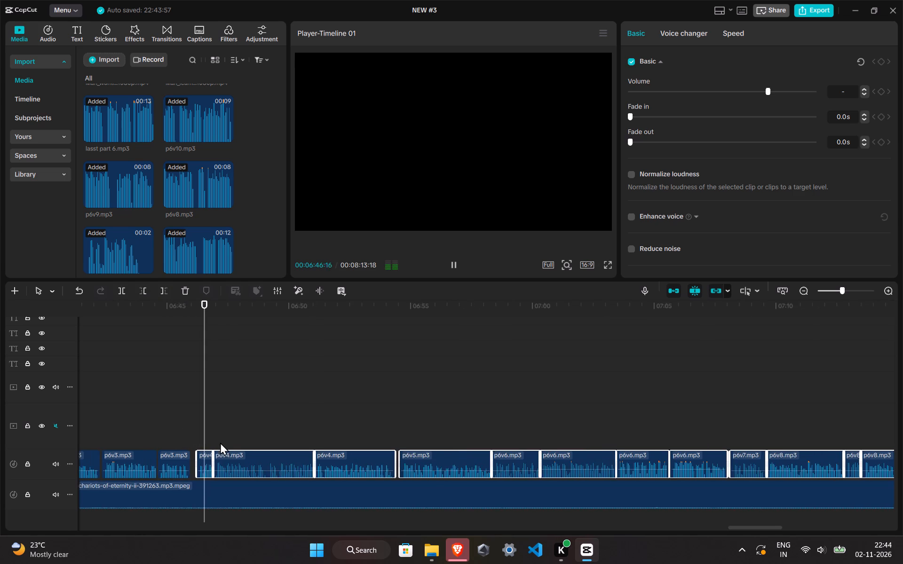
pyautogui.keyDown('ctrl'); pyautogui.scroll(5, 217, 455); pyautogui.keyUp('ctrl')
pyautogui.moveTo(219, 458); pyautogui.dragTo(214, 459)
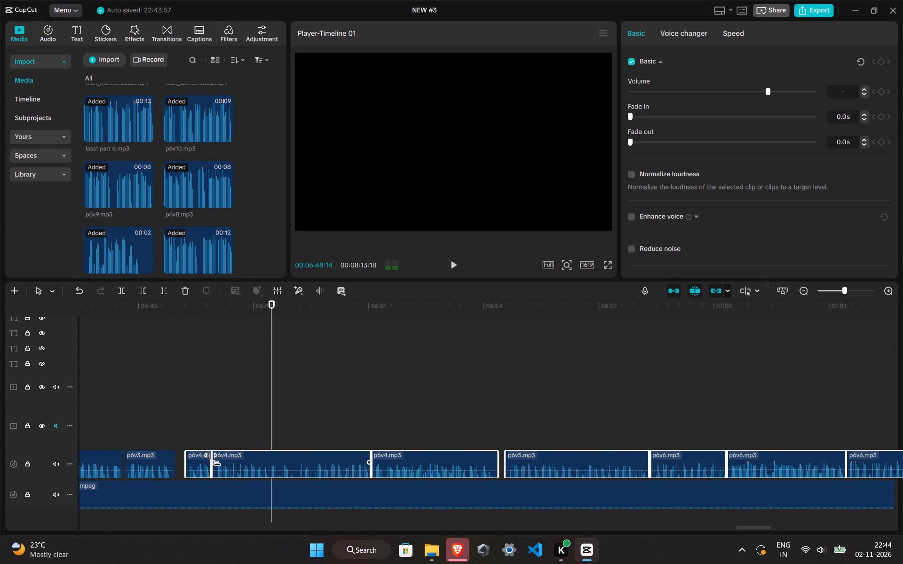
pyautogui.moveTo(214, 459); pyautogui.dragTo(214, 459)
# Replay from the last p6v3.mp3 clip to check the pause before p6v4.mp3, then stop playback.
pyautogui.click(102, 415)
pyautogui.press('space')
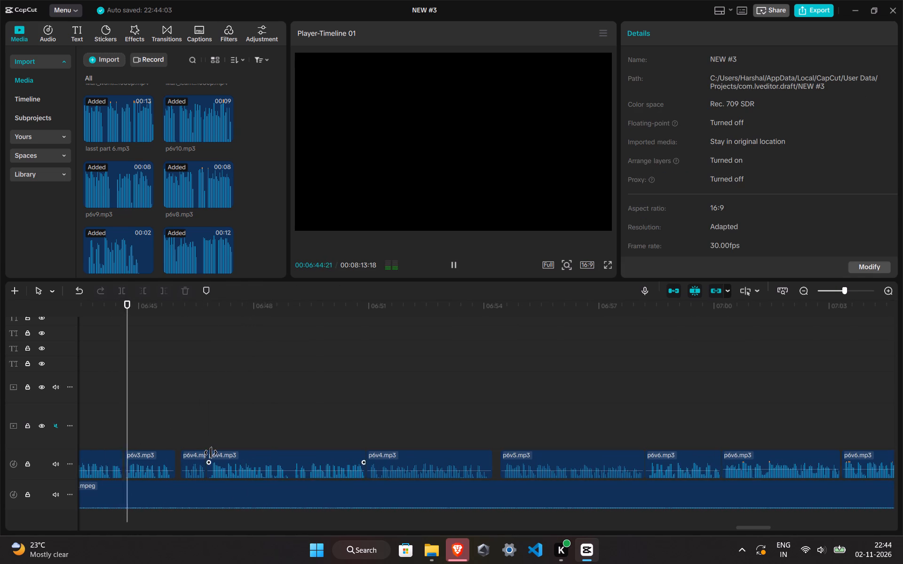
pyautogui.keyDown('ctrl'); pyautogui.scroll(-18, 211, 453); pyautogui.keyUp('ctrl')
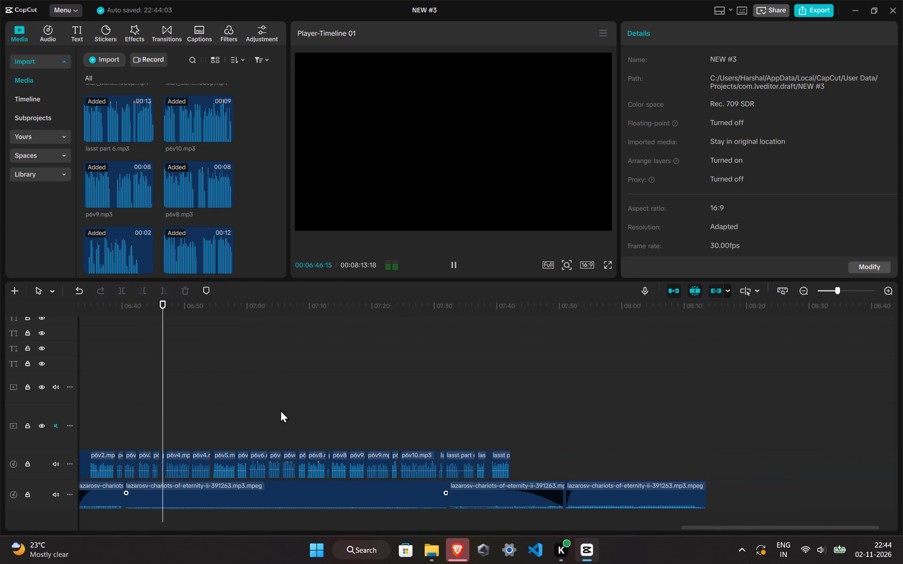
pyautogui.click(259, 373)
pyautogui.press('space')
pyautogui.click(339, 394)
# Switch to Brave and save the Employee_working_in_corporate 1080p video from Google Flow into Downloads > NEW VID > CLIPS.
pyautogui.click(452, 542)
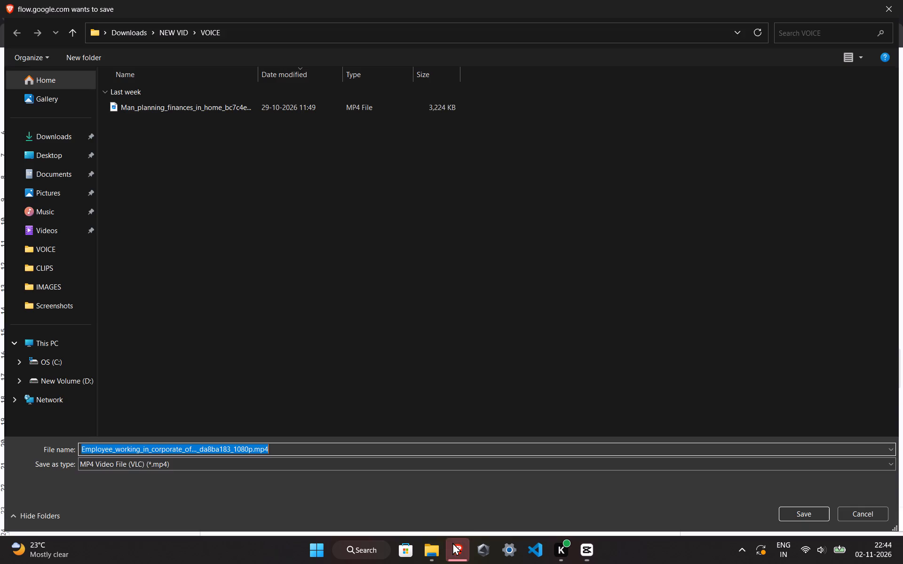
pyautogui.doubleClick(54, 138)
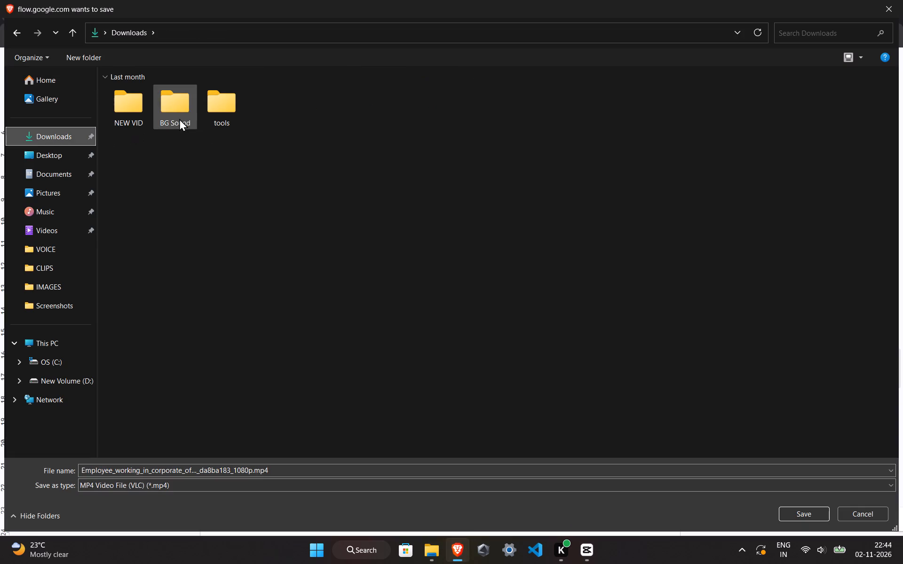
pyautogui.doubleClick(110, 120)
pyautogui.click(157, 107)
pyautogui.doubleClick(158, 121)
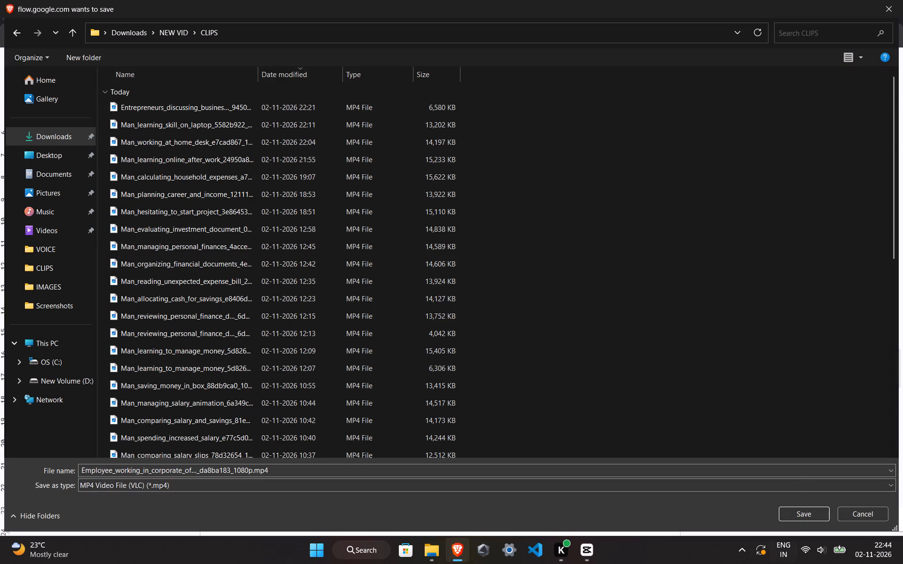
pyautogui.click(823, 516)
# Load the newly saved Employee_working_in_corporate clip from CLIPS into the Gemini watermark remover site for processing.
pyautogui.click(360, 9)
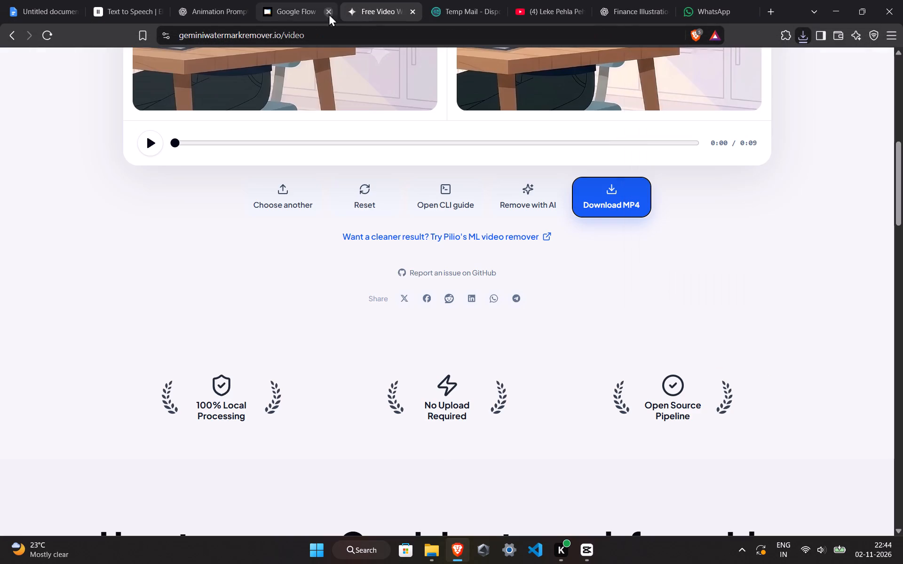
pyautogui.click(323, 178)
pyautogui.click(275, 188)
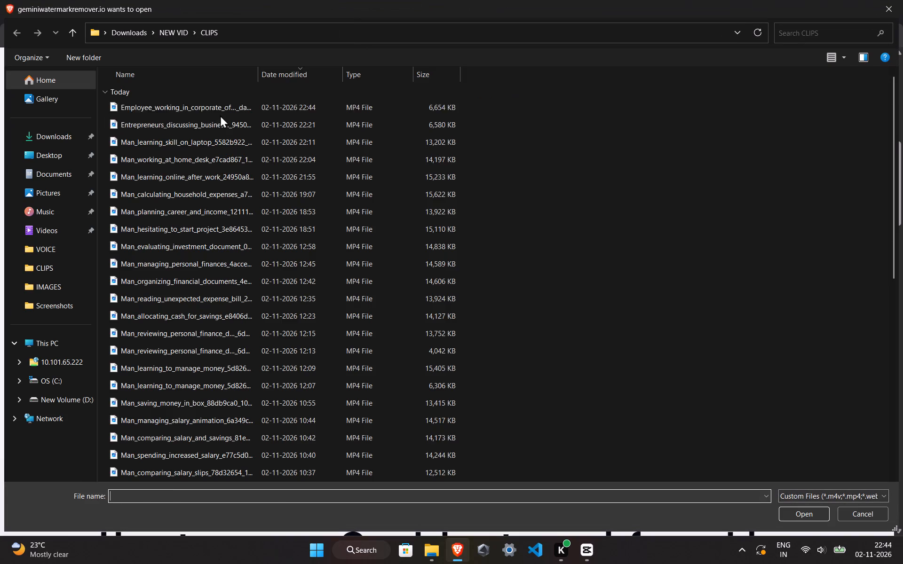
pyautogui.click(211, 112)
pyautogui.click(808, 518)
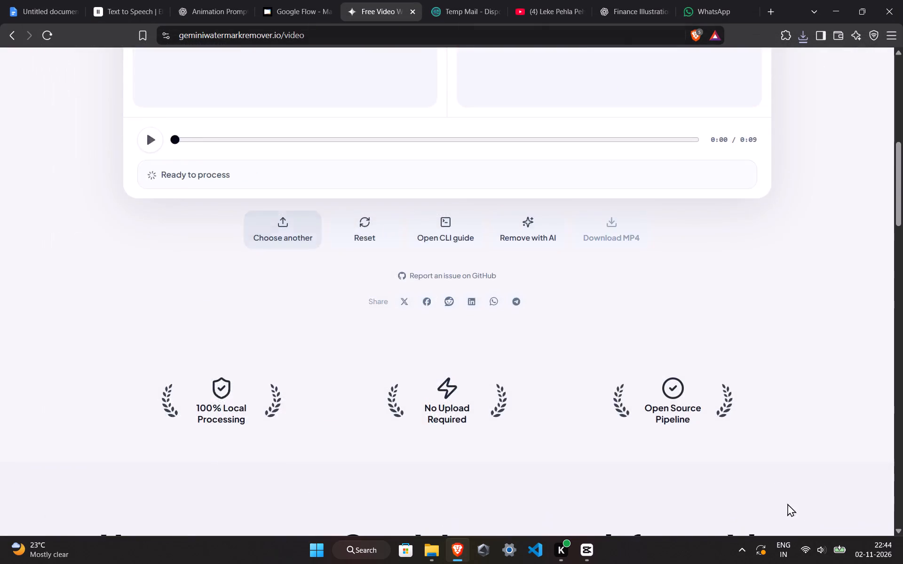
pyautogui.click(600, 220)
pyautogui.click(600, 232)
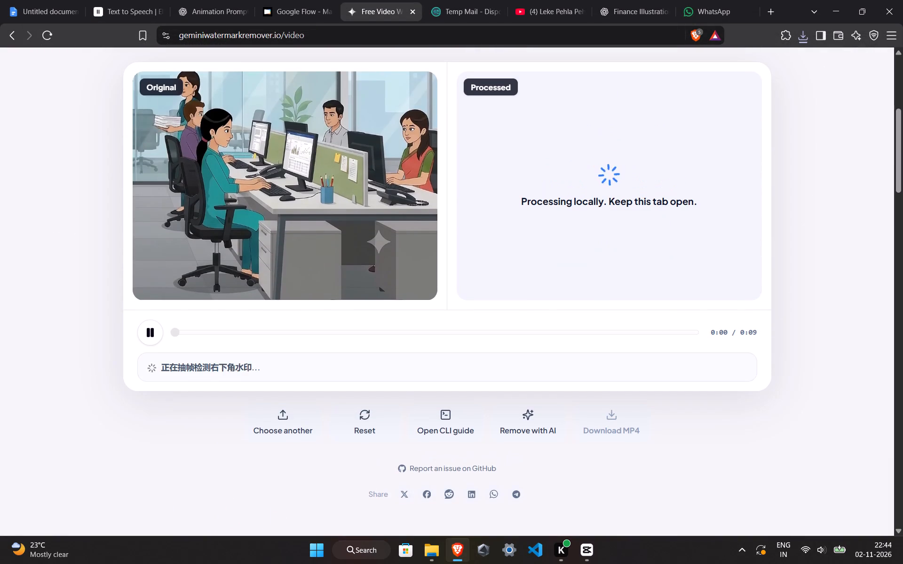
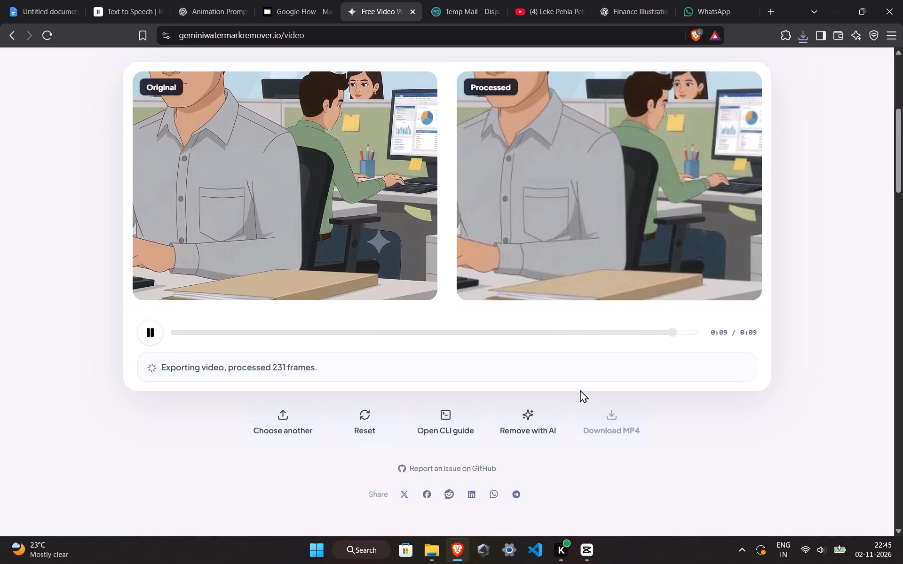
pyautogui.click(585, 387)
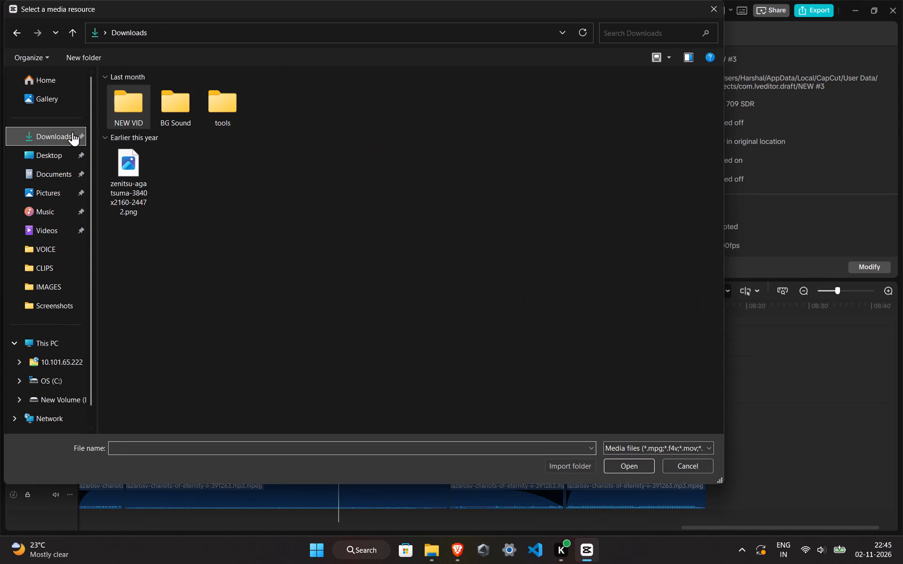
pyautogui.tripleClick(126, 115)
pyautogui.doubleClick(133, 110)
pyautogui.click(138, 118)
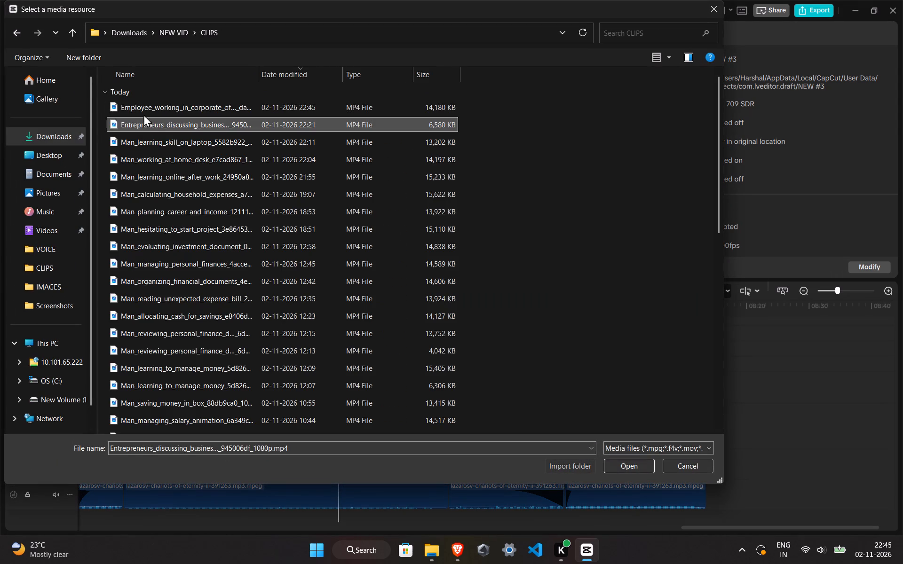
pyautogui.click(158, 105)
pyautogui.click(627, 461)
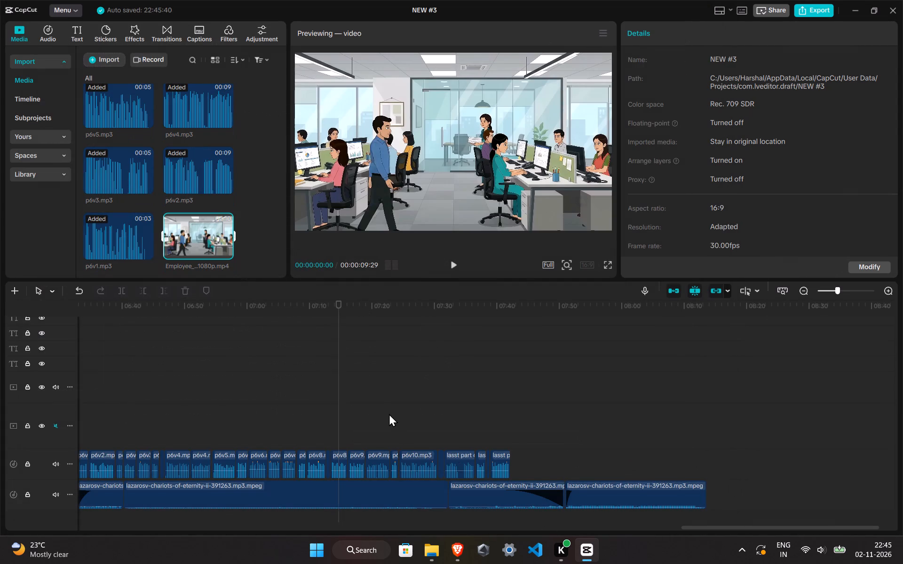
# Place the Employee_working_in_corporate clip on the main video track directly after the last Man_learning_skill clip.
pyautogui.scroll(1, 386, 402)
pyautogui.scroll(-3, 384, 400)
pyautogui.keyDown('ctrl'); pyautogui.scroll(-5, 348, 399); pyautogui.keyUp('ctrl')
pyautogui.click(255, 355)
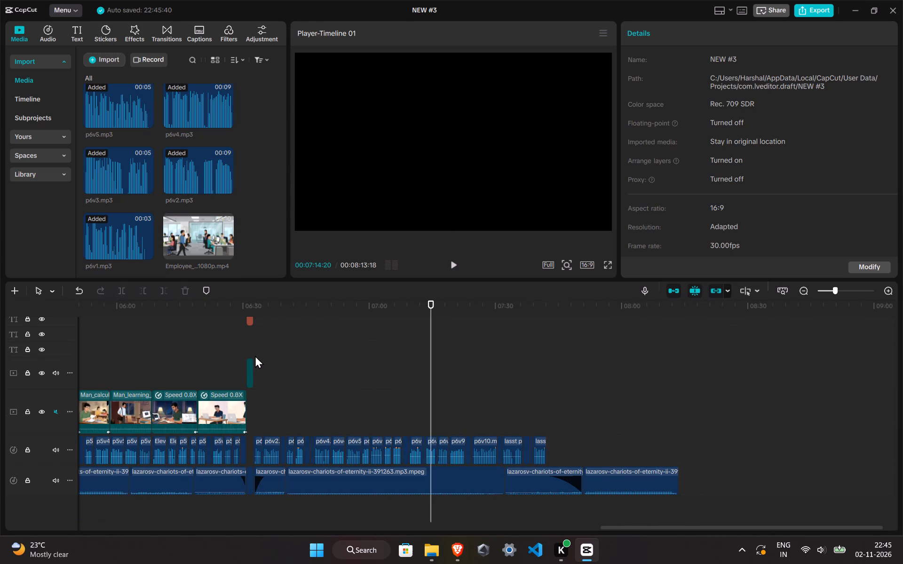
pyautogui.moveTo(188, 226); pyautogui.dragTo(257, 405)
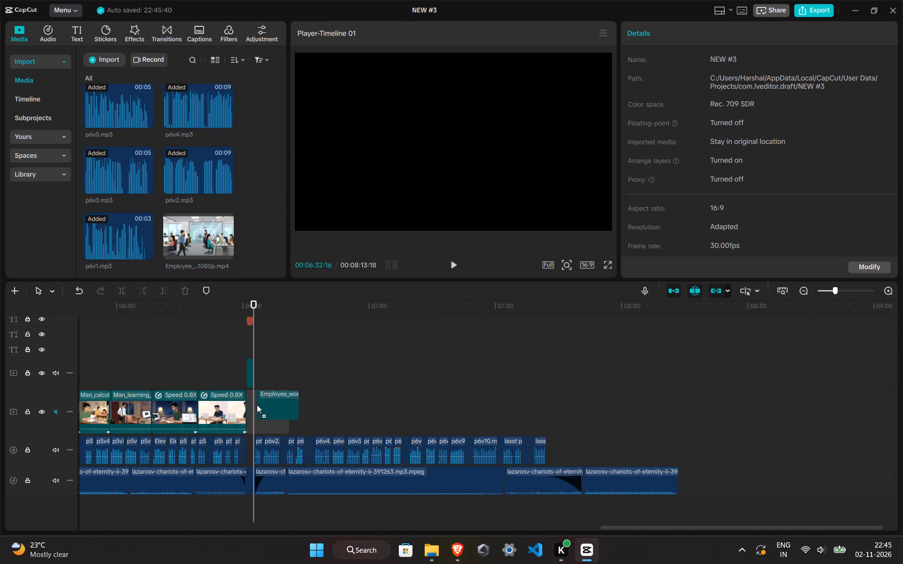
pyautogui.moveTo(257, 405); pyautogui.dragTo(254, 407)
# Move the lucid-origin title background from the overlay track into the main track before the Employee_working_in_corporate clip.
pyautogui.keyDown('ctrl'); pyautogui.scroll(14, 254, 408); pyautogui.keyUp('ctrl')
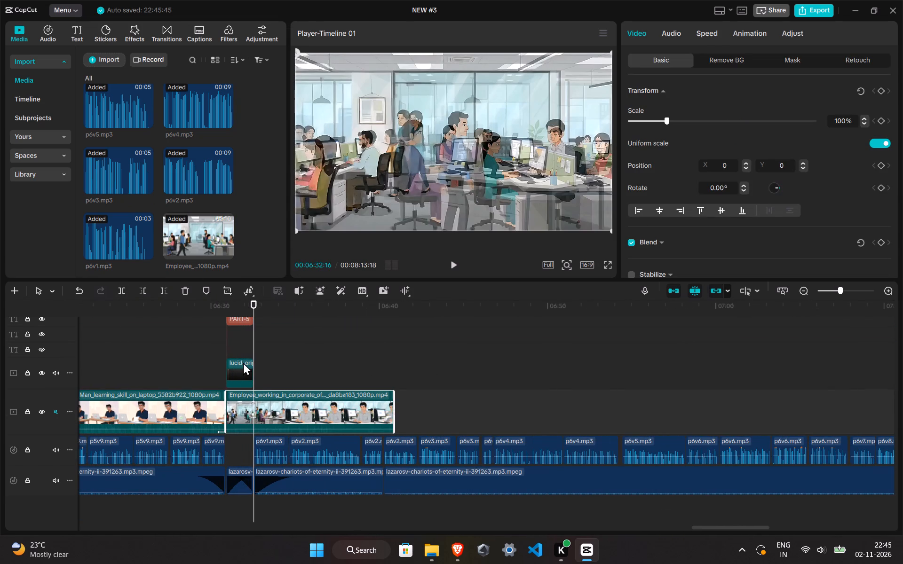
pyautogui.moveTo(243, 362); pyautogui.dragTo(239, 402)
# Move the TIME VS MONEY TRAP and PART-5 titles earlier so they line up over the lucid-origin background.
pyautogui.scroll(2, 241, 387)
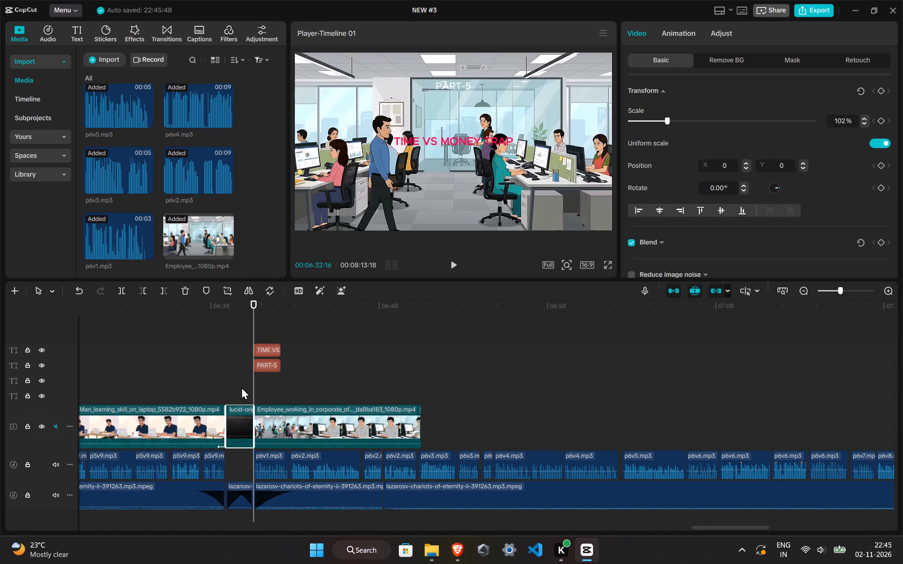
pyautogui.scroll(1, 241, 387)
pyautogui.keyDown('ctrl'); pyautogui.click(274, 370); pyautogui.keyUp('ctrl')
pyautogui.keyDown('ctrl'); pyautogui.click(269, 345); pyautogui.keyUp('ctrl')
pyautogui.keyDown('ctrl'); pyautogui.click(268, 353); pyautogui.keyUp('ctrl')
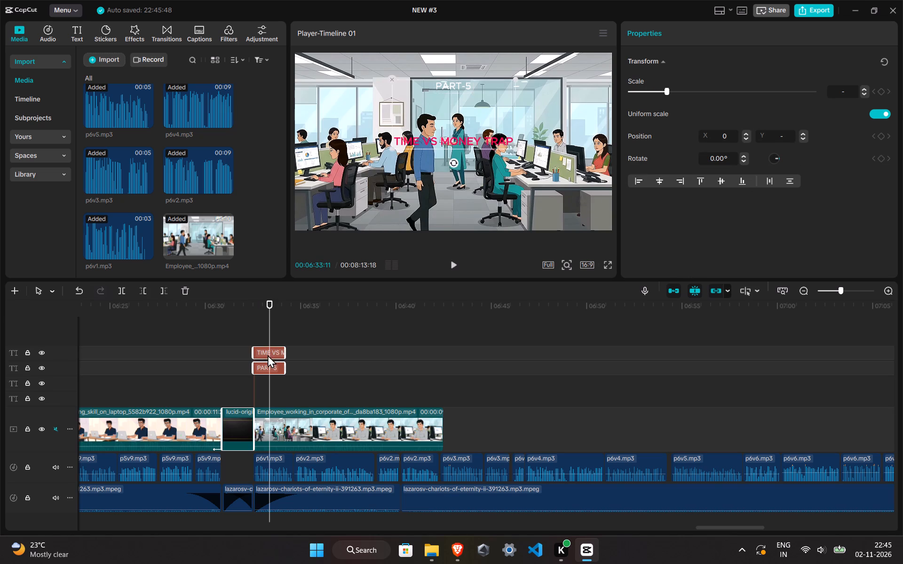
pyautogui.keyDown('ctrl'); pyautogui.moveTo(268, 355); pyautogui.dragTo(238, 356); pyautogui.keyUp('ctrl')
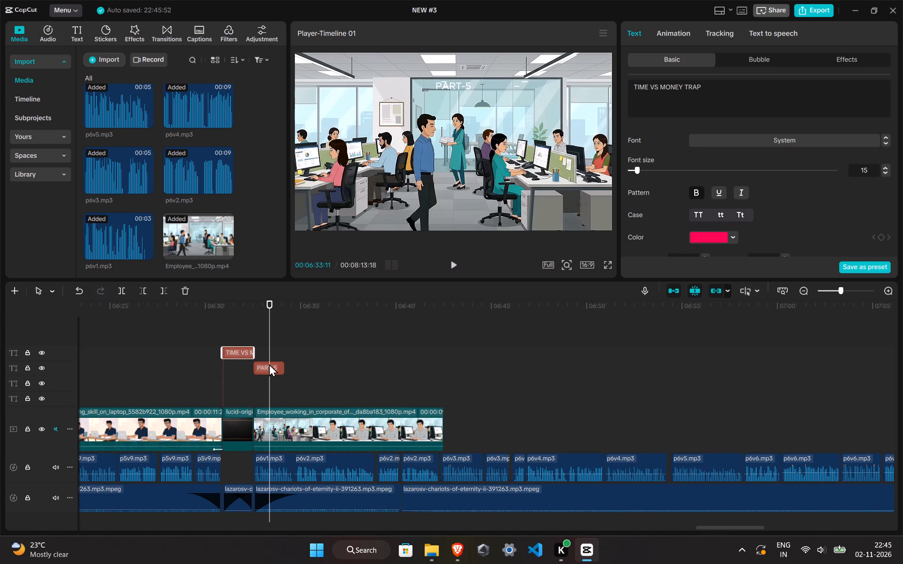
pyautogui.moveTo(269, 364); pyautogui.dragTo(241, 364)
pyautogui.click(220, 341)
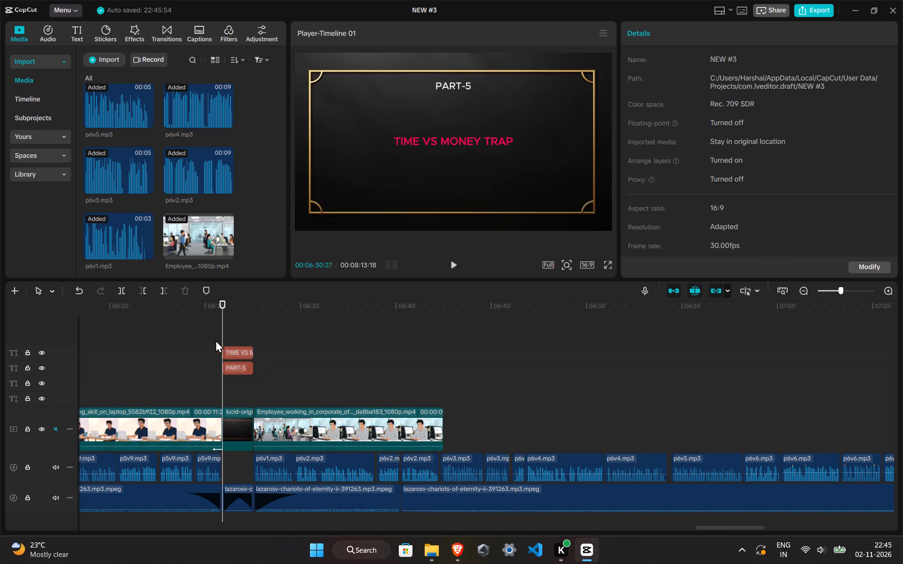
# Play the transition into the title card and add a 0.4 s fade-out to the last p5v9.mp3 narration clip.
pyautogui.click(193, 337)
pyautogui.press('space')
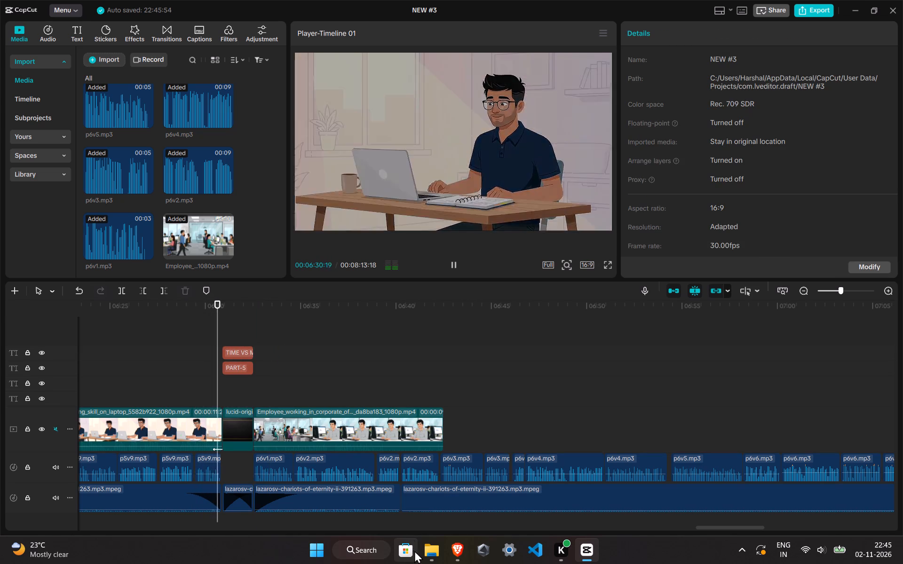
pyautogui.keyDown('ctrl'); pyautogui.scroll(8, 313, 425); pyautogui.keyUp('ctrl')
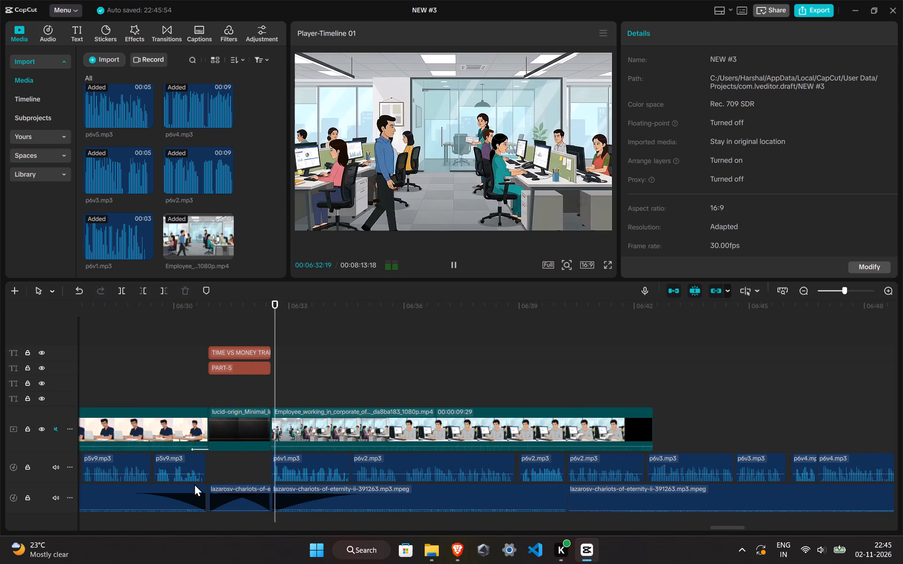
pyautogui.click(189, 450)
pyautogui.click(197, 467)
pyautogui.click(201, 462)
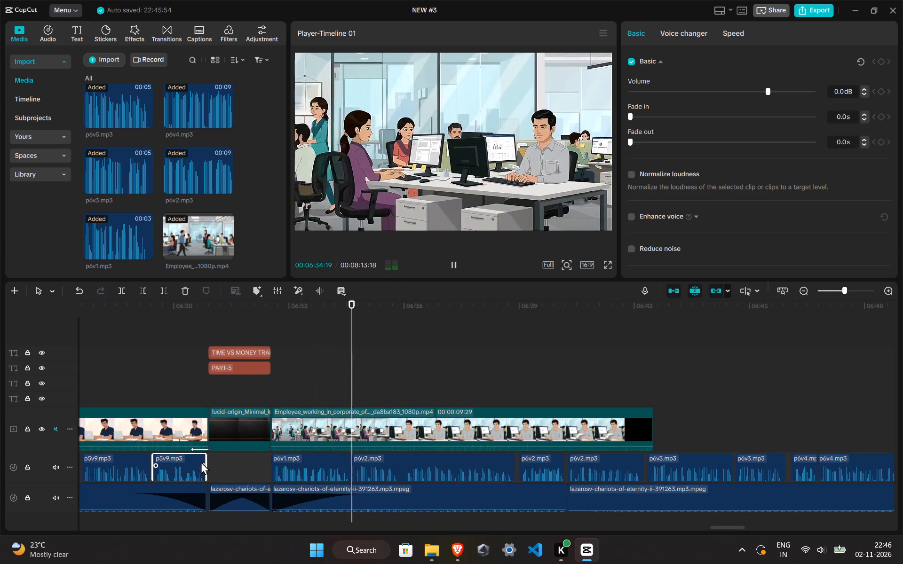
pyautogui.moveTo(202, 463); pyautogui.dragTo(185, 461)
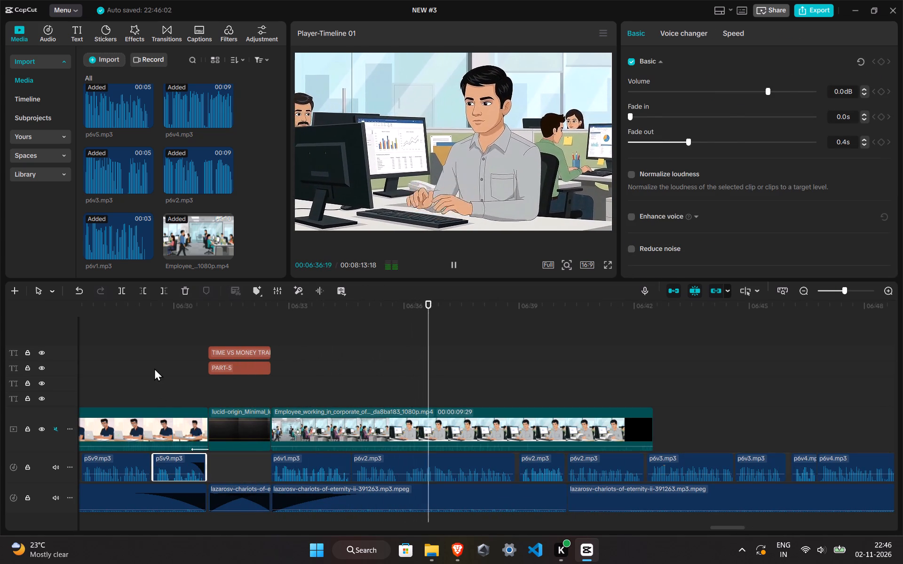
# Replay the title card transition and lower the short music clip beneath it to -40.2 dB.
pyautogui.click(154, 368)
pyautogui.press('space')
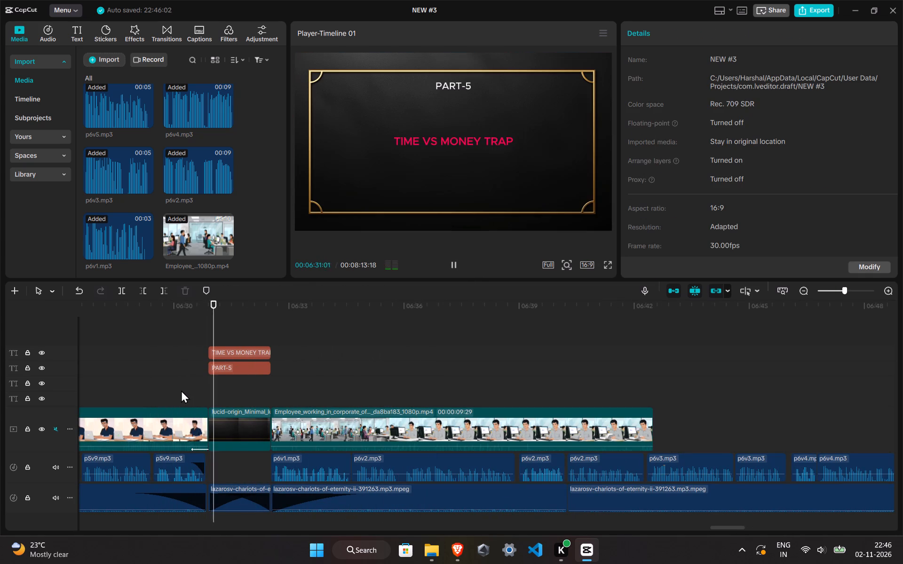
pyautogui.keyDown('ctrl'); pyautogui.scroll(-4, 235, 413); pyautogui.keyUp('ctrl')
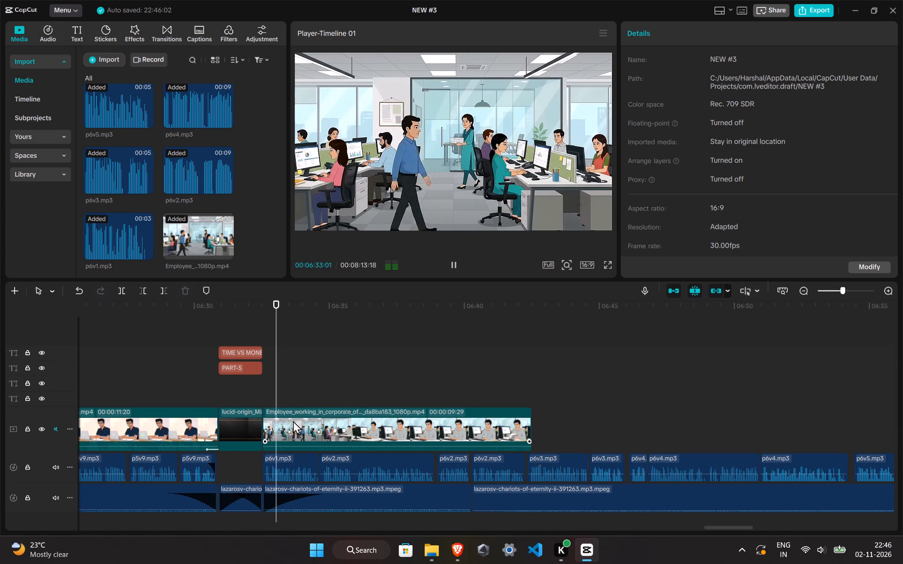
pyautogui.click(253, 499)
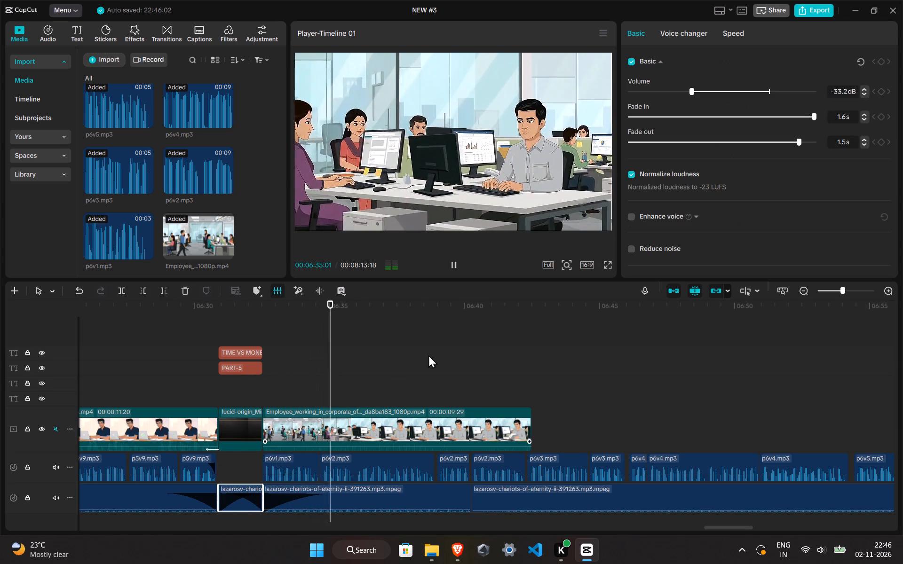
pyautogui.click(682, 95)
pyautogui.moveTo(681, 94); pyautogui.dragTo(673, 94)
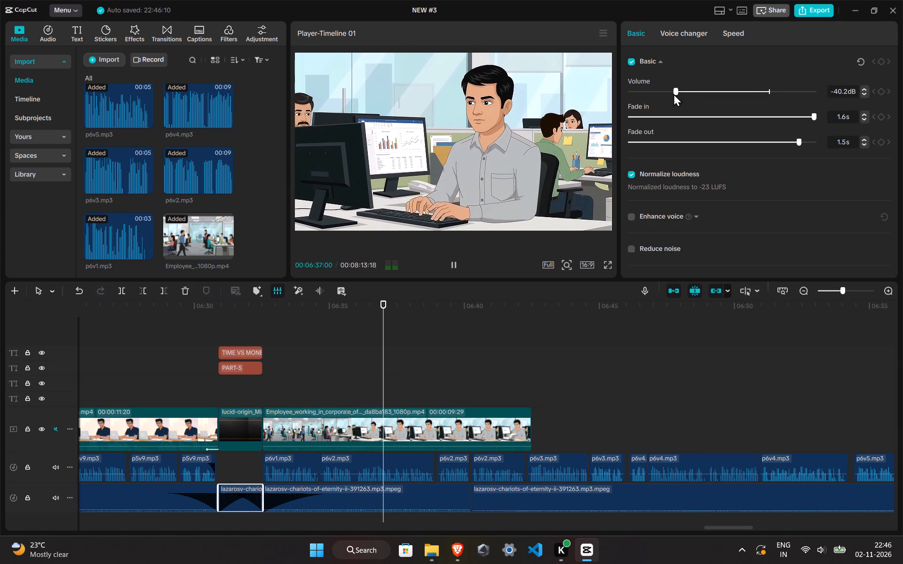
# Replay from just before the title card to check the narration fade-out and the quieter music.
pyautogui.click(170, 351)
pyautogui.press('space')
pyautogui.press('space')
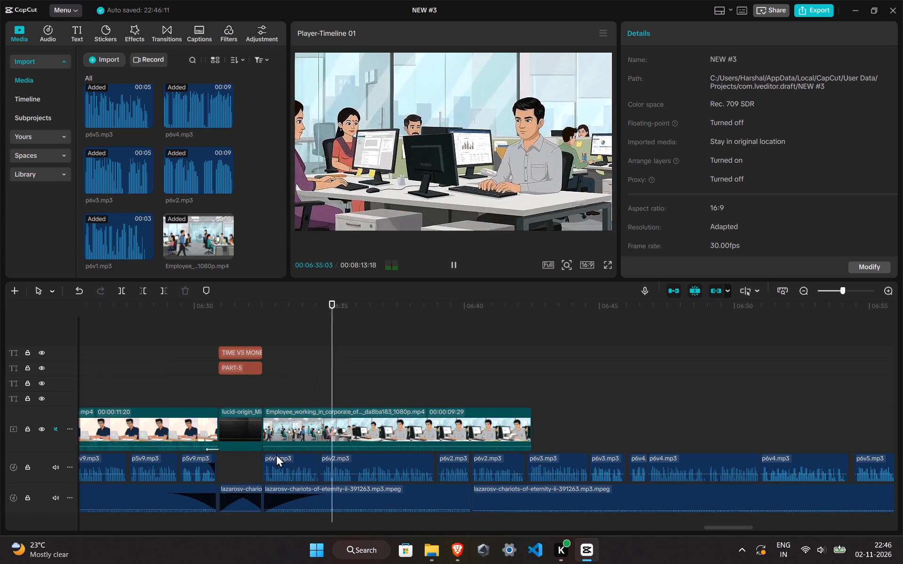
# Extend the last p5v9.mp3 narration clip slightly over the start of the title card and replay the transition.
pyautogui.click(221, 459)
pyautogui.click(209, 462)
pyautogui.moveTo(216, 462); pyautogui.dragTo(224, 463)
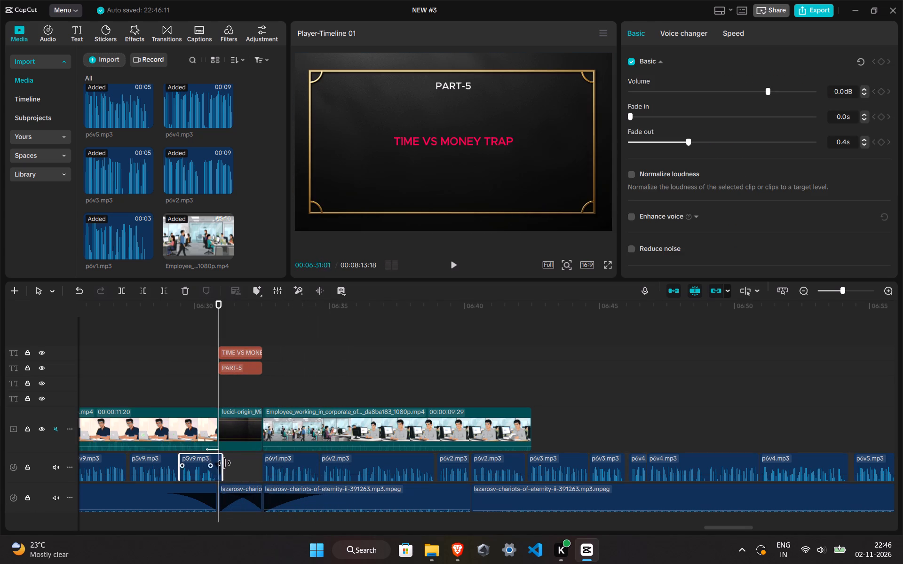
pyautogui.moveTo(224, 463); pyautogui.dragTo(238, 464)
pyautogui.click(192, 396)
pyautogui.press('space')
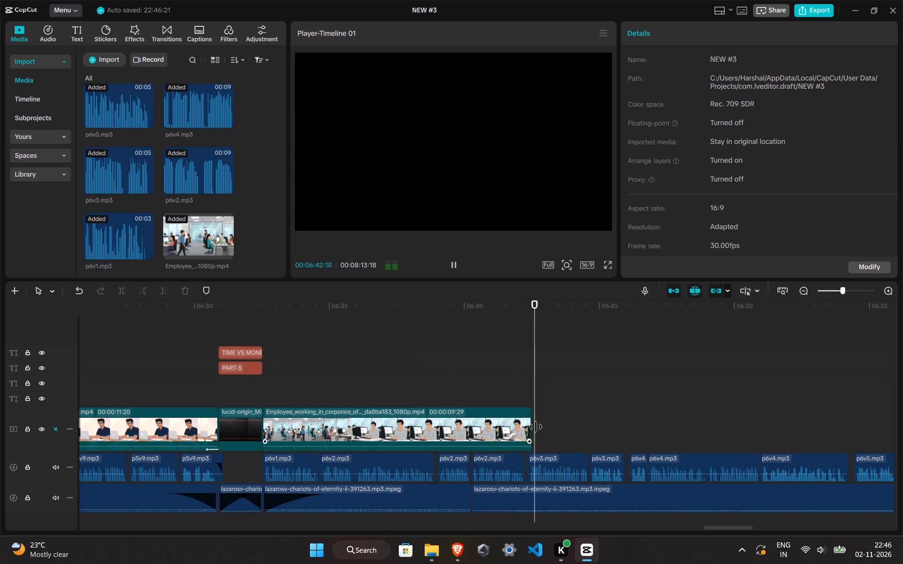
# Apply the Fade Out exit animation to the Employee_working_in_corporate clip and play back its ending.
pyautogui.click(528, 382)
pyautogui.click(529, 422)
pyautogui.keyDown('ctrl'); pyautogui.scroll(2, 541, 429); pyautogui.keyUp('ctrl')
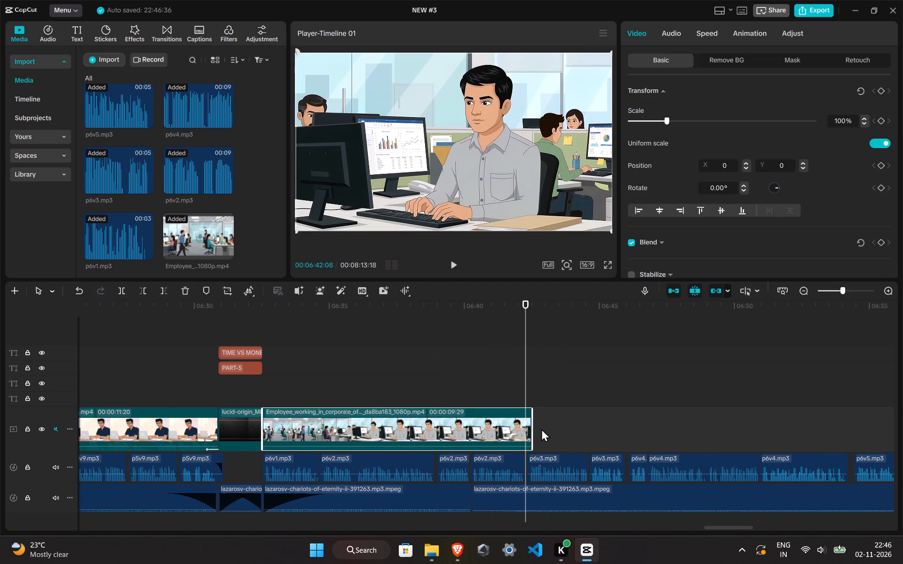
pyautogui.keyDown('ctrl'); pyautogui.scroll(15, 541, 429); pyautogui.keyUp('ctrl')
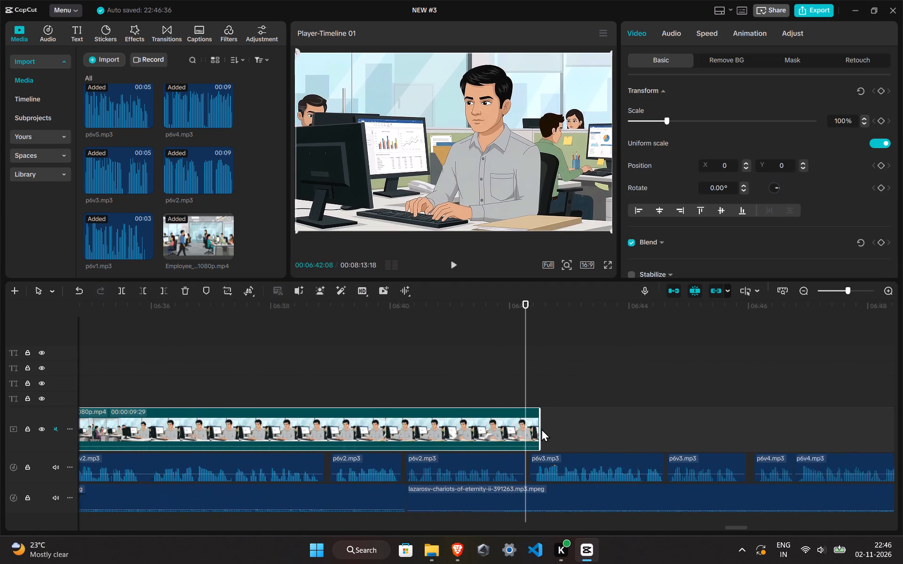
pyautogui.click(747, 18)
pyautogui.click(742, 37)
pyautogui.click(685, 134)
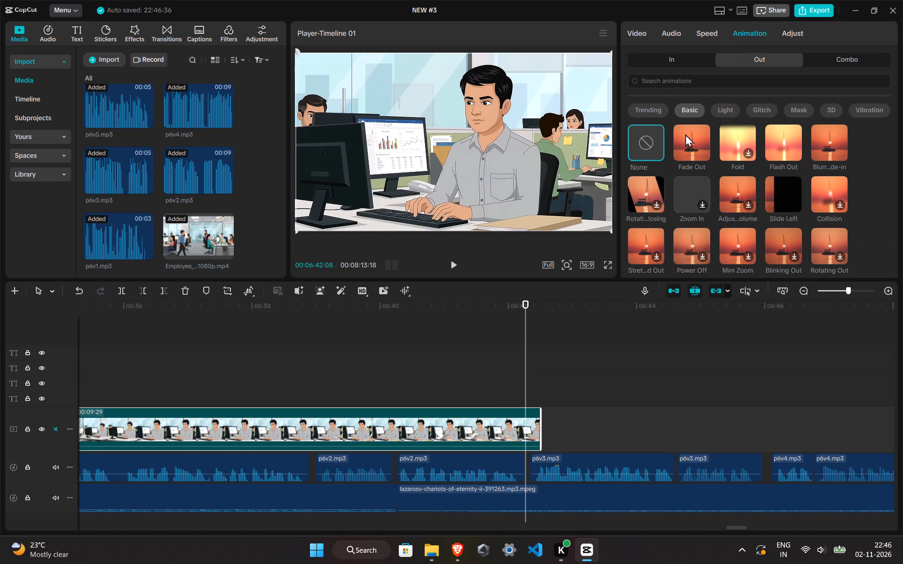
pyautogui.click(459, 361)
pyautogui.press('space')
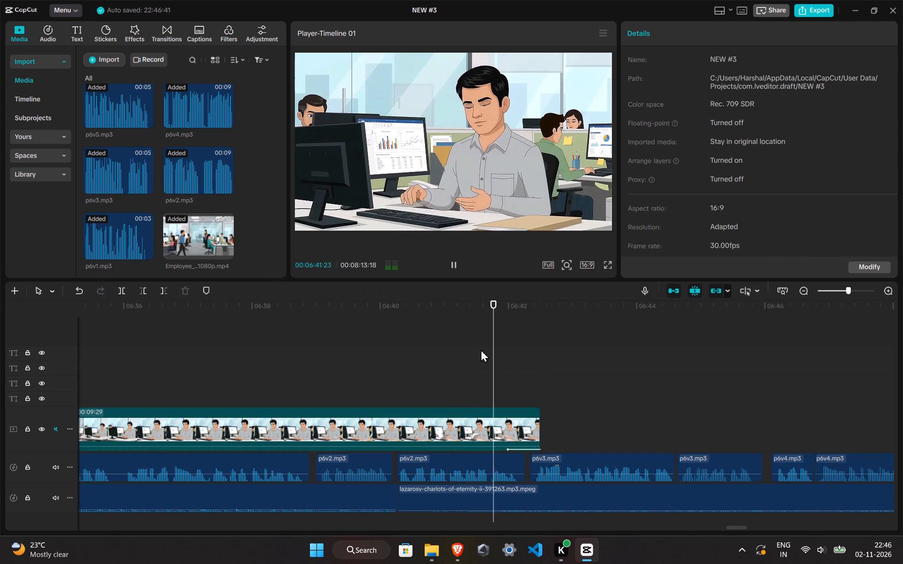
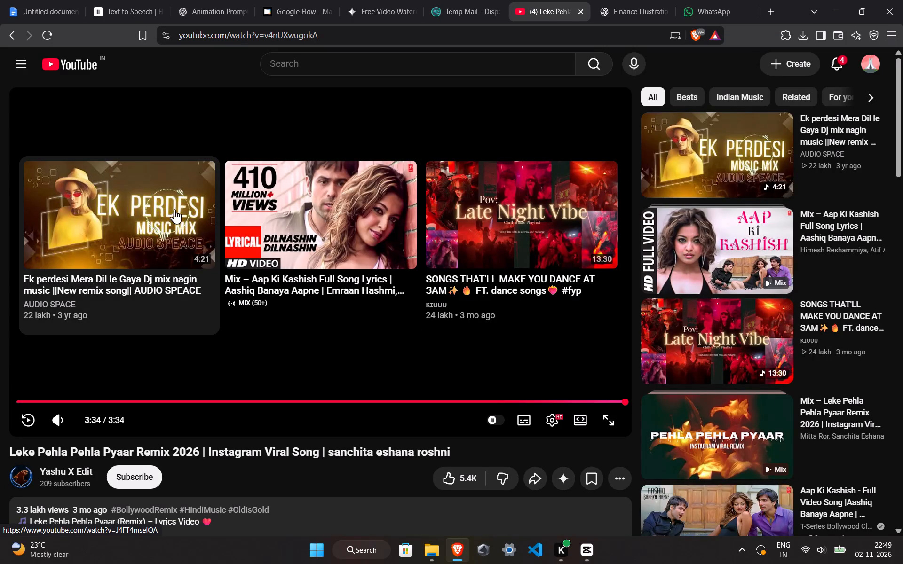
# Go back from the finished song video to the YouTube watch history.
pyautogui.click(9, 47)
pyautogui.click(9, 41)
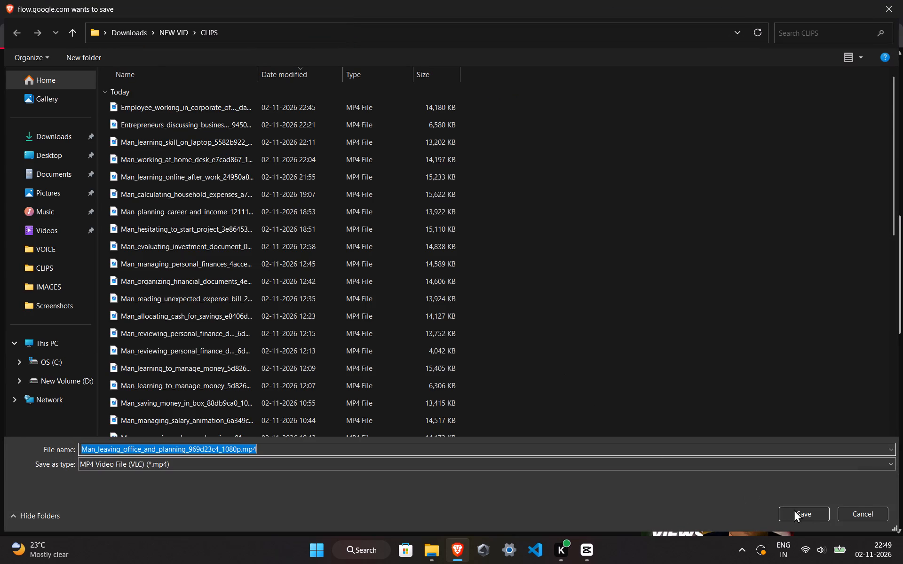
# Save the Google Flow clip as Man_leaving_office_and_planning_969d23c4_1080p.mp4 in the CLIPS folder.
pyautogui.click(804, 513)
# Switch to the video watermark remover page to process the saved office-leaving clip.
pyautogui.click(391, 0)
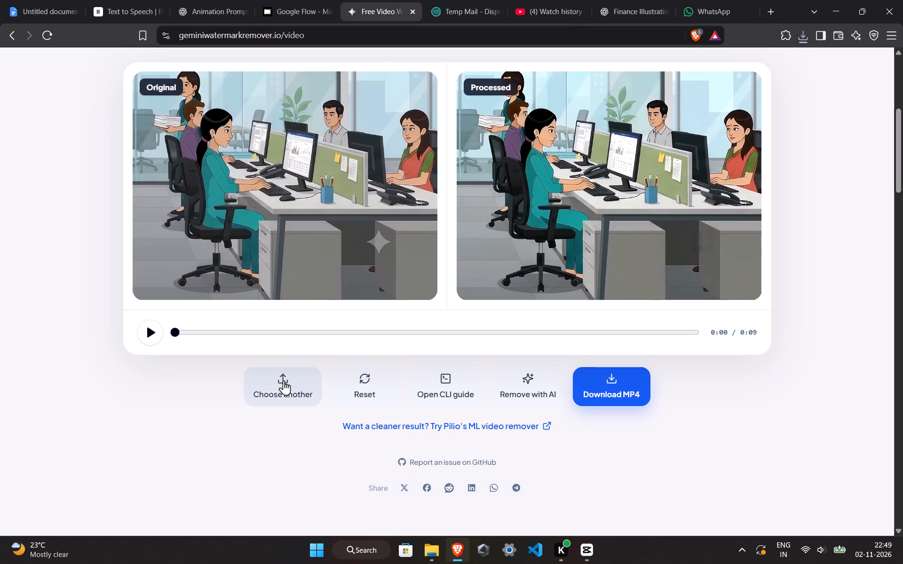
# Load Man_leaving_office_and_planning_969d23c4_1080p.mp4 from the CLIPS folder into the video watermark remover for processing.
pyautogui.click(284, 380)
pyautogui.click(180, 108)
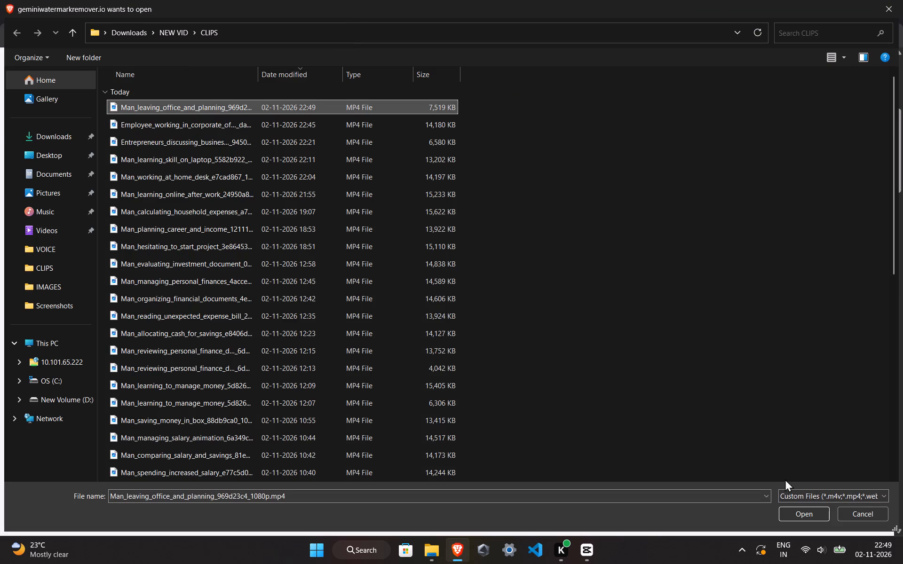
pyautogui.click(795, 510)
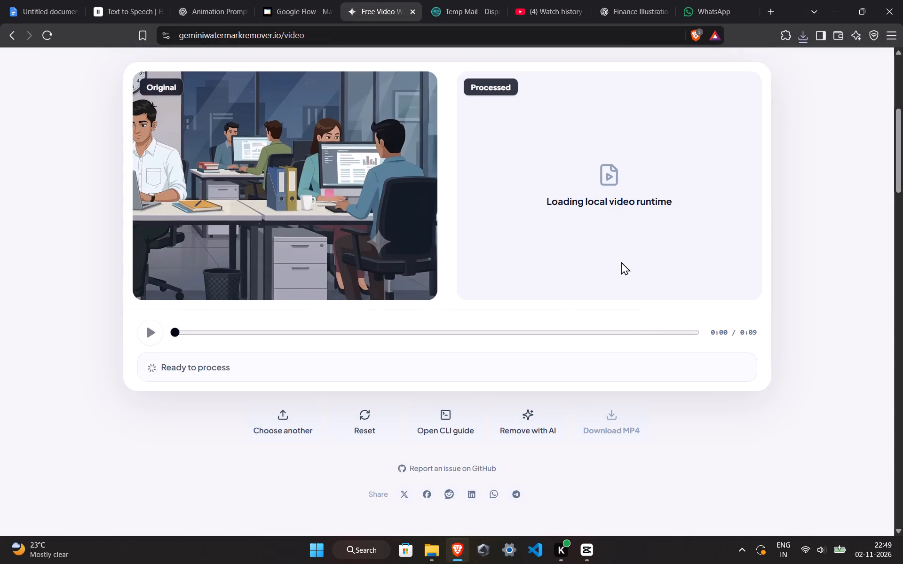
pyautogui.click(608, 230)
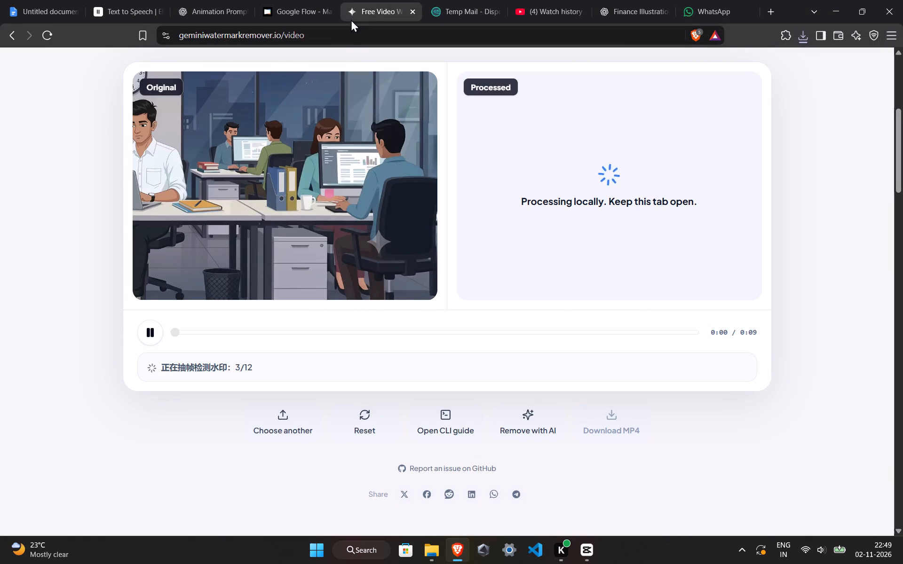
# Open the Leke Pehla Pehla Pyaar Remix 2026 video from the YouTube watch history, skip to about 0:24 and pause it.
pyautogui.click(524, 0)
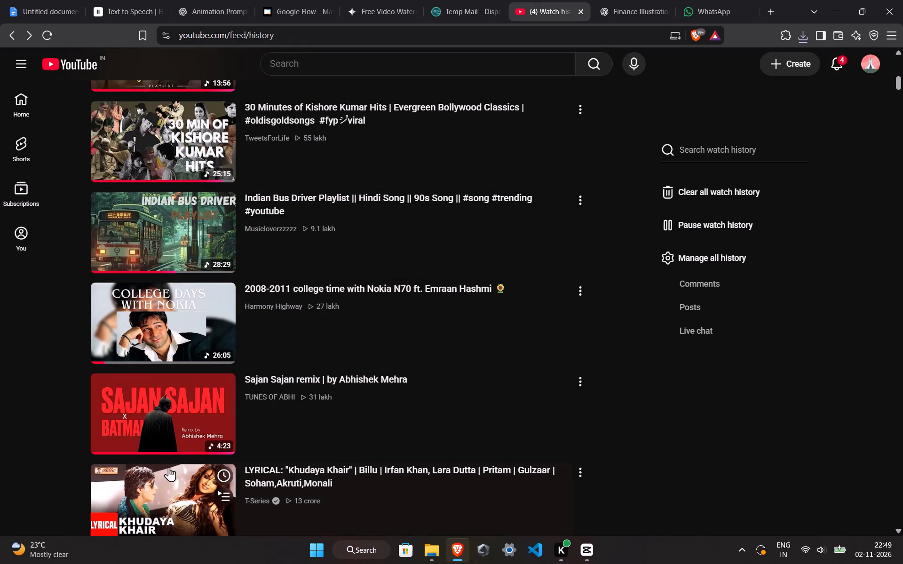
pyautogui.scroll(-4, 172, 478)
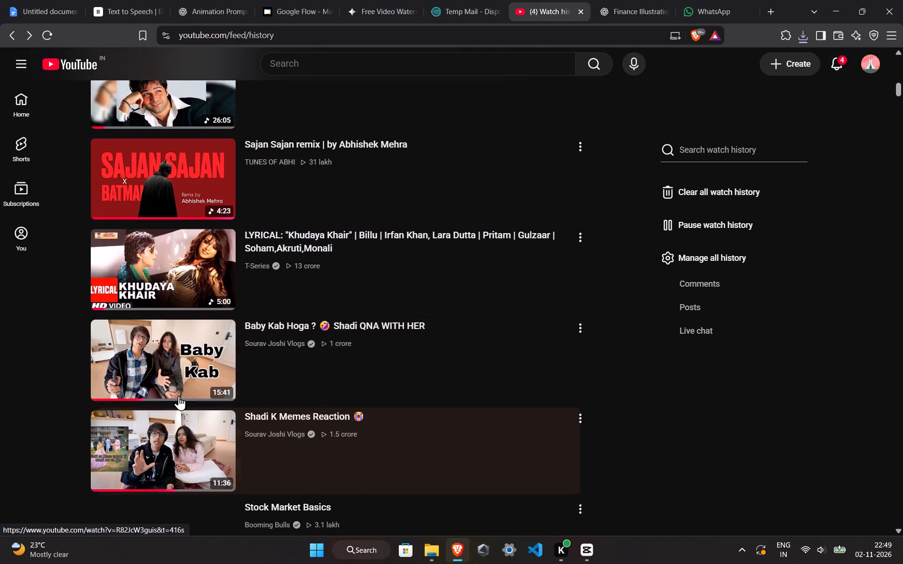
pyautogui.scroll(2, 183, 191)
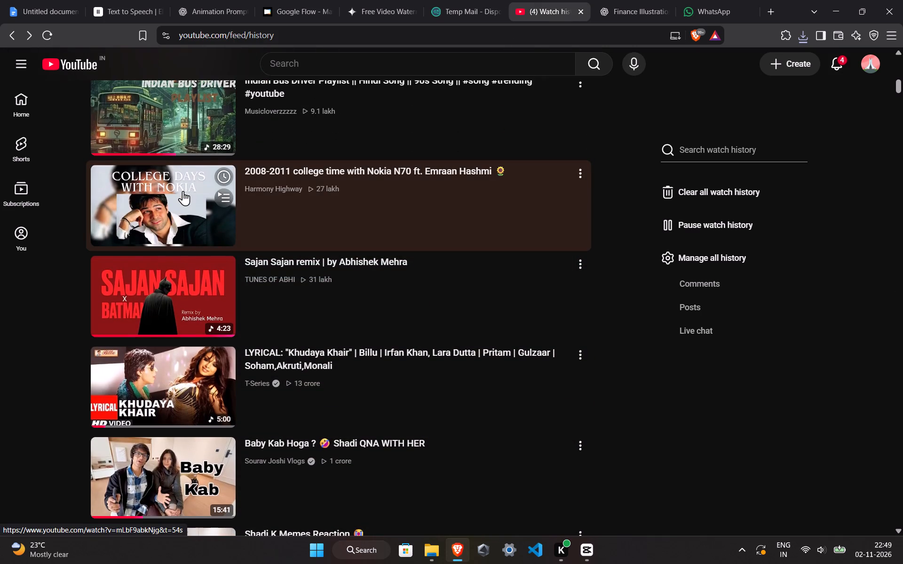
pyautogui.scroll(13, 187, 197)
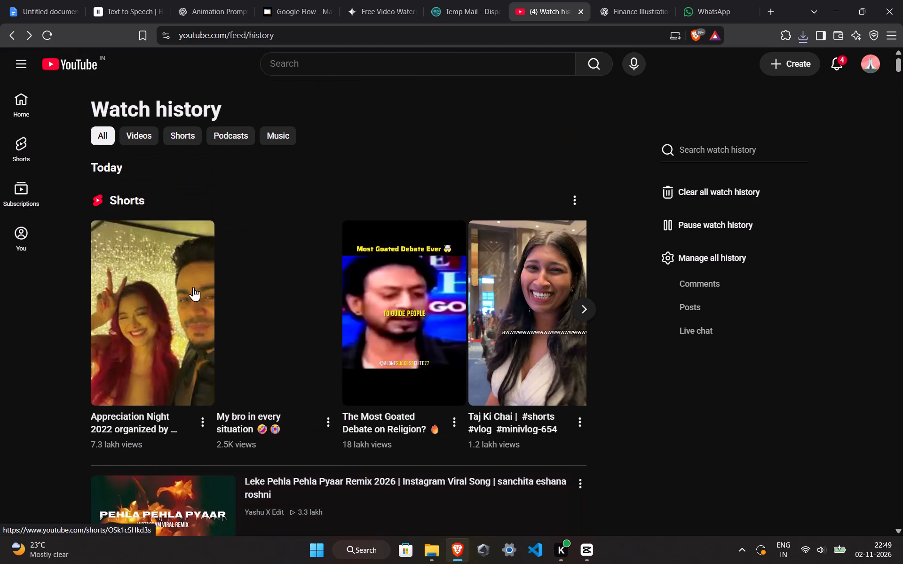
pyautogui.scroll(-3, 190, 337)
pyautogui.click(187, 347)
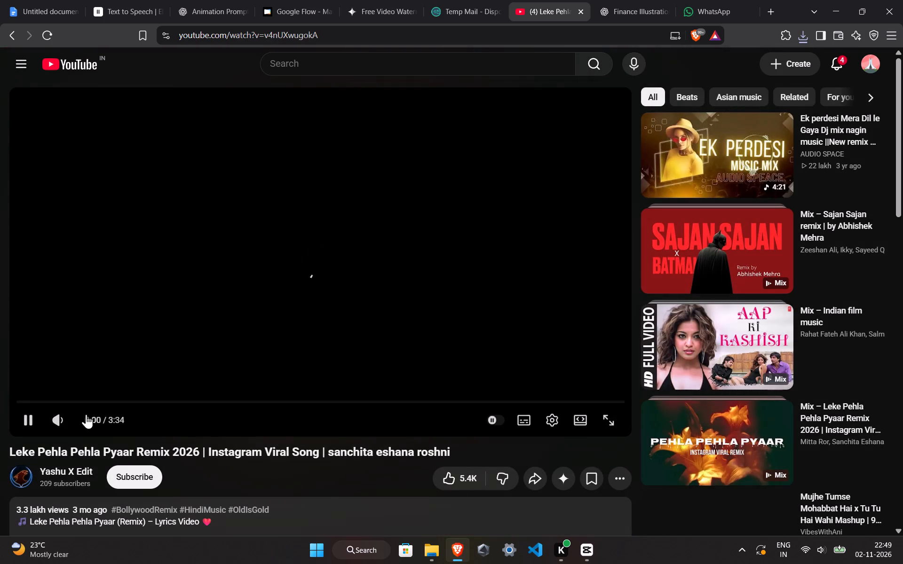
pyautogui.click(87, 402)
pyautogui.click(27, 414)
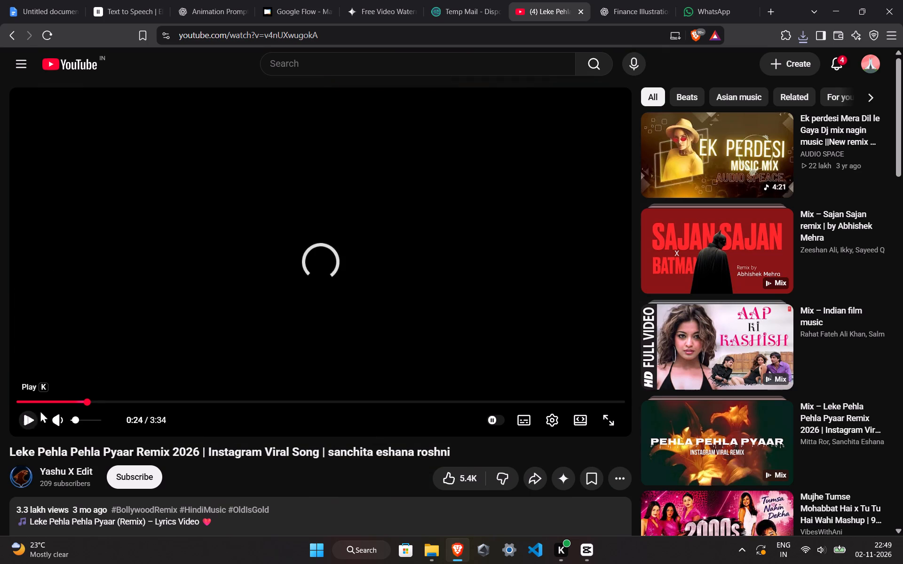
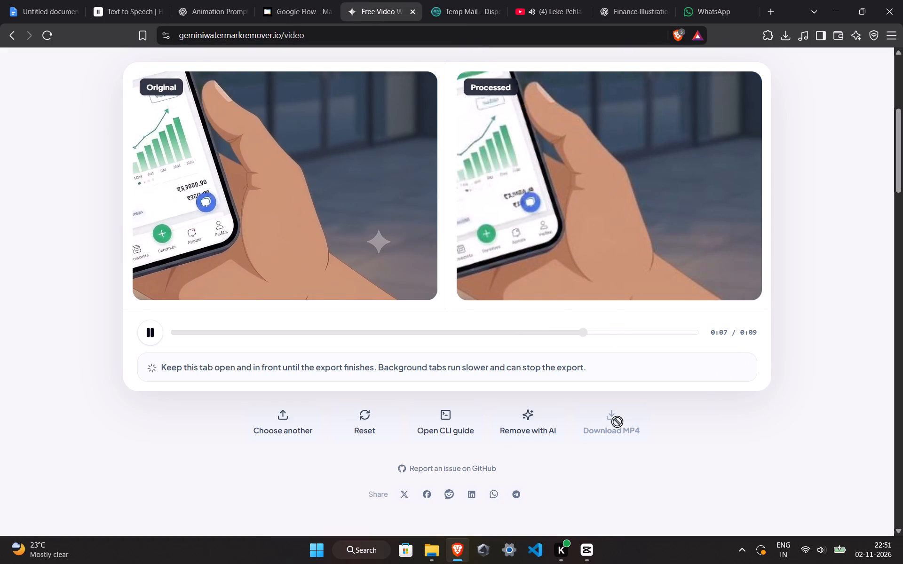
# Download the watermark-free MP4 into the CLIPS folder, replacing Man_leaving_office_and_planning_969d23c4_1080p.mp4.
pyautogui.scroll(-3, 602, 371)
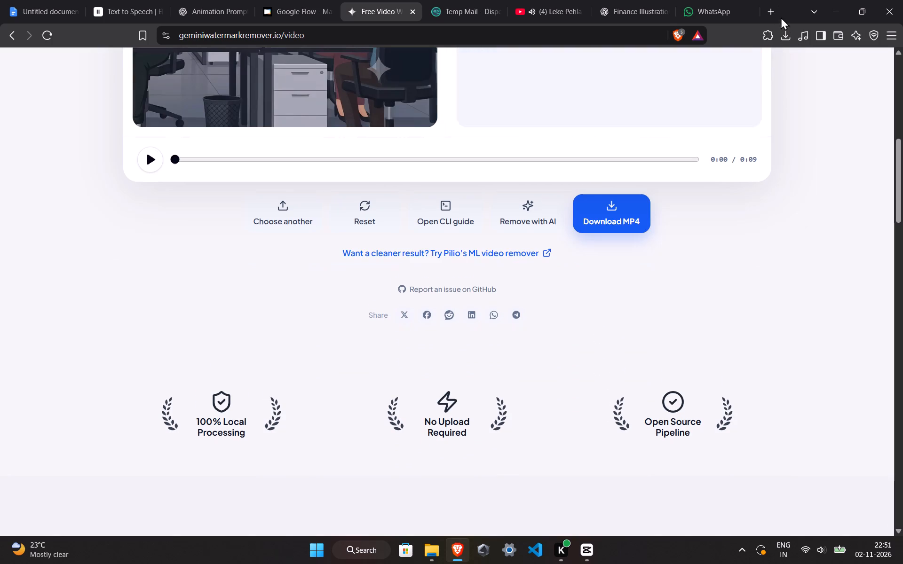
pyautogui.click(643, 195)
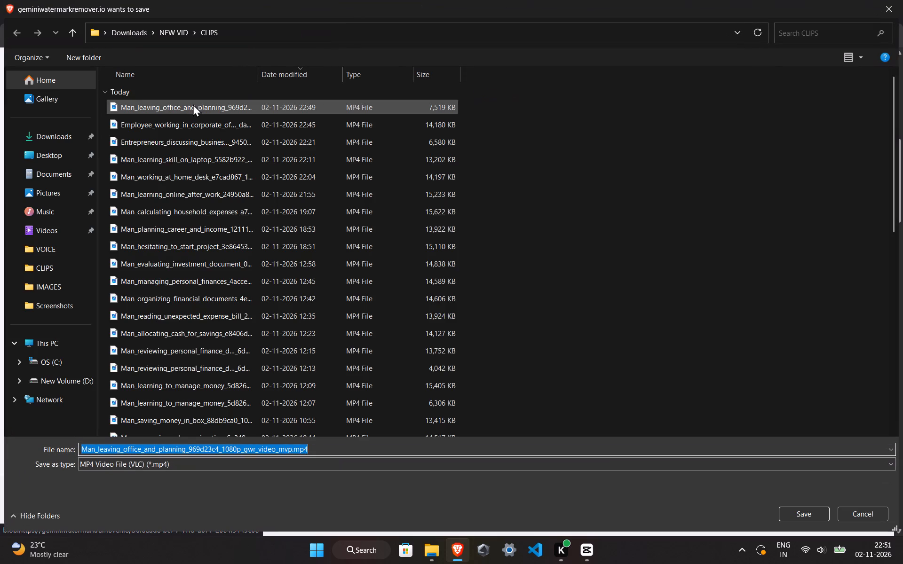
pyautogui.click(193, 104)
pyautogui.click(795, 507)
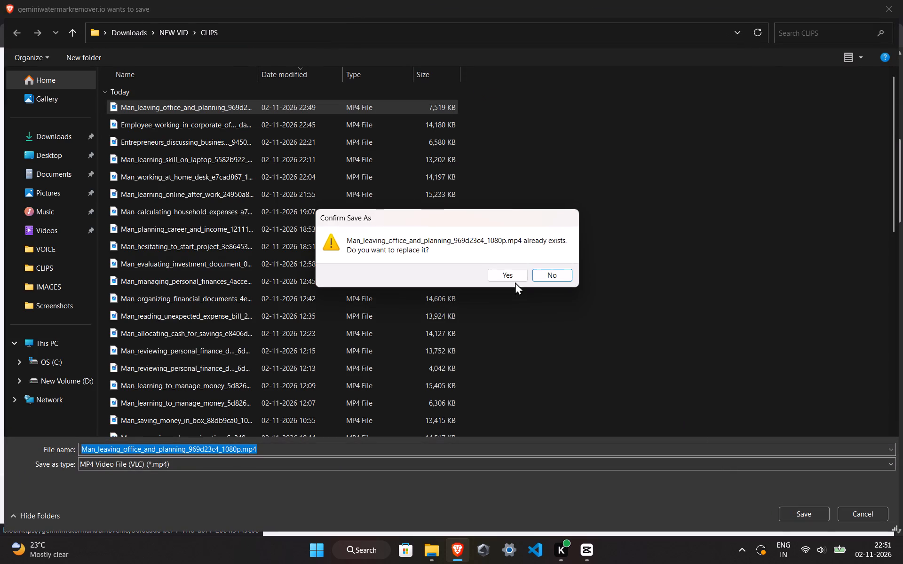
pyautogui.click(513, 275)
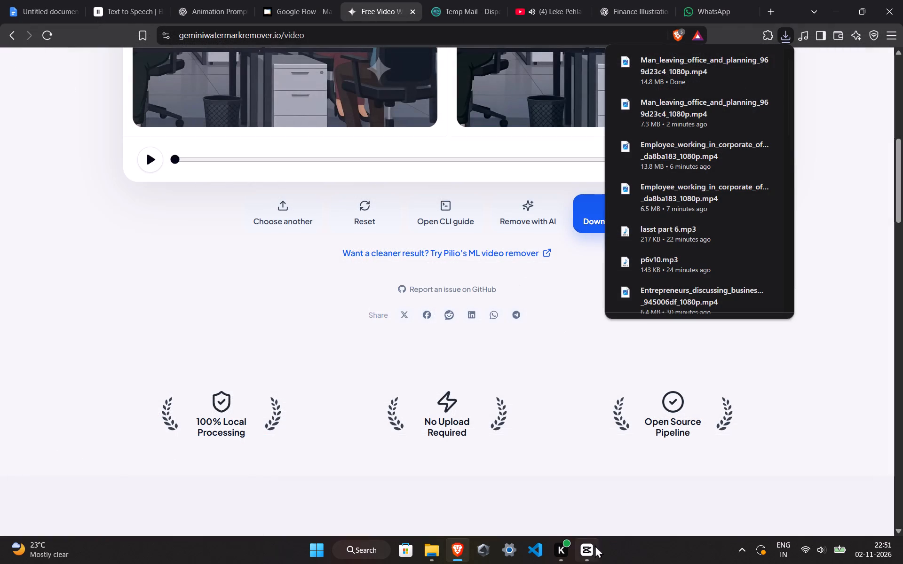
# Switch to CapCut, import the cleaned Man_leaving_office_and_planning clip and place it directly after the Employee_working_in_corporate clip on the main track.
pyautogui.click(586, 558)
pyautogui.click(91, 58)
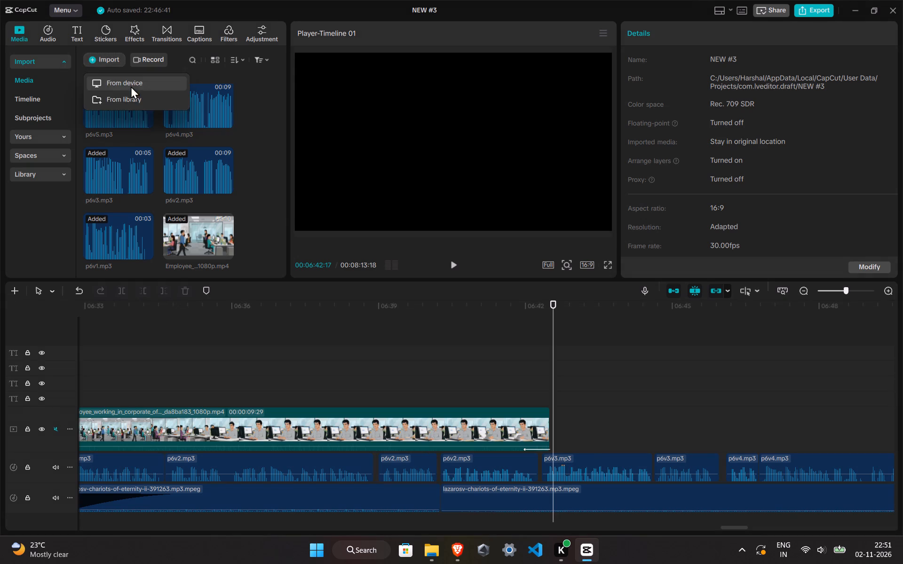
pyautogui.click(128, 83)
pyautogui.click(134, 105)
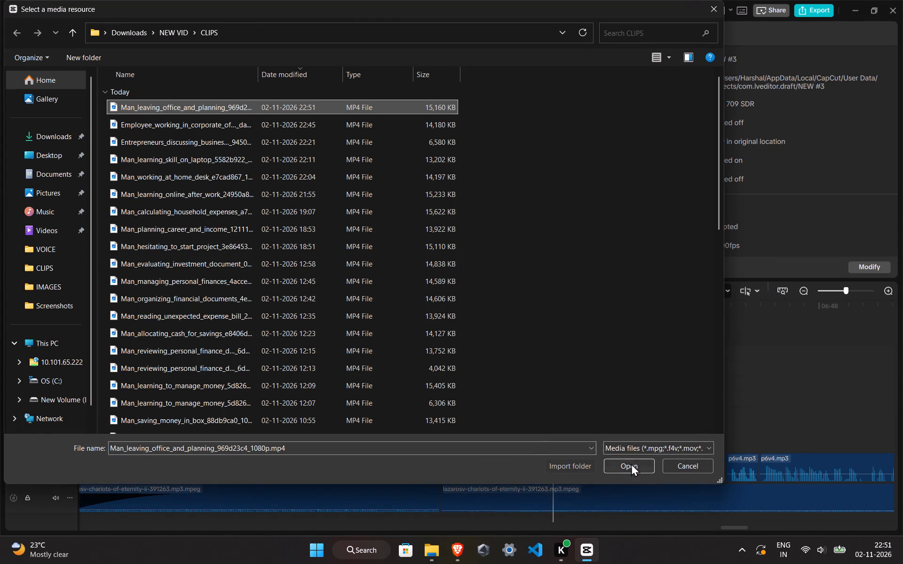
pyautogui.click(631, 463)
pyautogui.moveTo(126, 232); pyautogui.dragTo(537, 428)
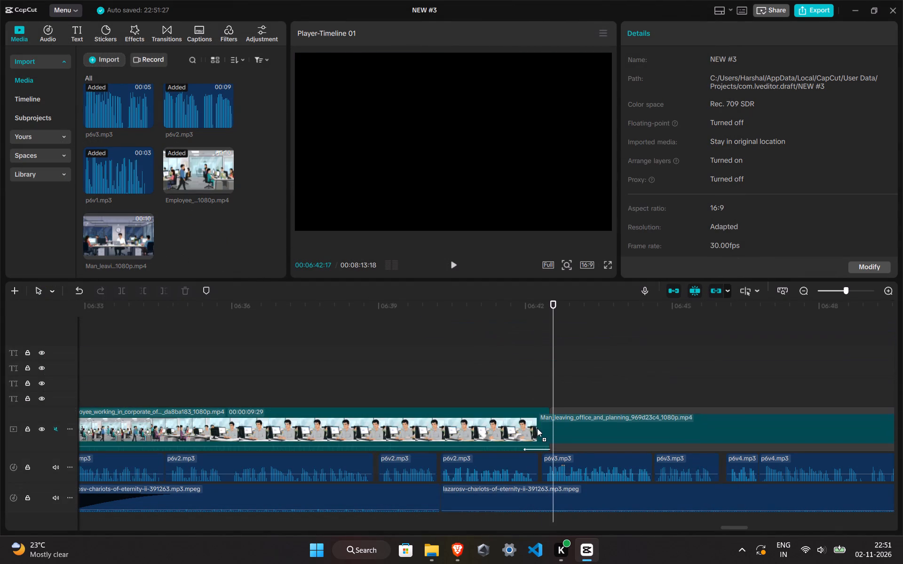
pyautogui.moveTo(537, 428); pyautogui.dragTo(555, 434)
# Play from just before the office-leaving clip to past its end to compare its length with the voiceover.
pyautogui.click(517, 382)
pyautogui.press('space')
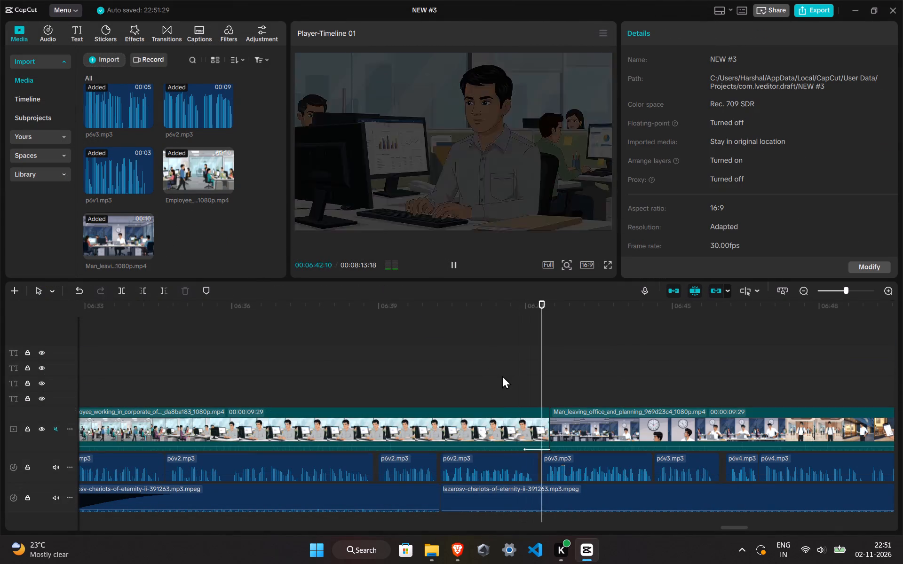
pyautogui.keyDown('ctrl'); pyautogui.scroll(-6, 555, 402); pyautogui.keyUp('ctrl')
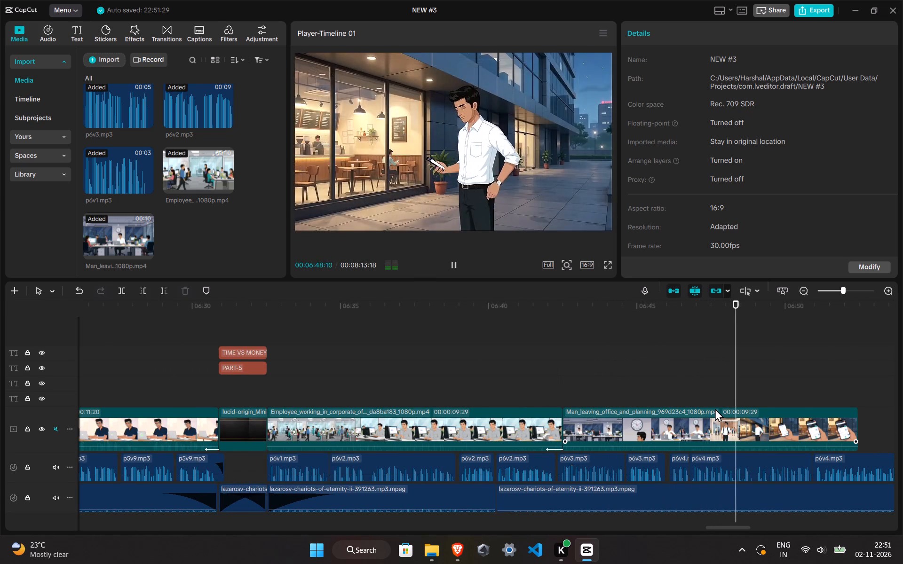
pyautogui.keyDown('ctrl'); pyautogui.scroll(9, 745, 408); pyautogui.keyUp('ctrl')
pyautogui.keyDown('ctrl'); pyautogui.scroll(-10, 759, 407); pyautogui.keyUp('ctrl')
pyautogui.scroll(-3, 803, 417)
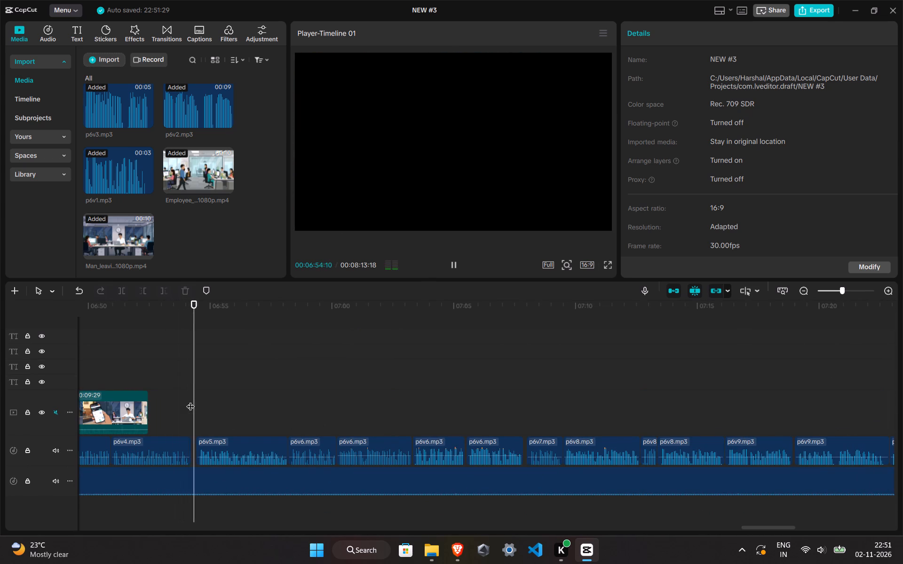
# Slow the office-leaving clip to 0.84x so it reaches the start of the p6v5 voiceover, and enable Smooth slow-mo for it.
pyautogui.click(195, 399)
pyautogui.click(128, 407)
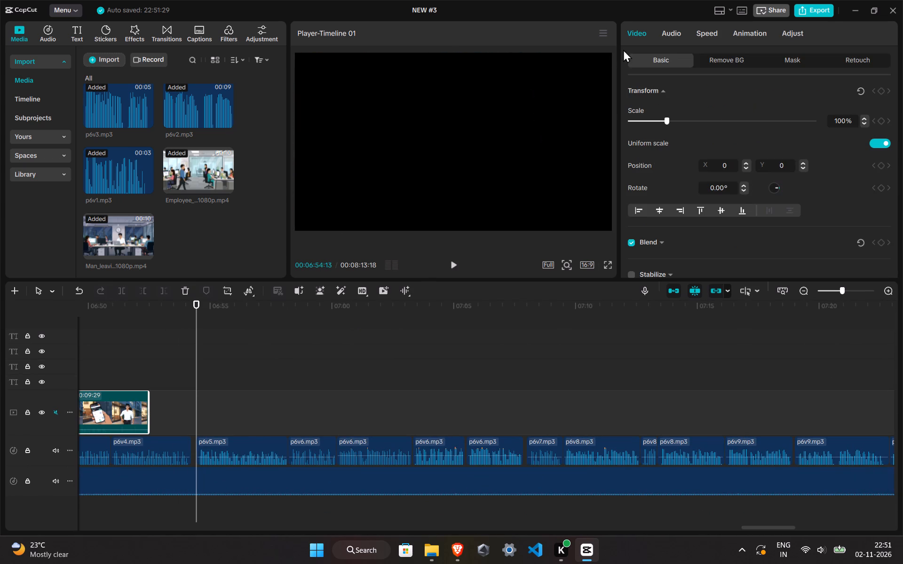
pyautogui.click(712, 35)
pyautogui.click(663, 107)
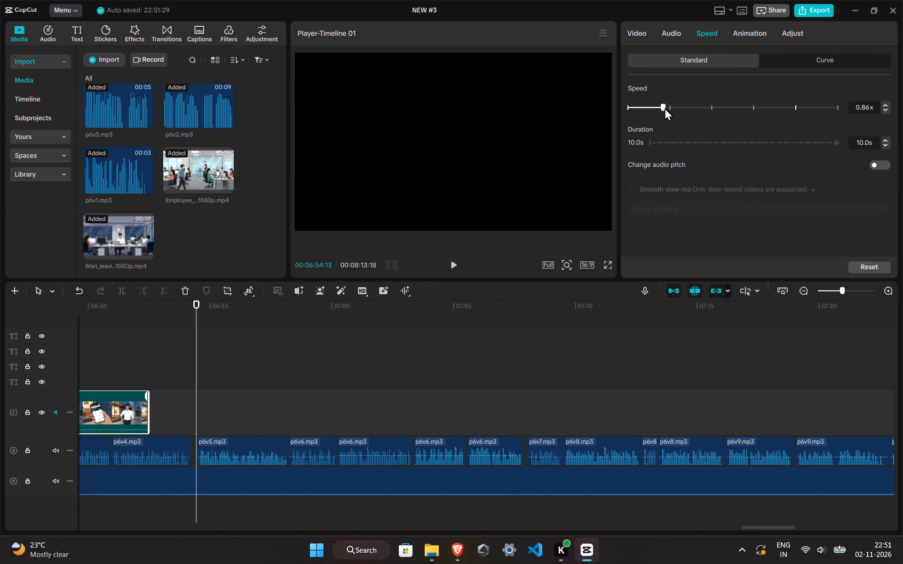
pyautogui.click(665, 108)
pyautogui.click(662, 109)
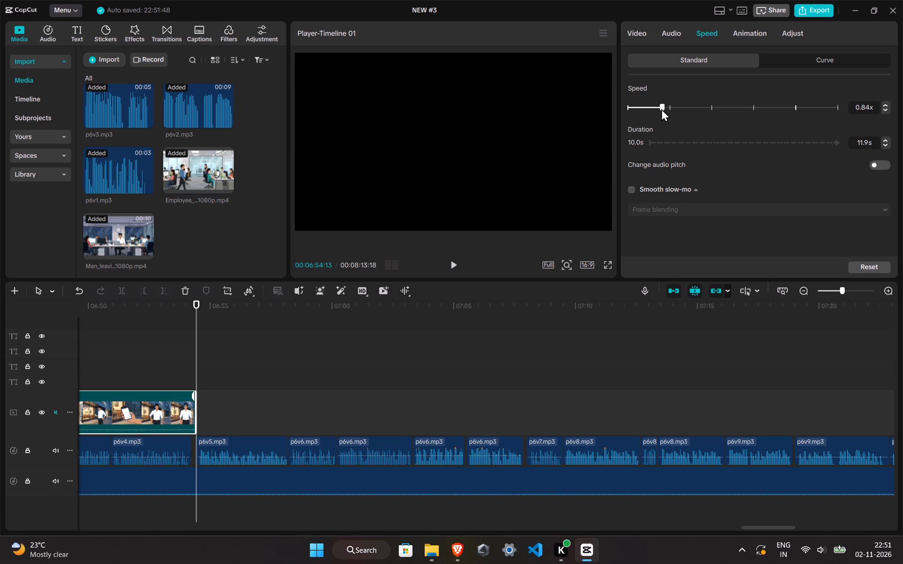
pyautogui.click(660, 109)
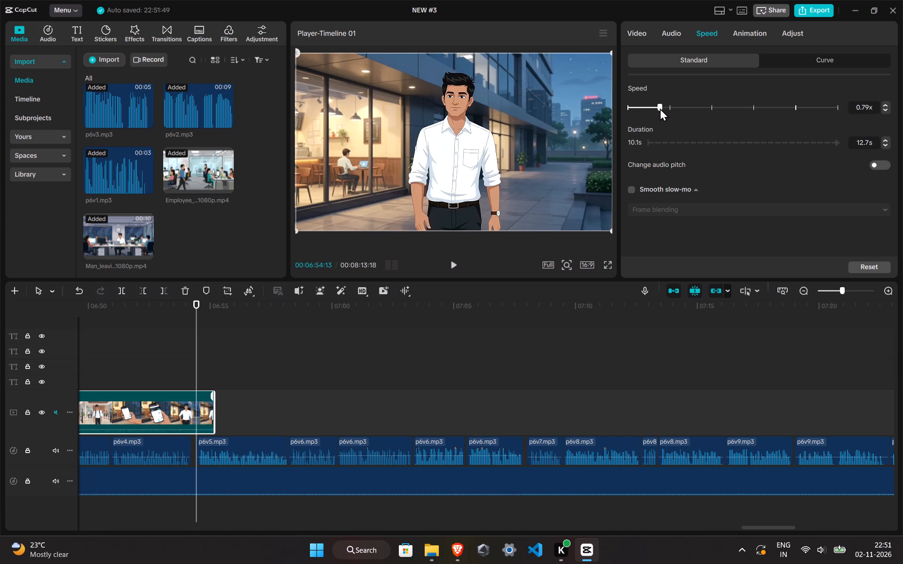
pyautogui.hotkey('ctrl', 'z')
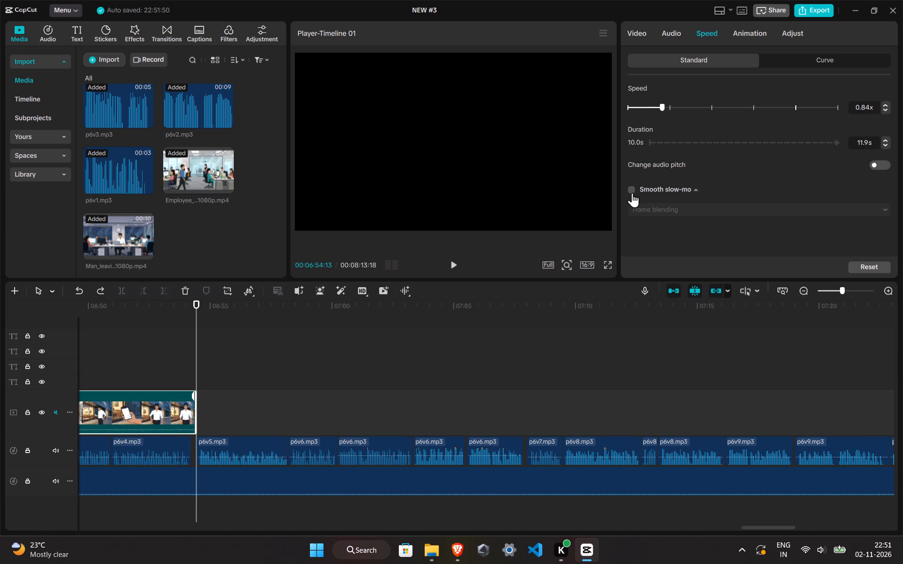
pyautogui.click(634, 187)
# Play back the end of the employee clip and the slowed office-leaving clip to check them against the voiceover.
pyautogui.keyDown('ctrl'); pyautogui.scroll(-17, 443, 291); pyautogui.keyUp('ctrl')
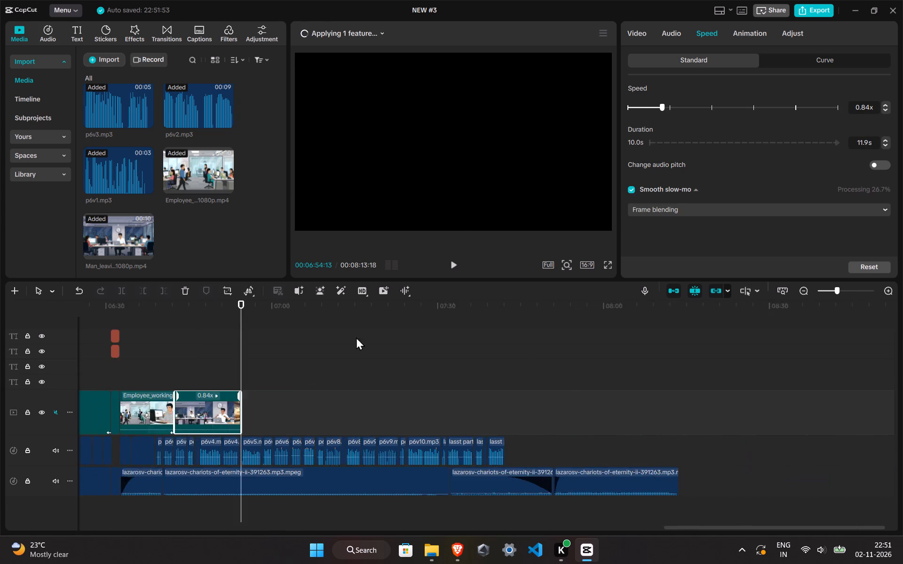
pyautogui.keyDown('ctrl'); pyautogui.scroll(11, 298, 337); pyautogui.keyUp('ctrl')
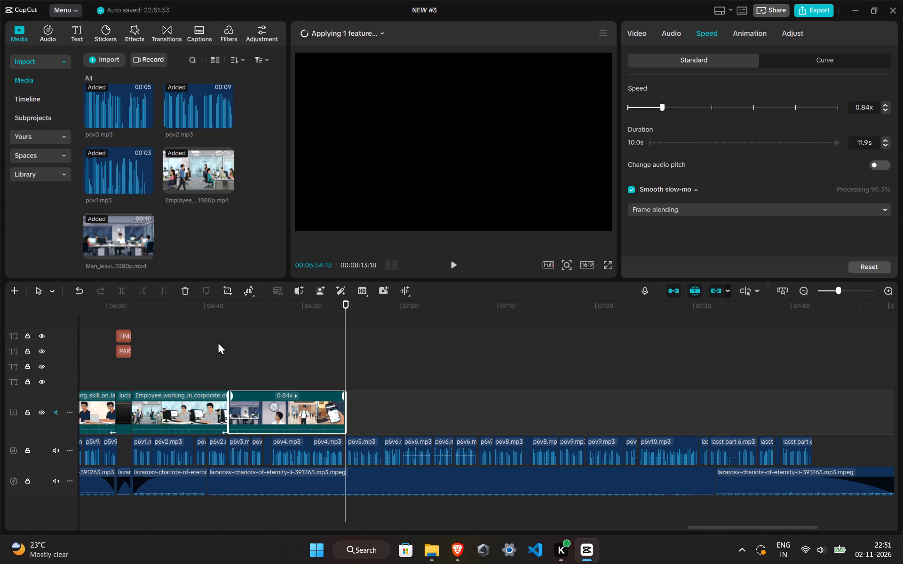
pyautogui.click(207, 339)
pyautogui.keyDown('ctrl'); pyautogui.scroll(8, 264, 351); pyautogui.keyUp('ctrl')
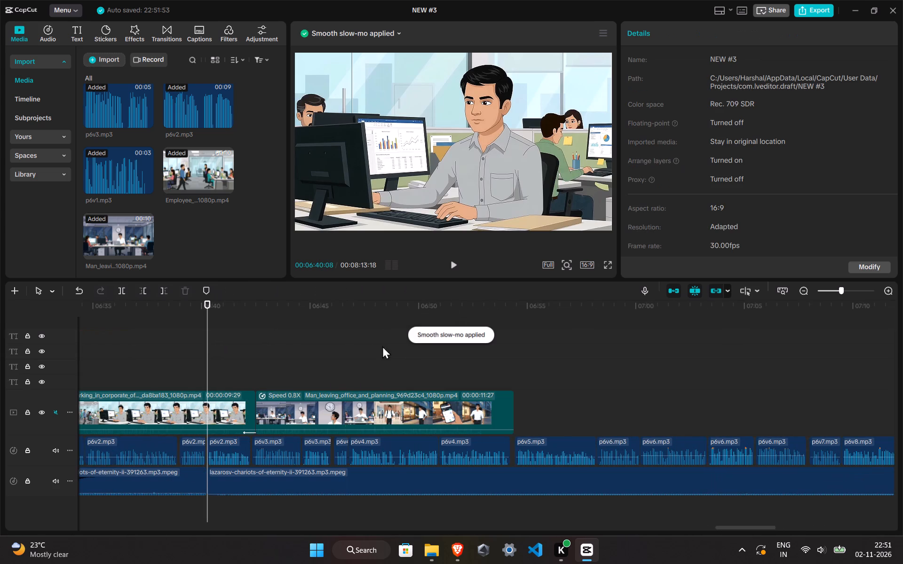
pyautogui.press('space')
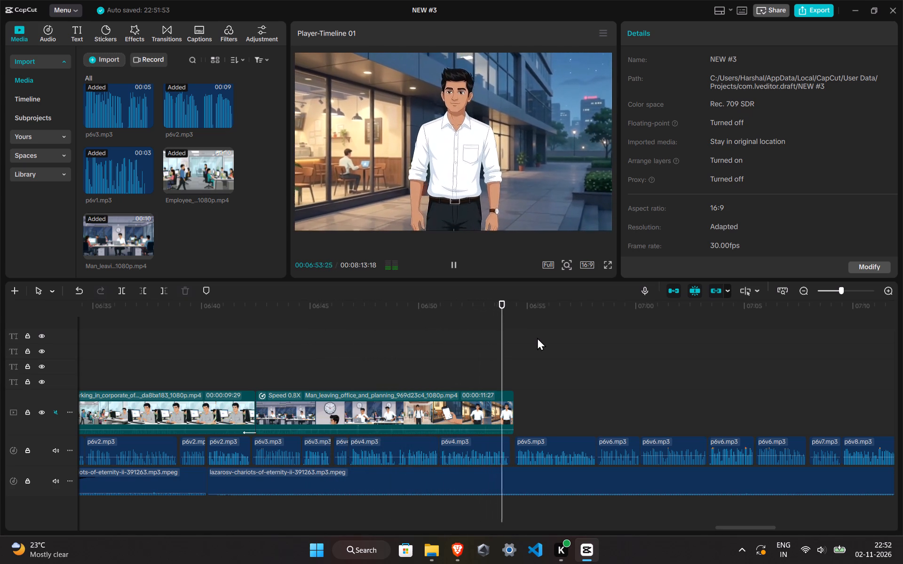
pyautogui.keyDown('ctrl'); pyautogui.scroll(-4, 522, 344); pyautogui.keyUp('ctrl')
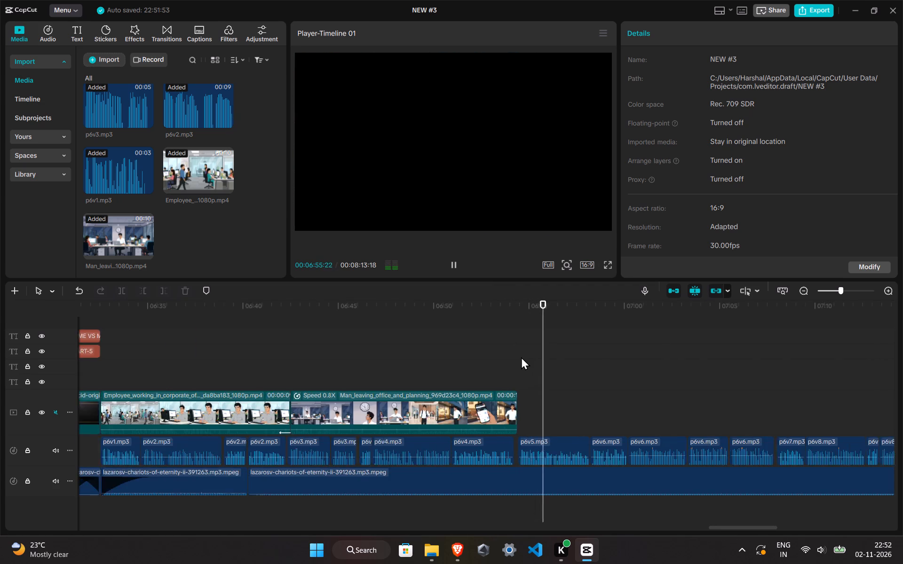
pyautogui.click(525, 356)
pyautogui.keyDown('ctrl'); pyautogui.scroll(-4, 521, 482); pyautogui.keyUp('ctrl')
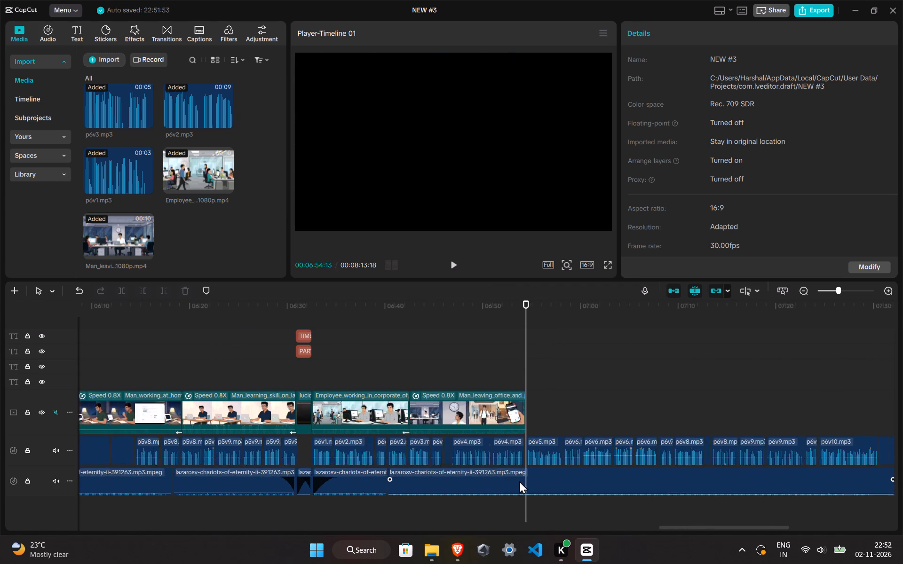
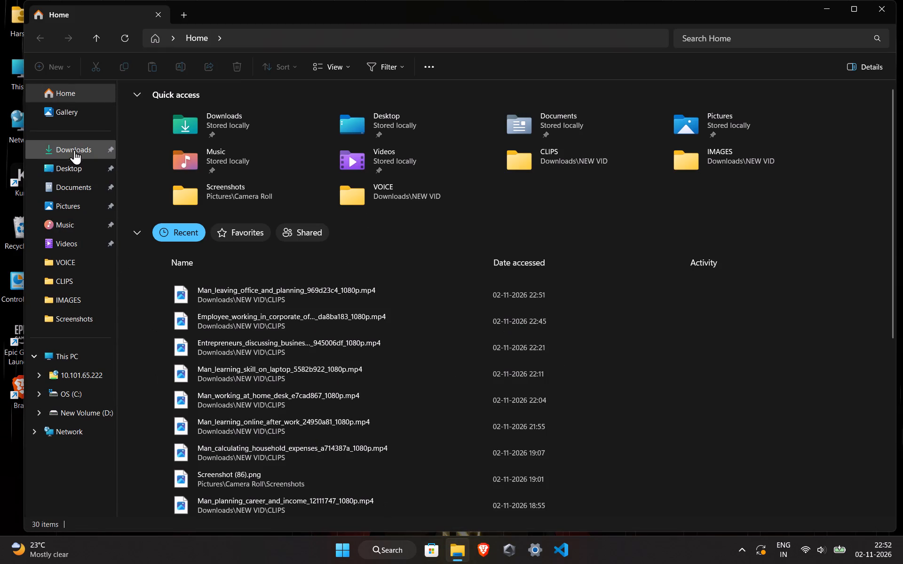
pyautogui.doubleClick(74, 148)
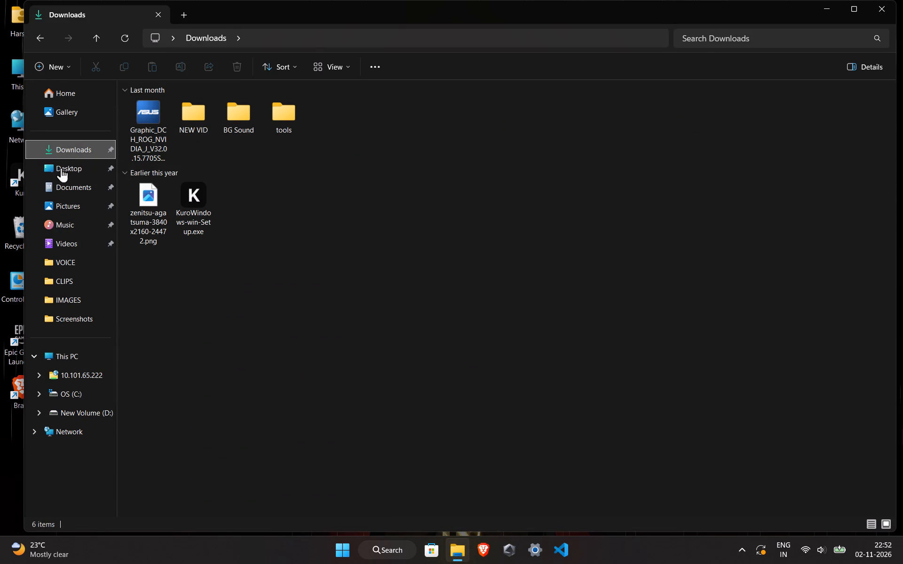
pyautogui.doubleClick(37, 172)
pyautogui.doubleClick(81, 168)
pyautogui.scroll(1, 262, 152)
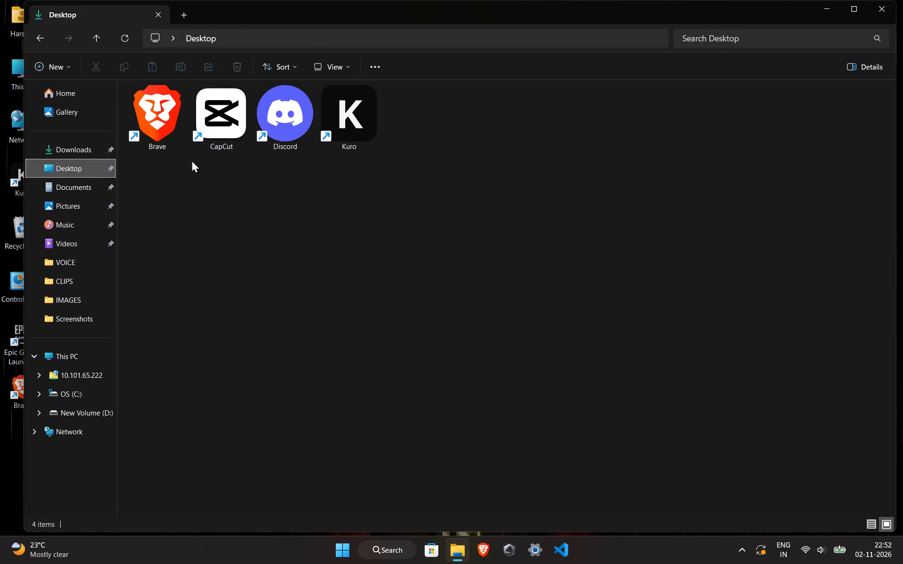
pyautogui.click(130, 39)
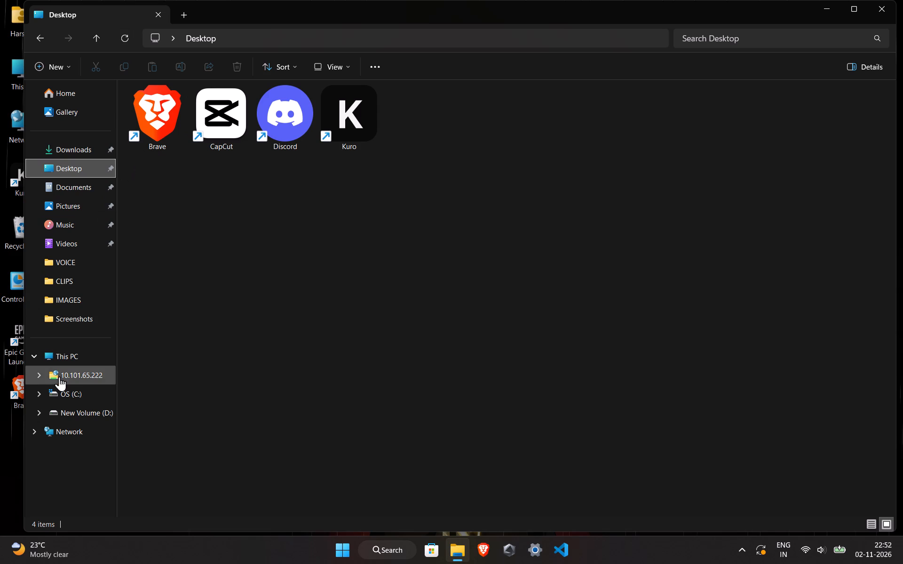
pyautogui.doubleClick(66, 352)
pyautogui.doubleClick(215, 124)
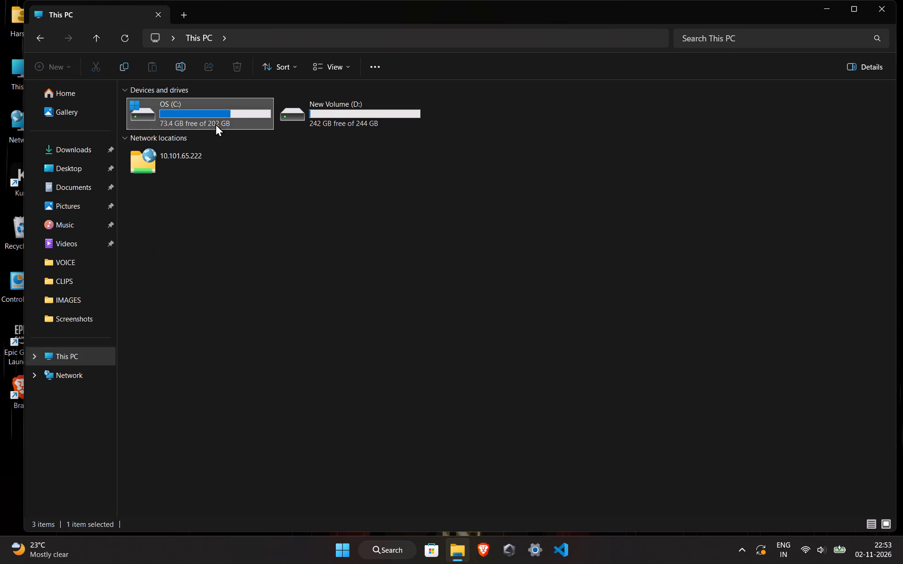
pyautogui.click(216, 125)
pyautogui.doubleClick(214, 103)
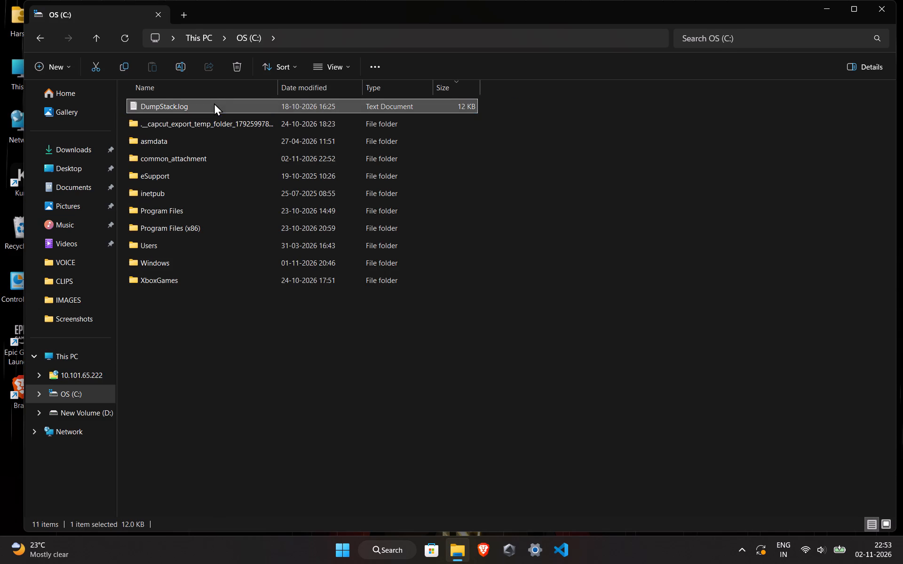
pyautogui.click(684, 320)
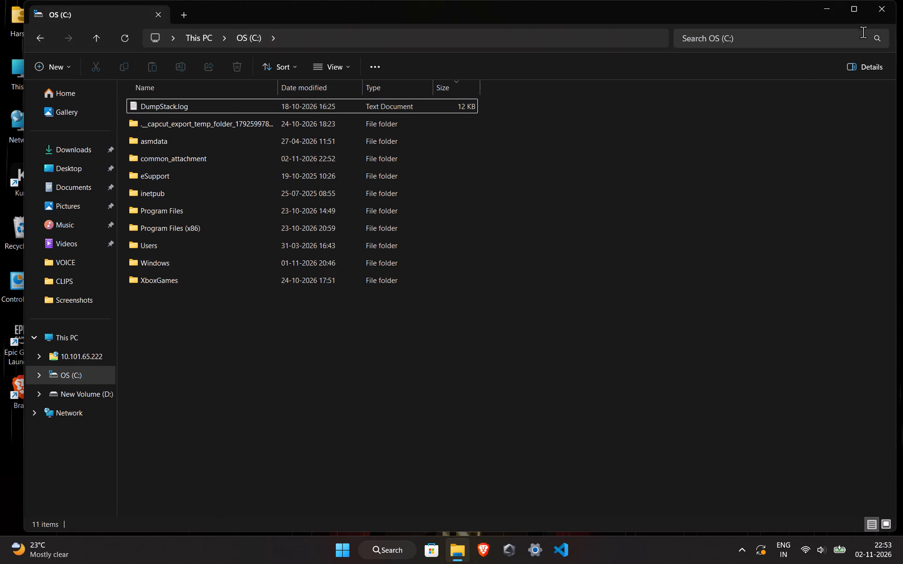
pyautogui.click(873, 34)
pyautogui.doubleClick(892, 14)
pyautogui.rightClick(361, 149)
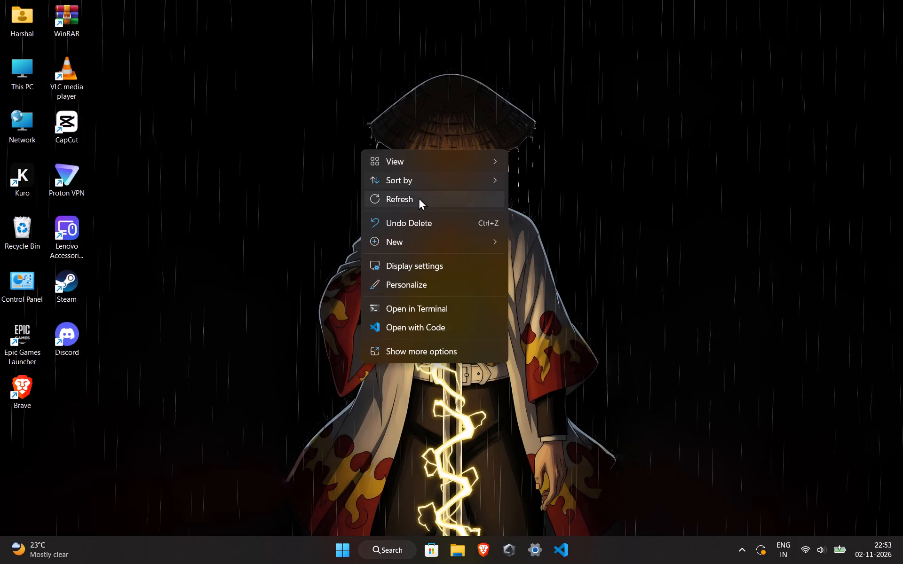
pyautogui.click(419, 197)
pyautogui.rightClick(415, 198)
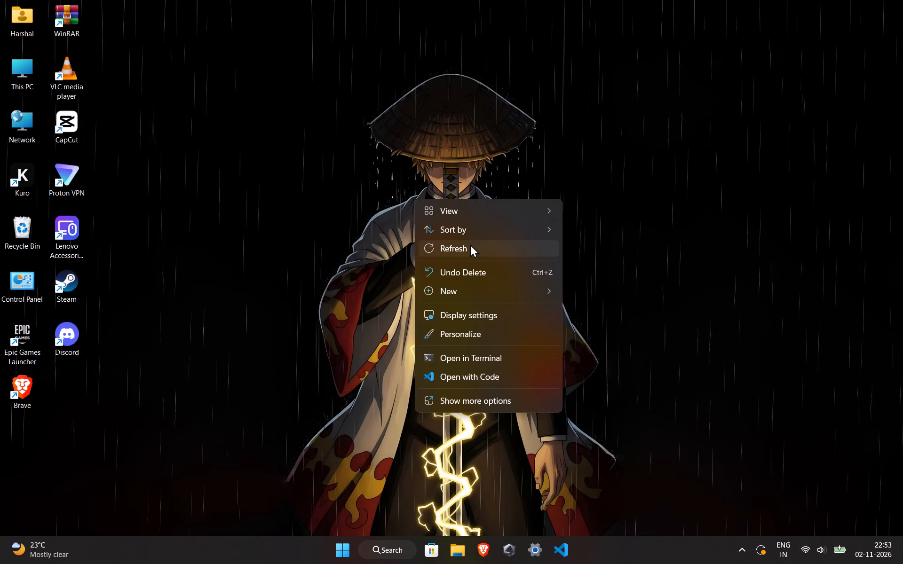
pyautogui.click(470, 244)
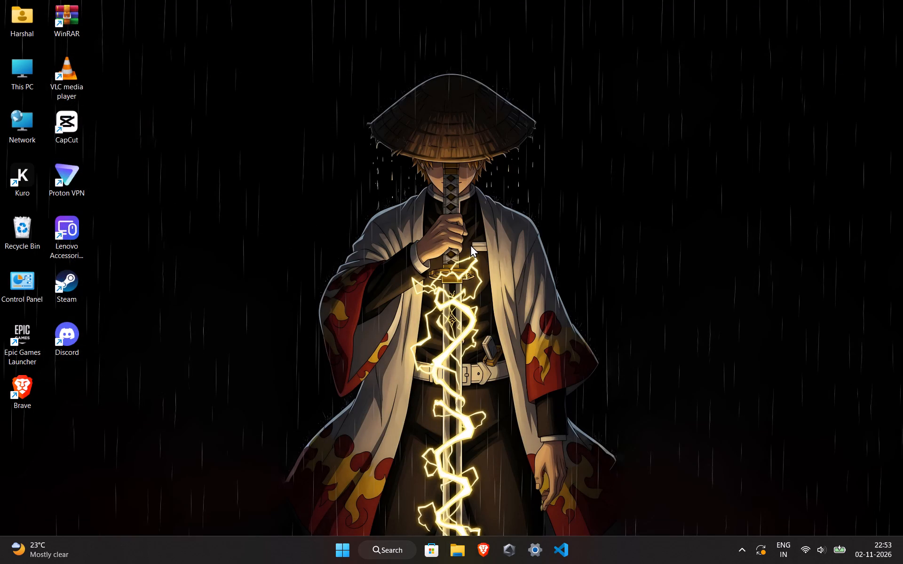
# Shut down the computer.
pyautogui.hotkey('alt', 'F4')
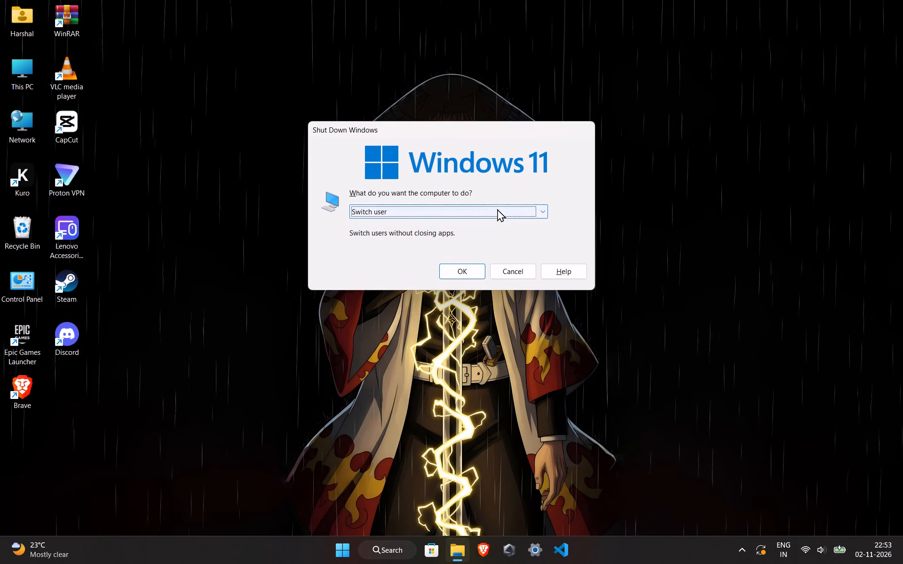
pyautogui.click(497, 209)
pyautogui.click(459, 255)
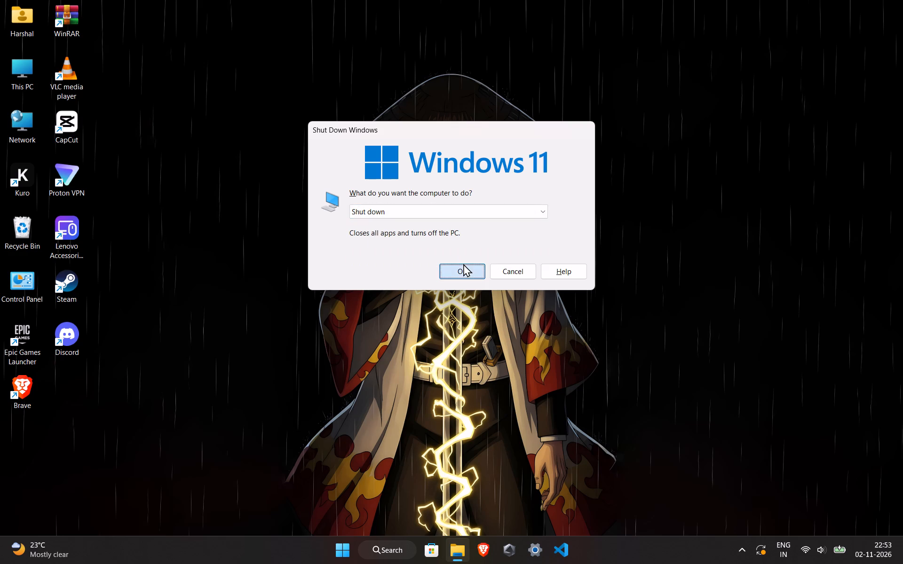